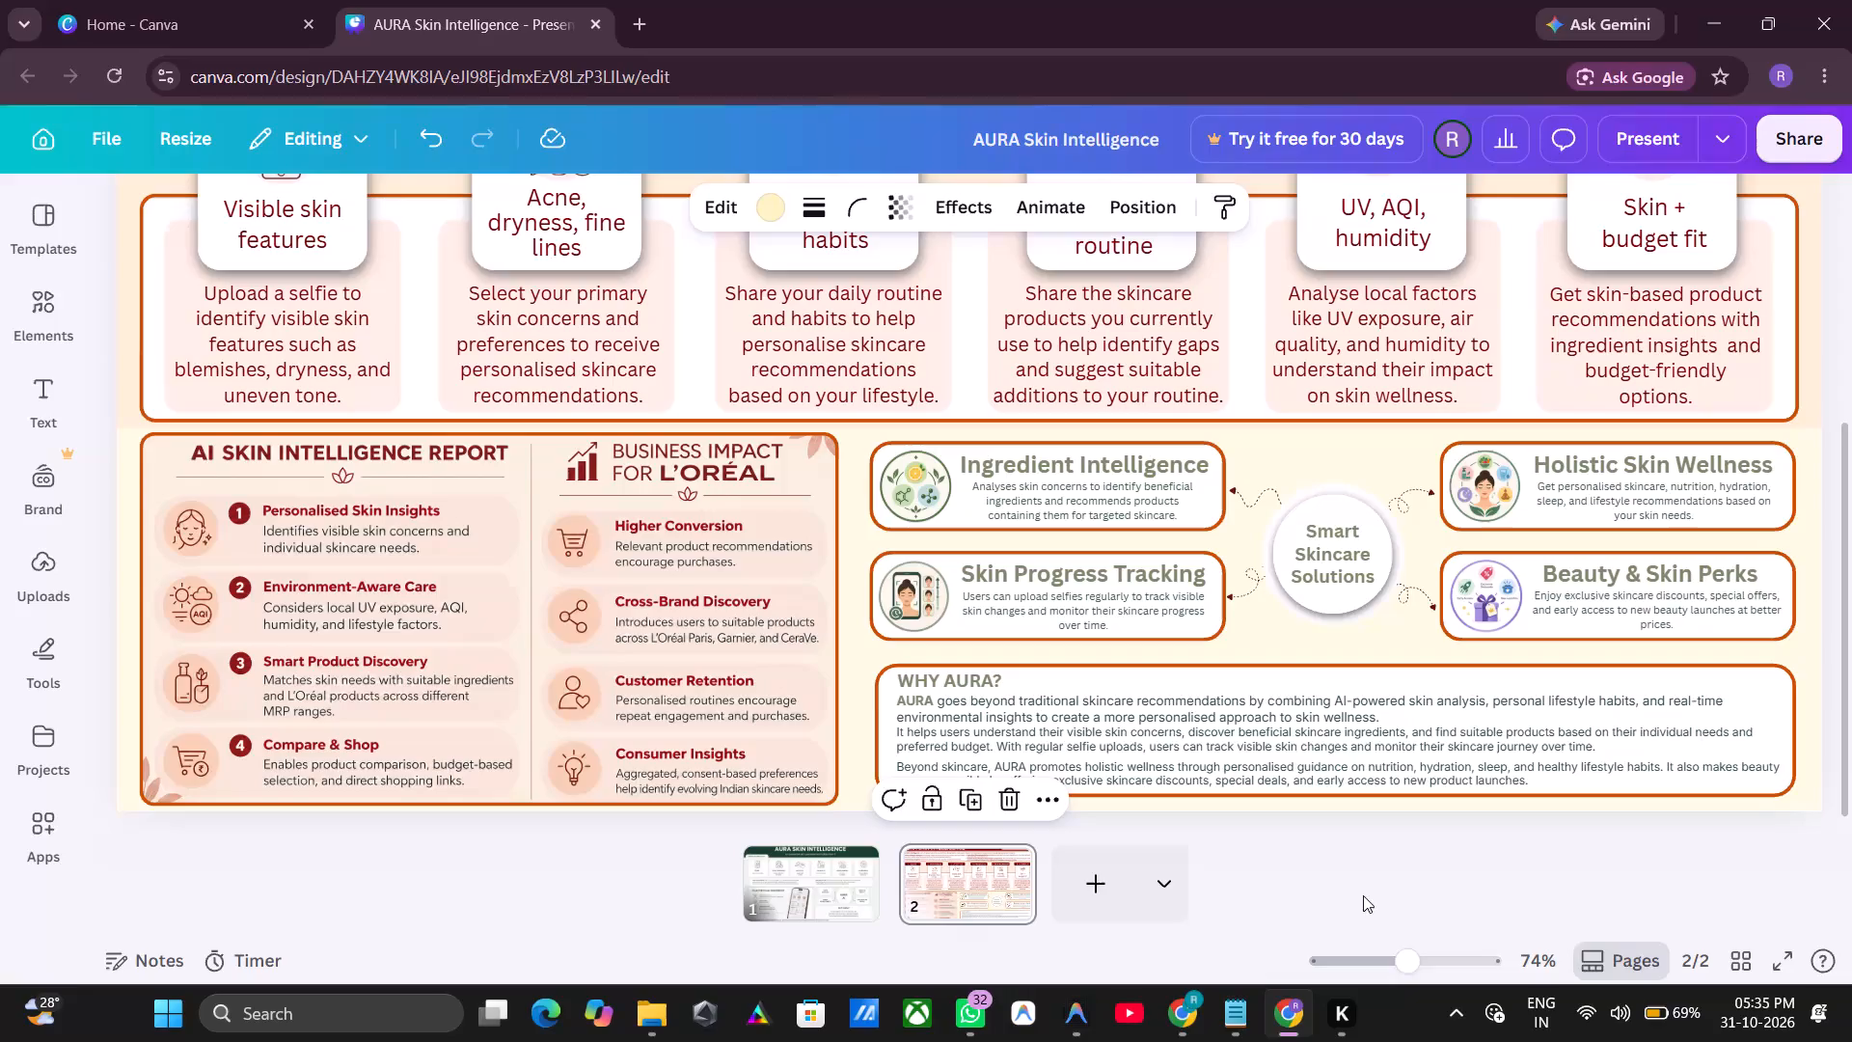
Set the first WHY AURA? paragraph, starting "AURA goes beyond", to line spacing 1.06 and font size 12.
{"action": "scroll", "coordinate": [1411, 872], "scroll_direction": "down", "scroll_amount": 3}
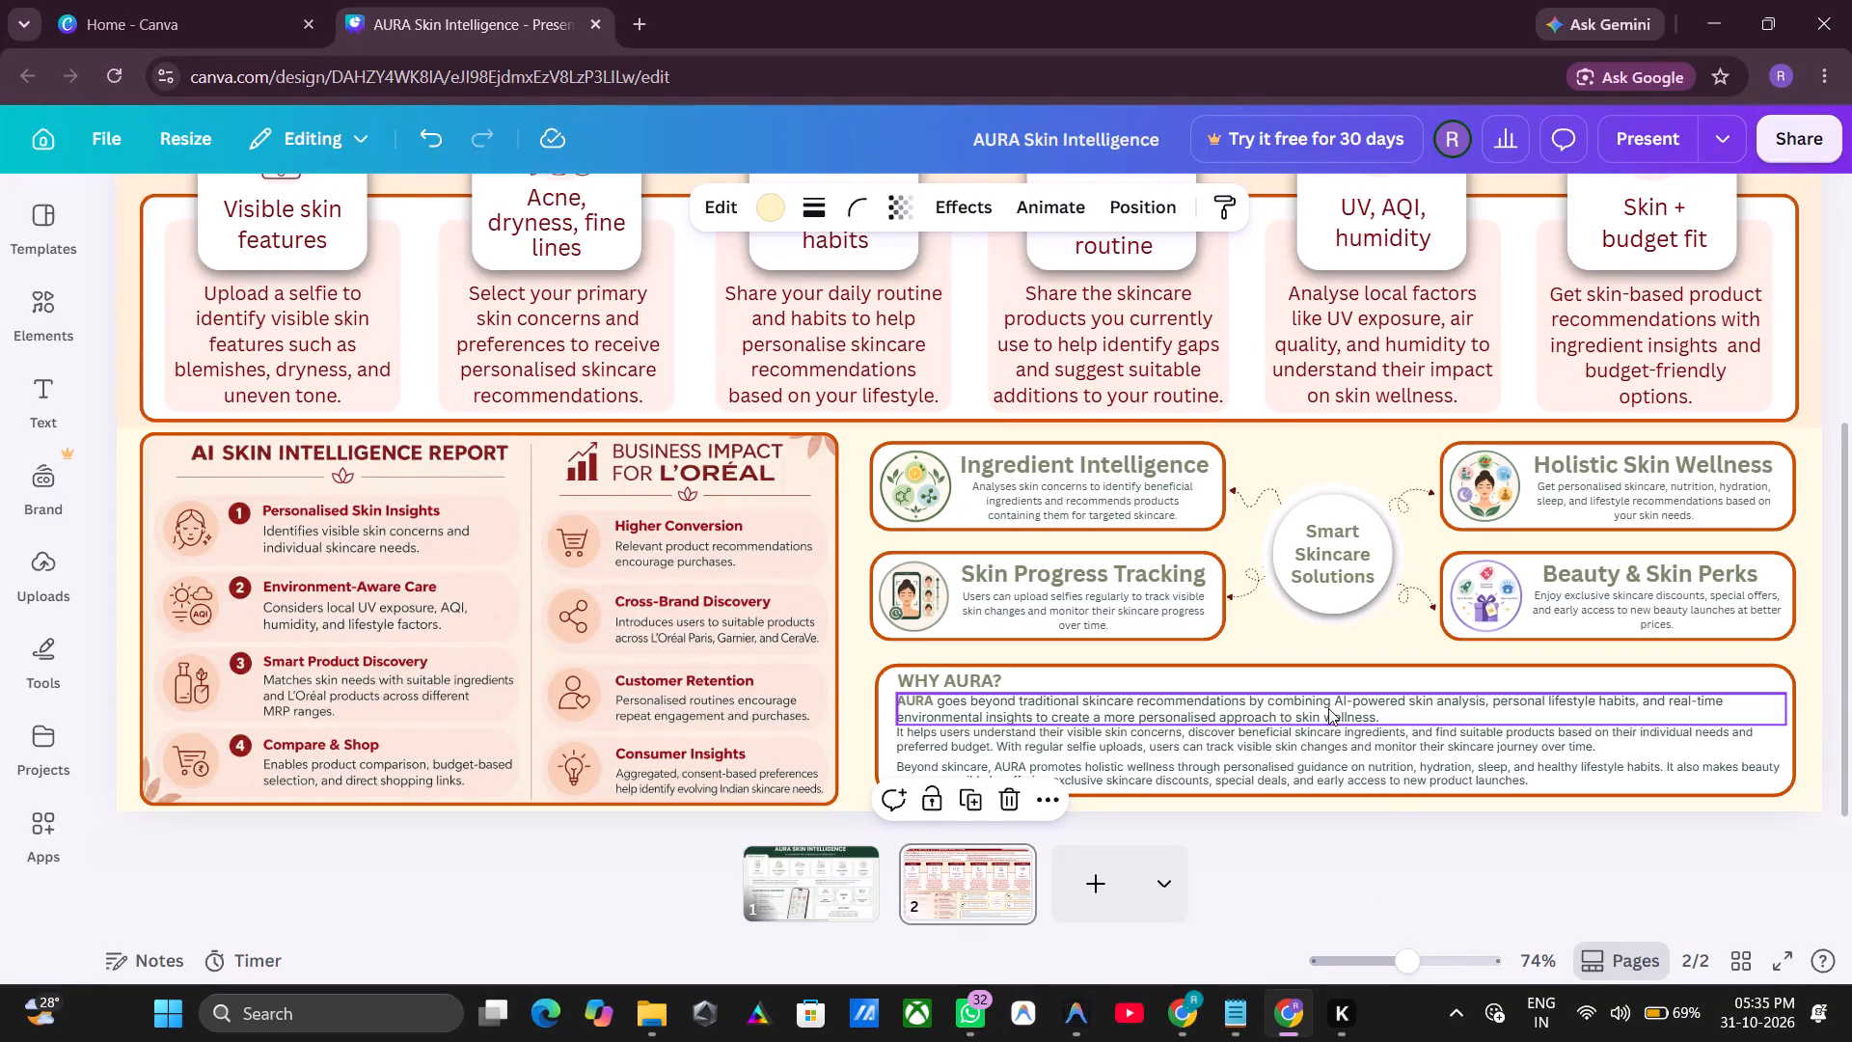
{"action": "left_click", "coordinate": [1328, 708]}
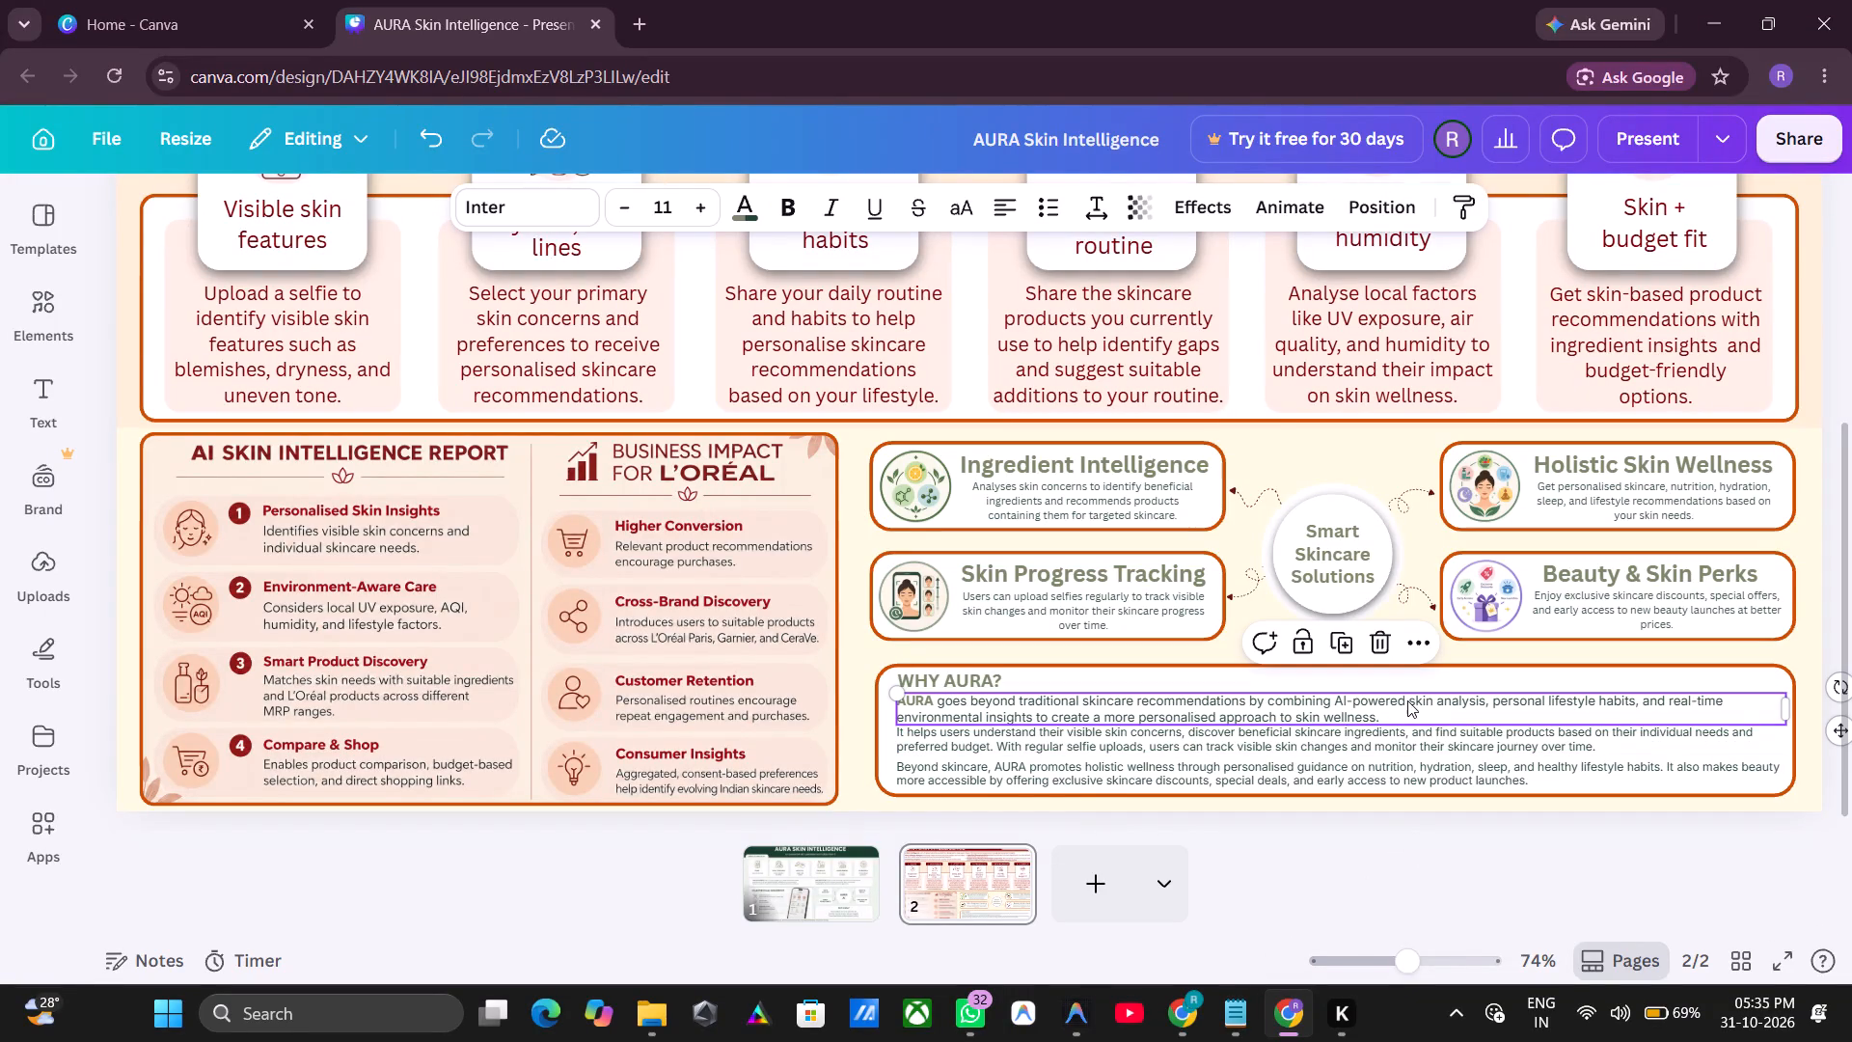
{"action": "left_click", "coordinate": [1105, 213]}
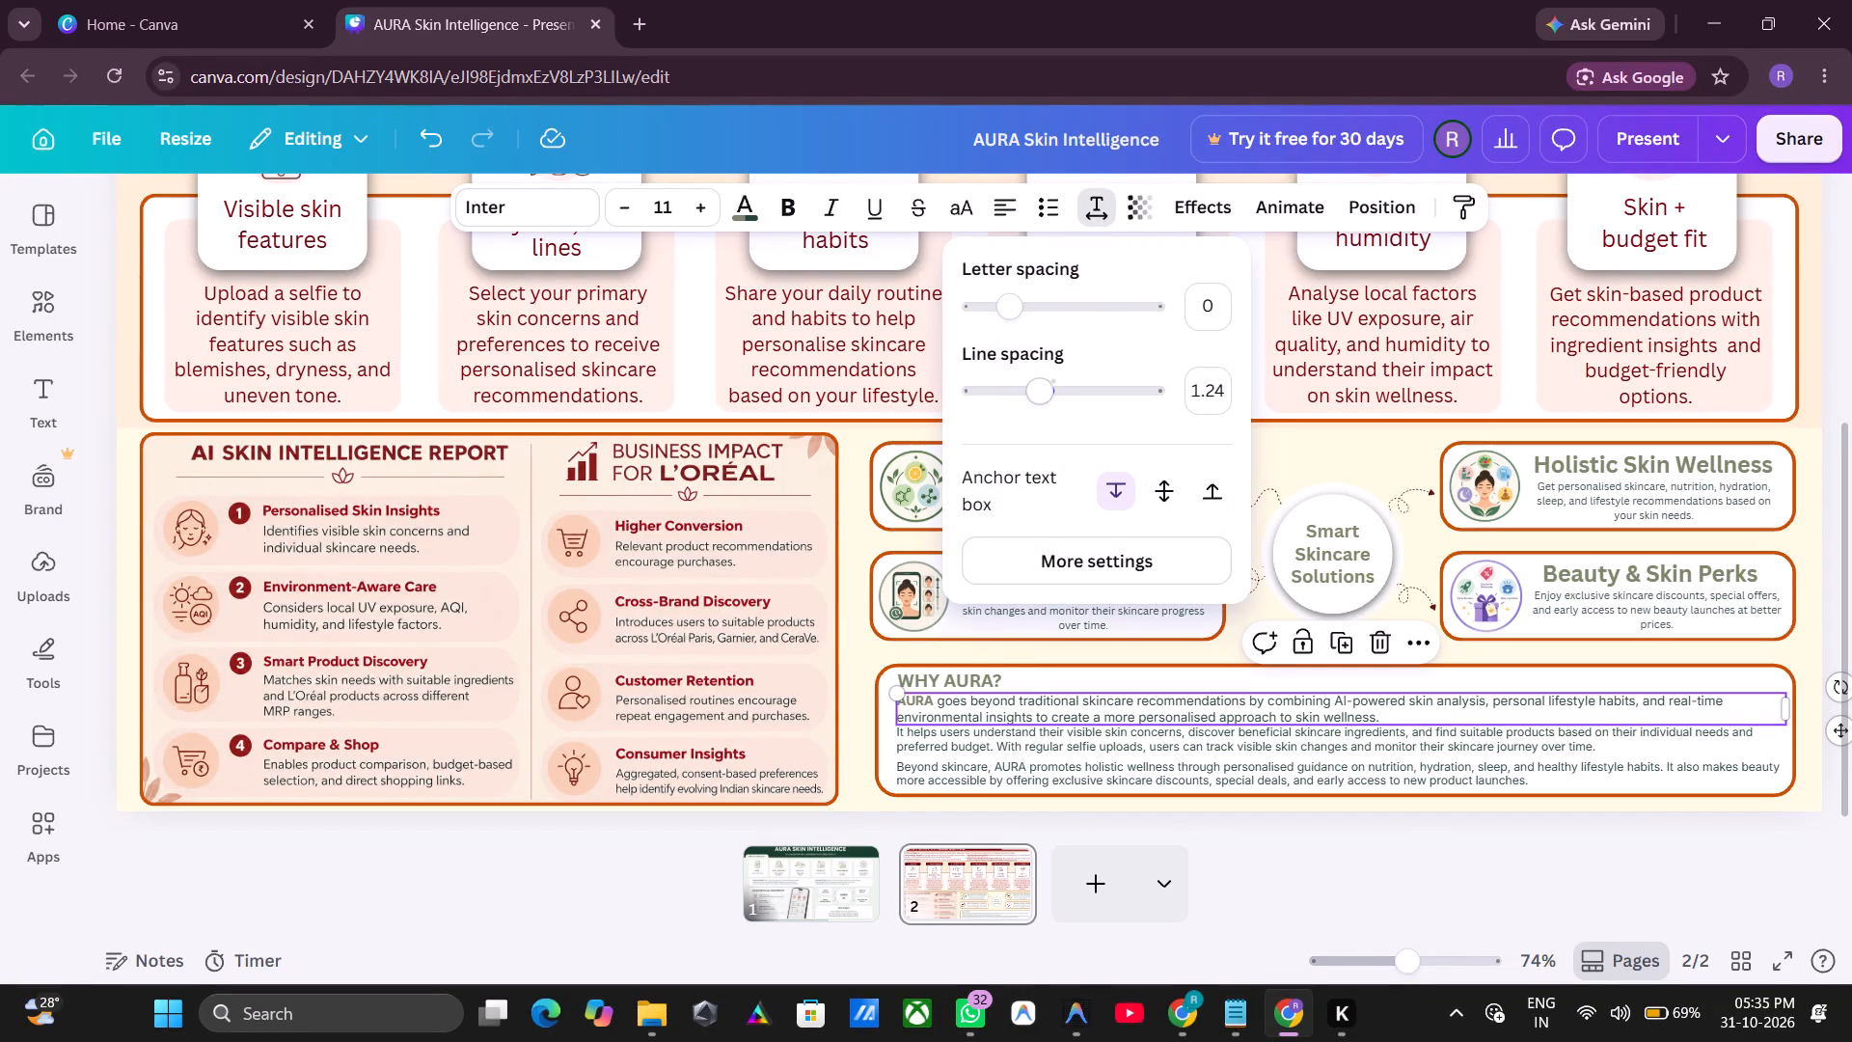
{"action": "left_click_drag", "start_coordinate": [1044, 388], "coordinate": [1024, 395]}
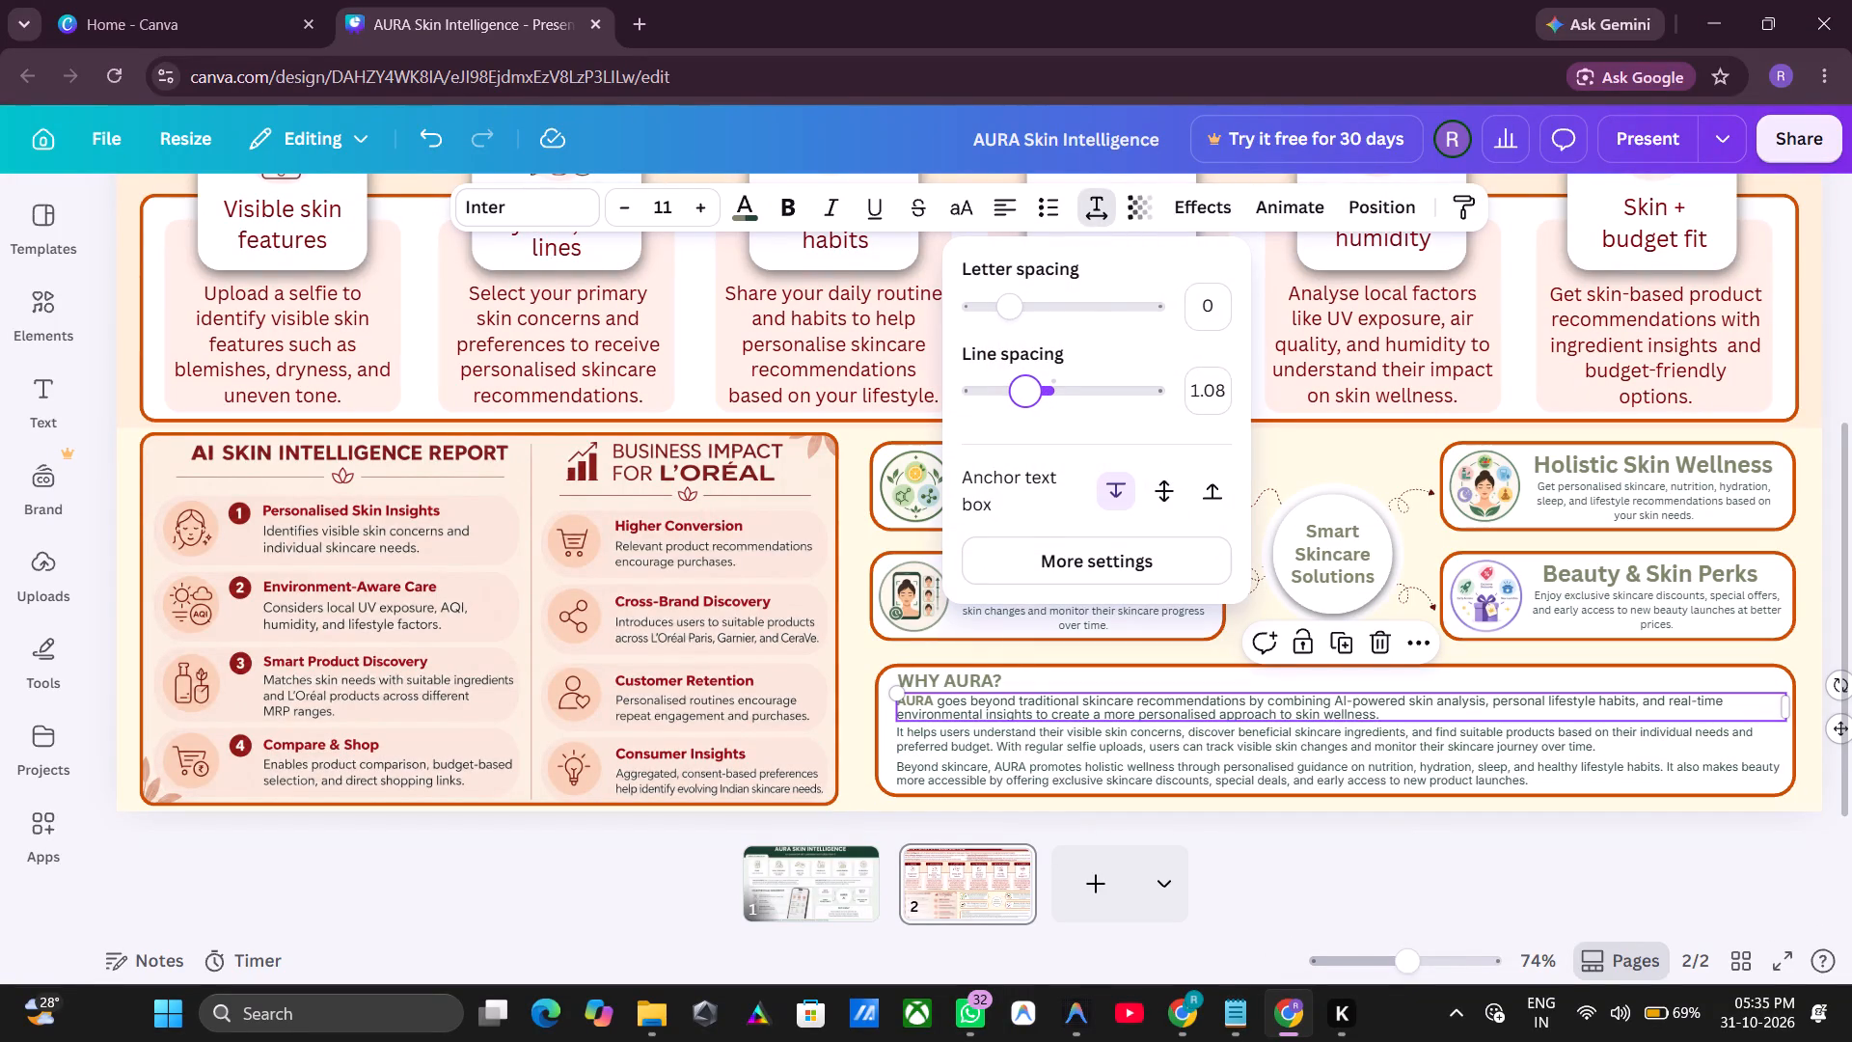
{"action": "left_click_drag", "start_coordinate": [1024, 395], "coordinate": [1022, 395]}
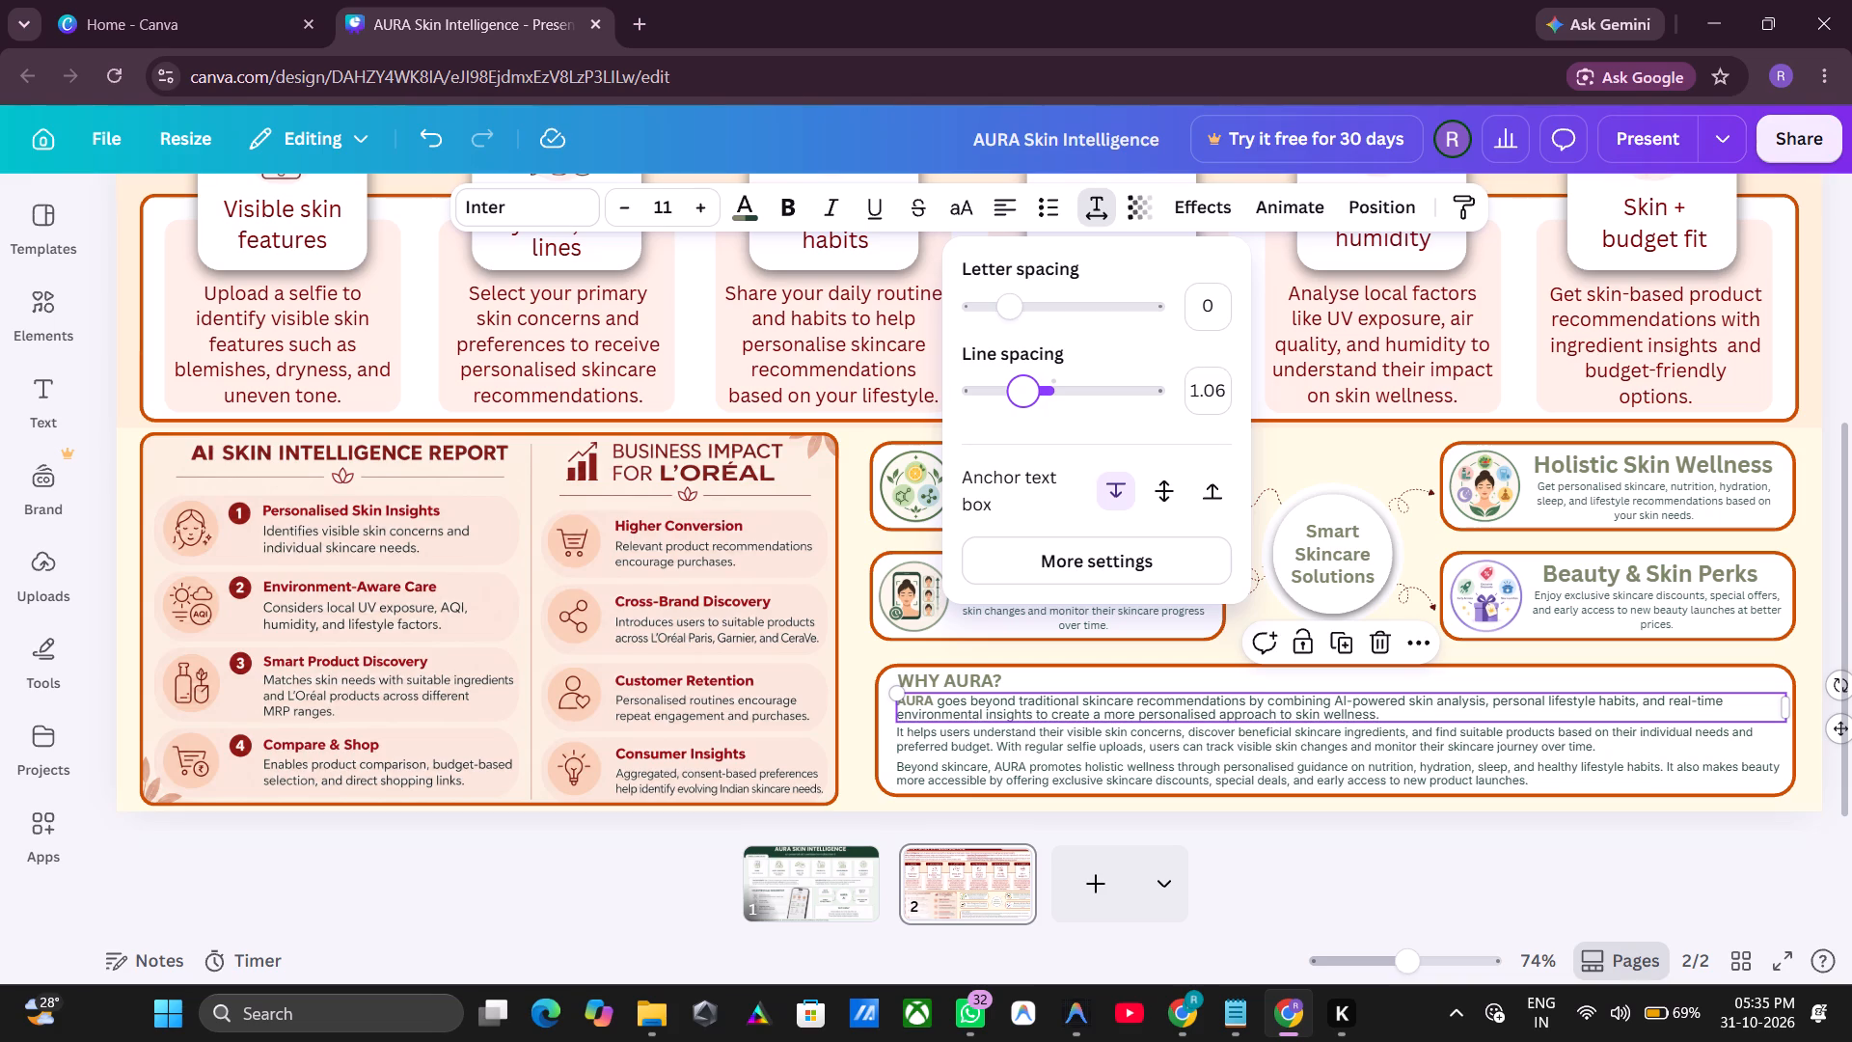
{"action": "left_click_drag", "start_coordinate": [1022, 395], "coordinate": [1024, 399]}
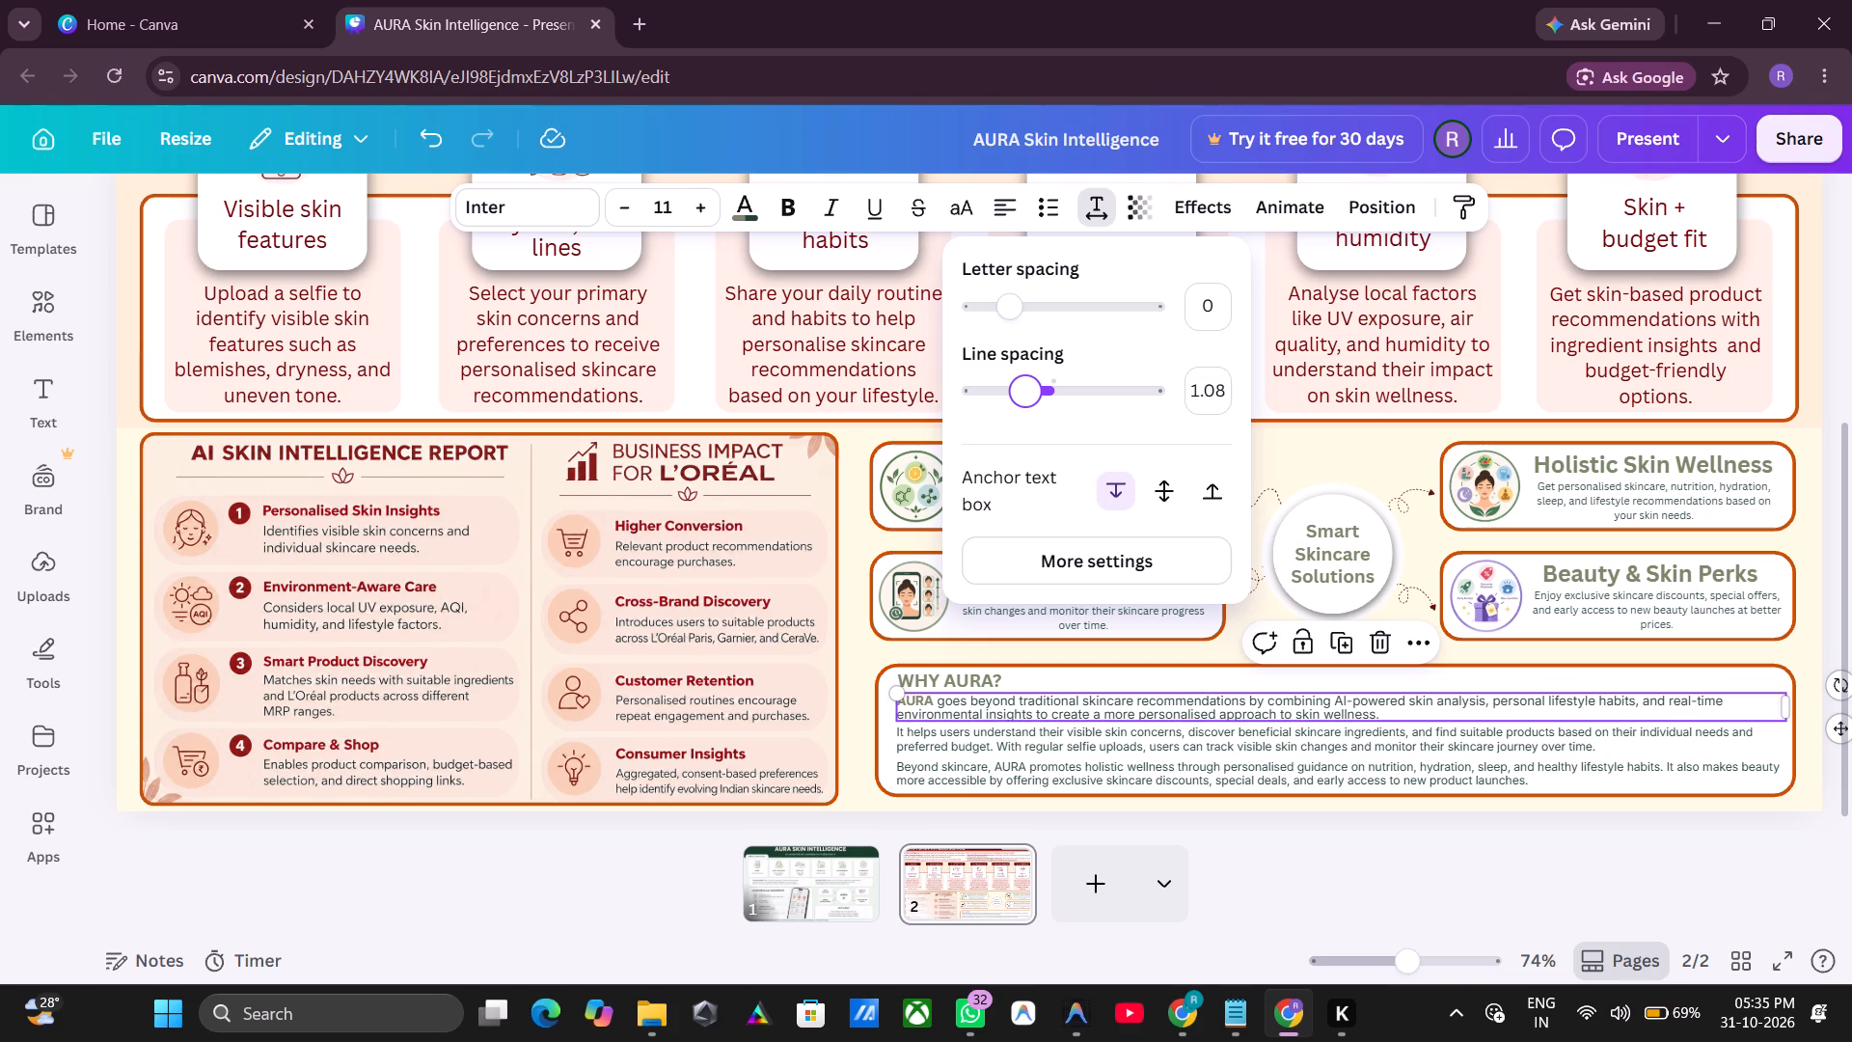
{"action": "left_click_drag", "start_coordinate": [1024, 399], "coordinate": [1022, 399]}
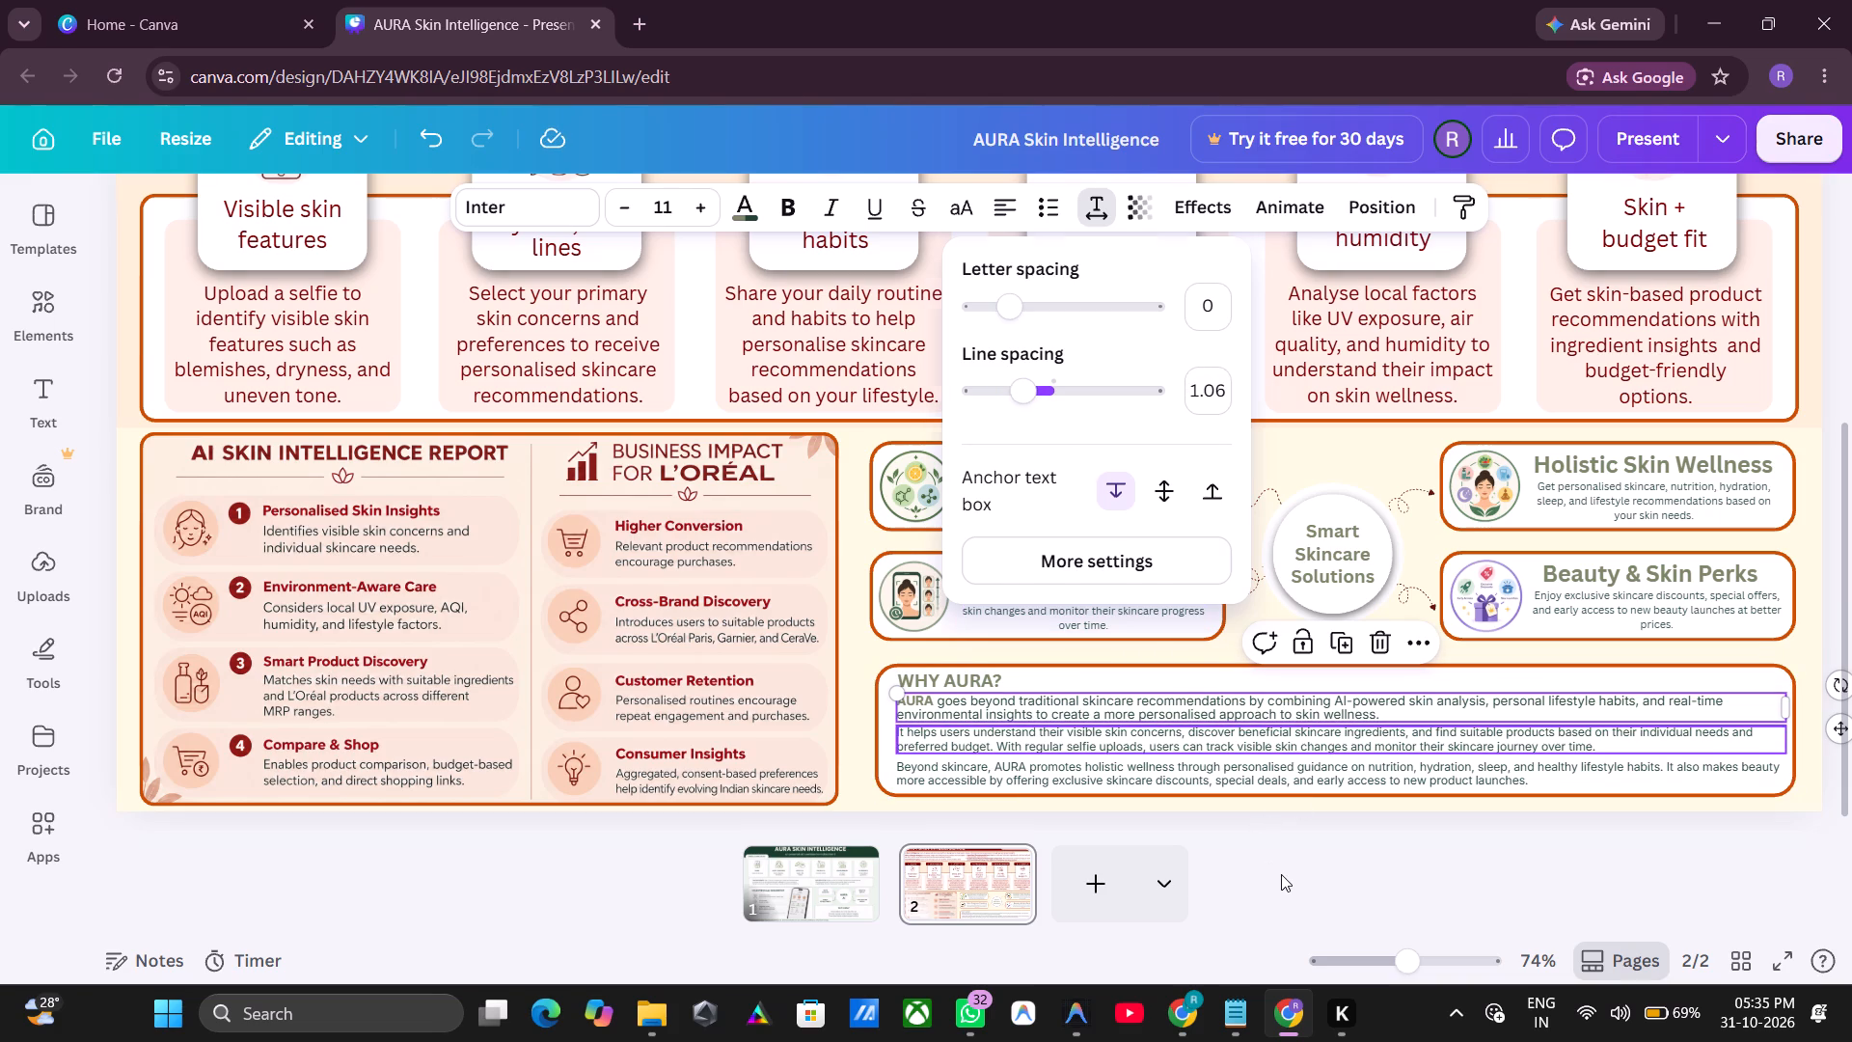
{"action": "left_click", "coordinate": [1281, 874]}
{"action": "left_click", "coordinate": [715, 203]}
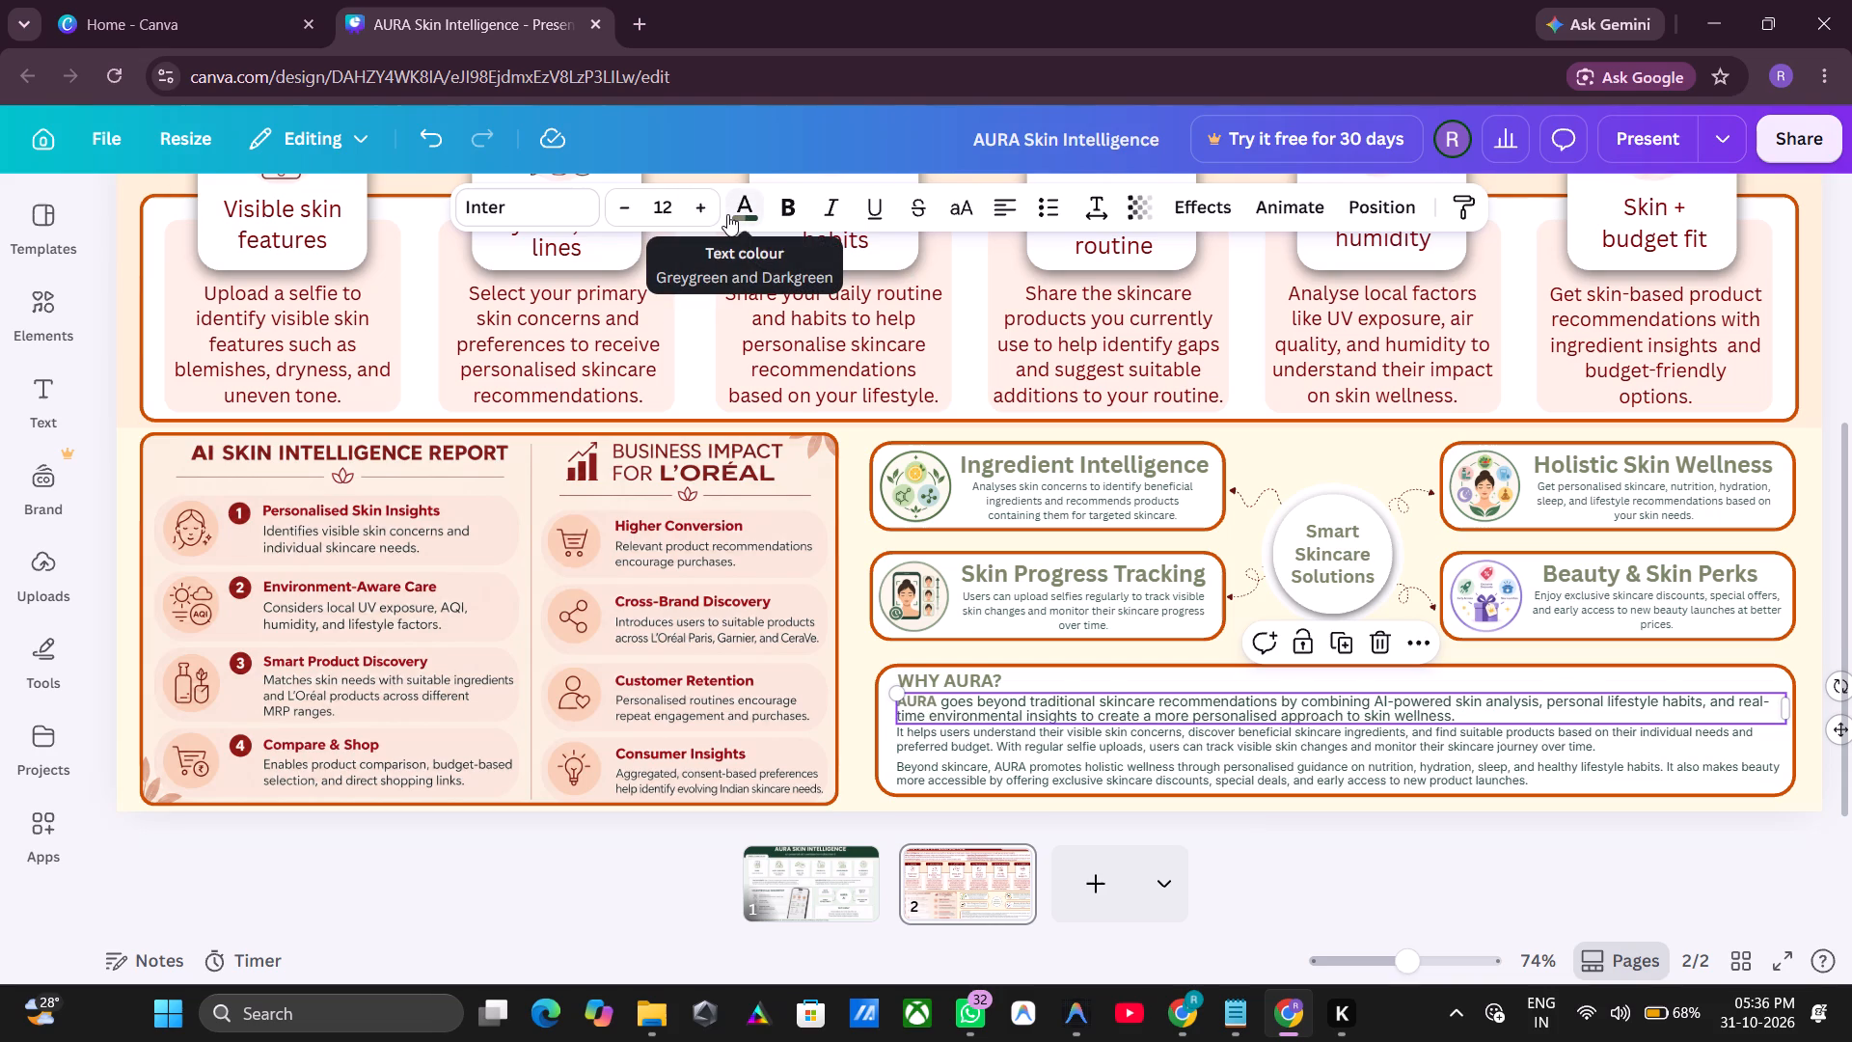
{"action": "left_click", "coordinate": [1282, 849]}
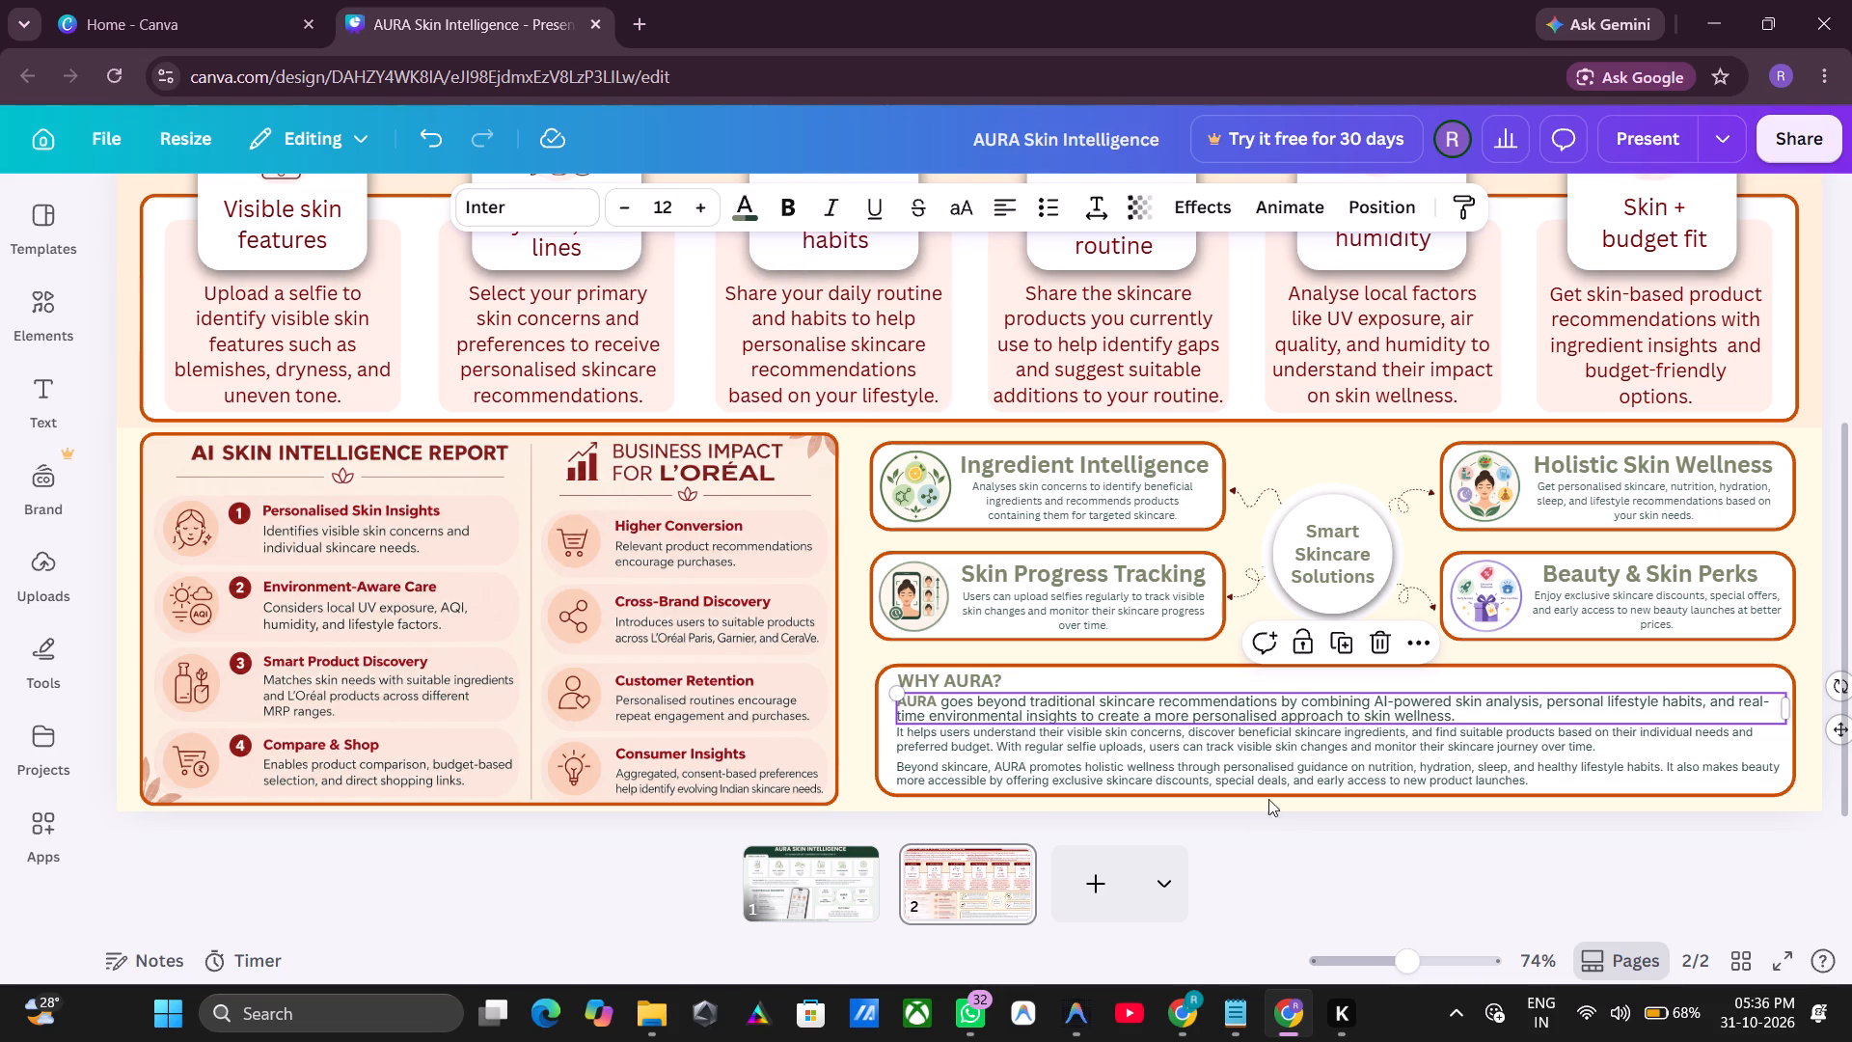
Set the second WHY AURA? paragraph, starting "It helps users", to line spacing 1.06 and font size 12.
{"action": "left_click", "coordinate": [1225, 747]}
{"action": "left_click", "coordinate": [1090, 206]}
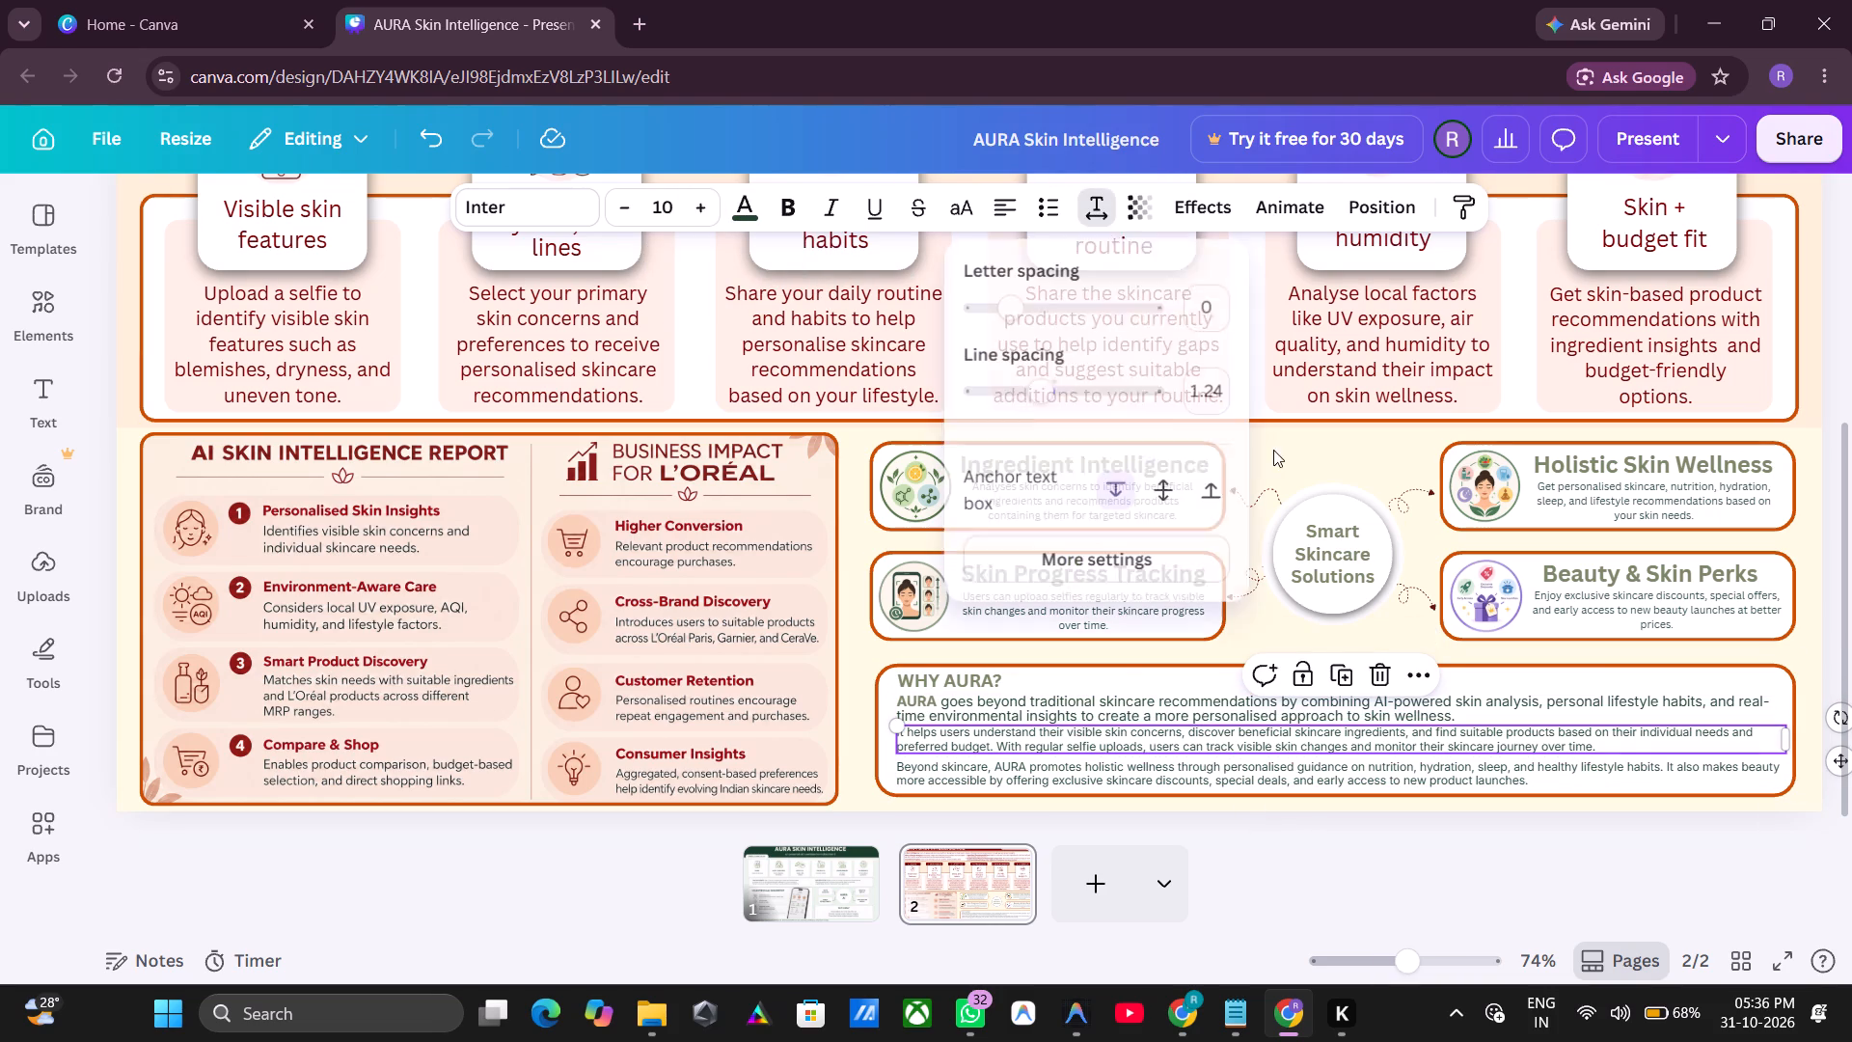
{"action": "left_click", "coordinate": [1201, 398]}
{"action": "type", "text": "1.06"}
{"action": "key", "text": "Return"}
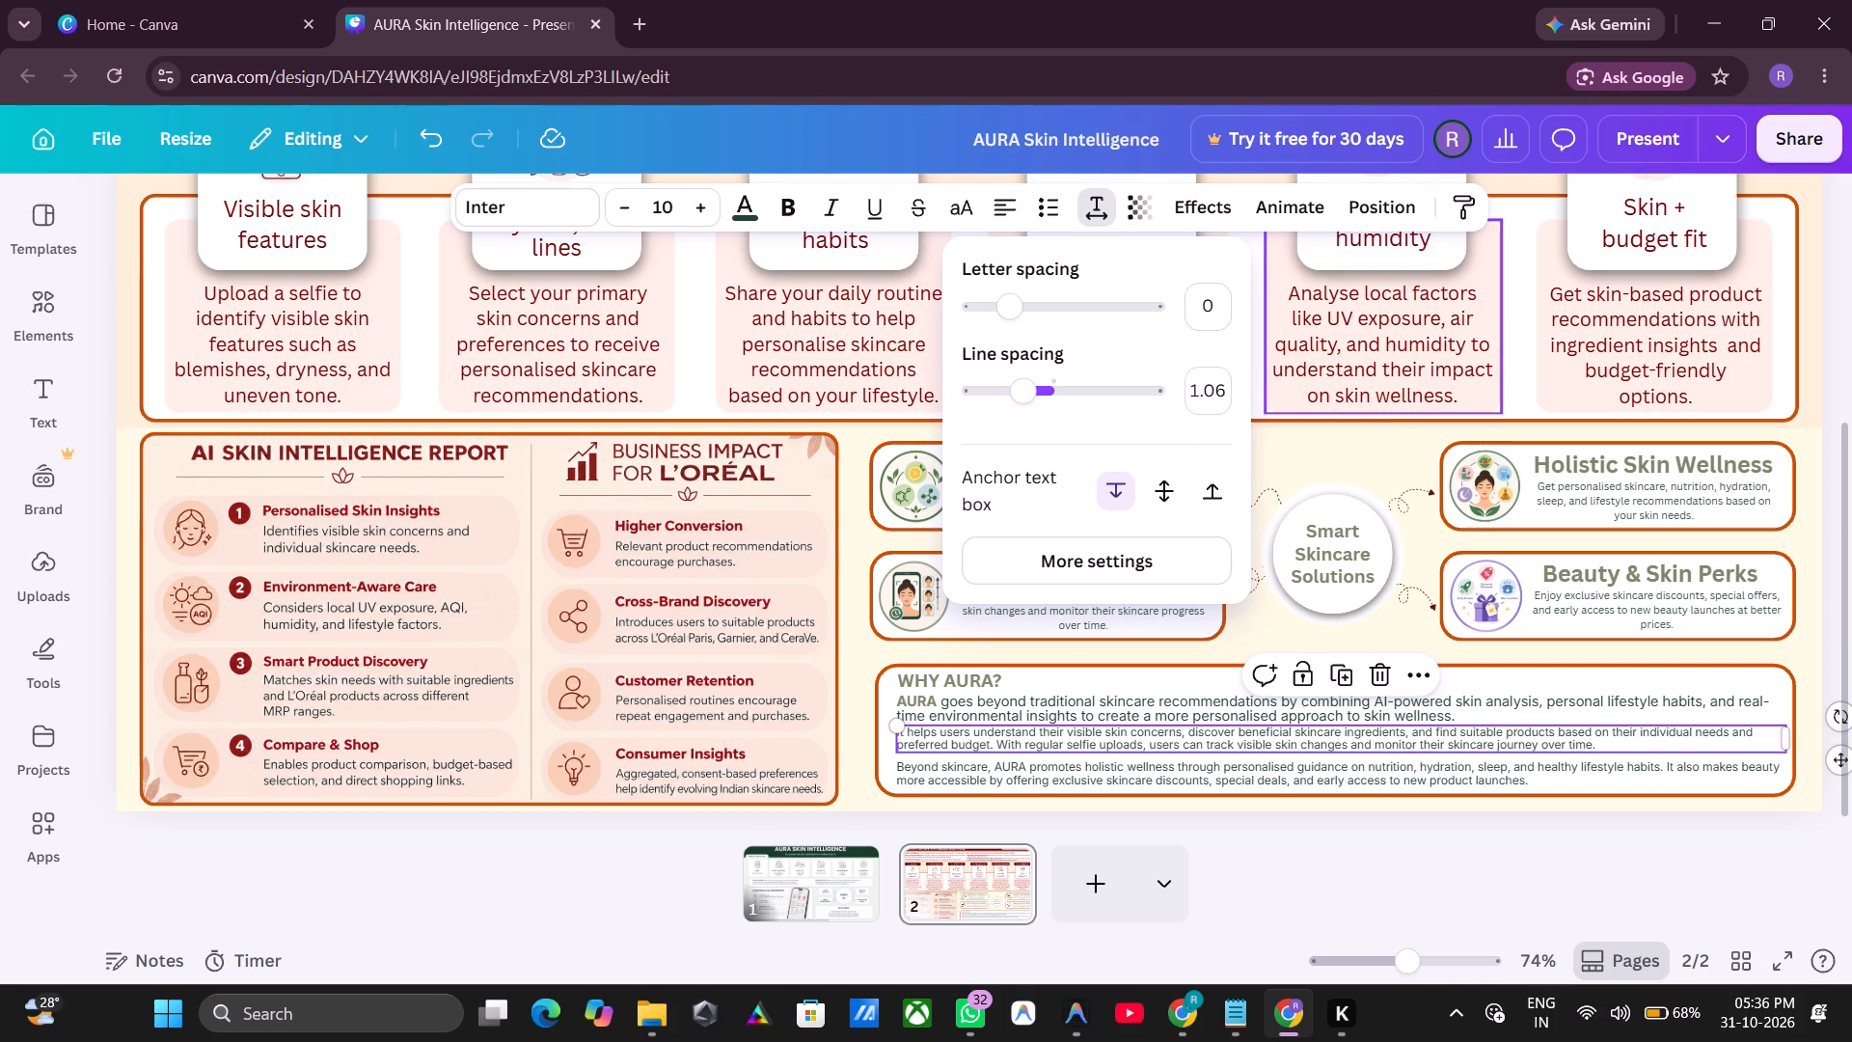
{"action": "double_click", "coordinate": [709, 200]}
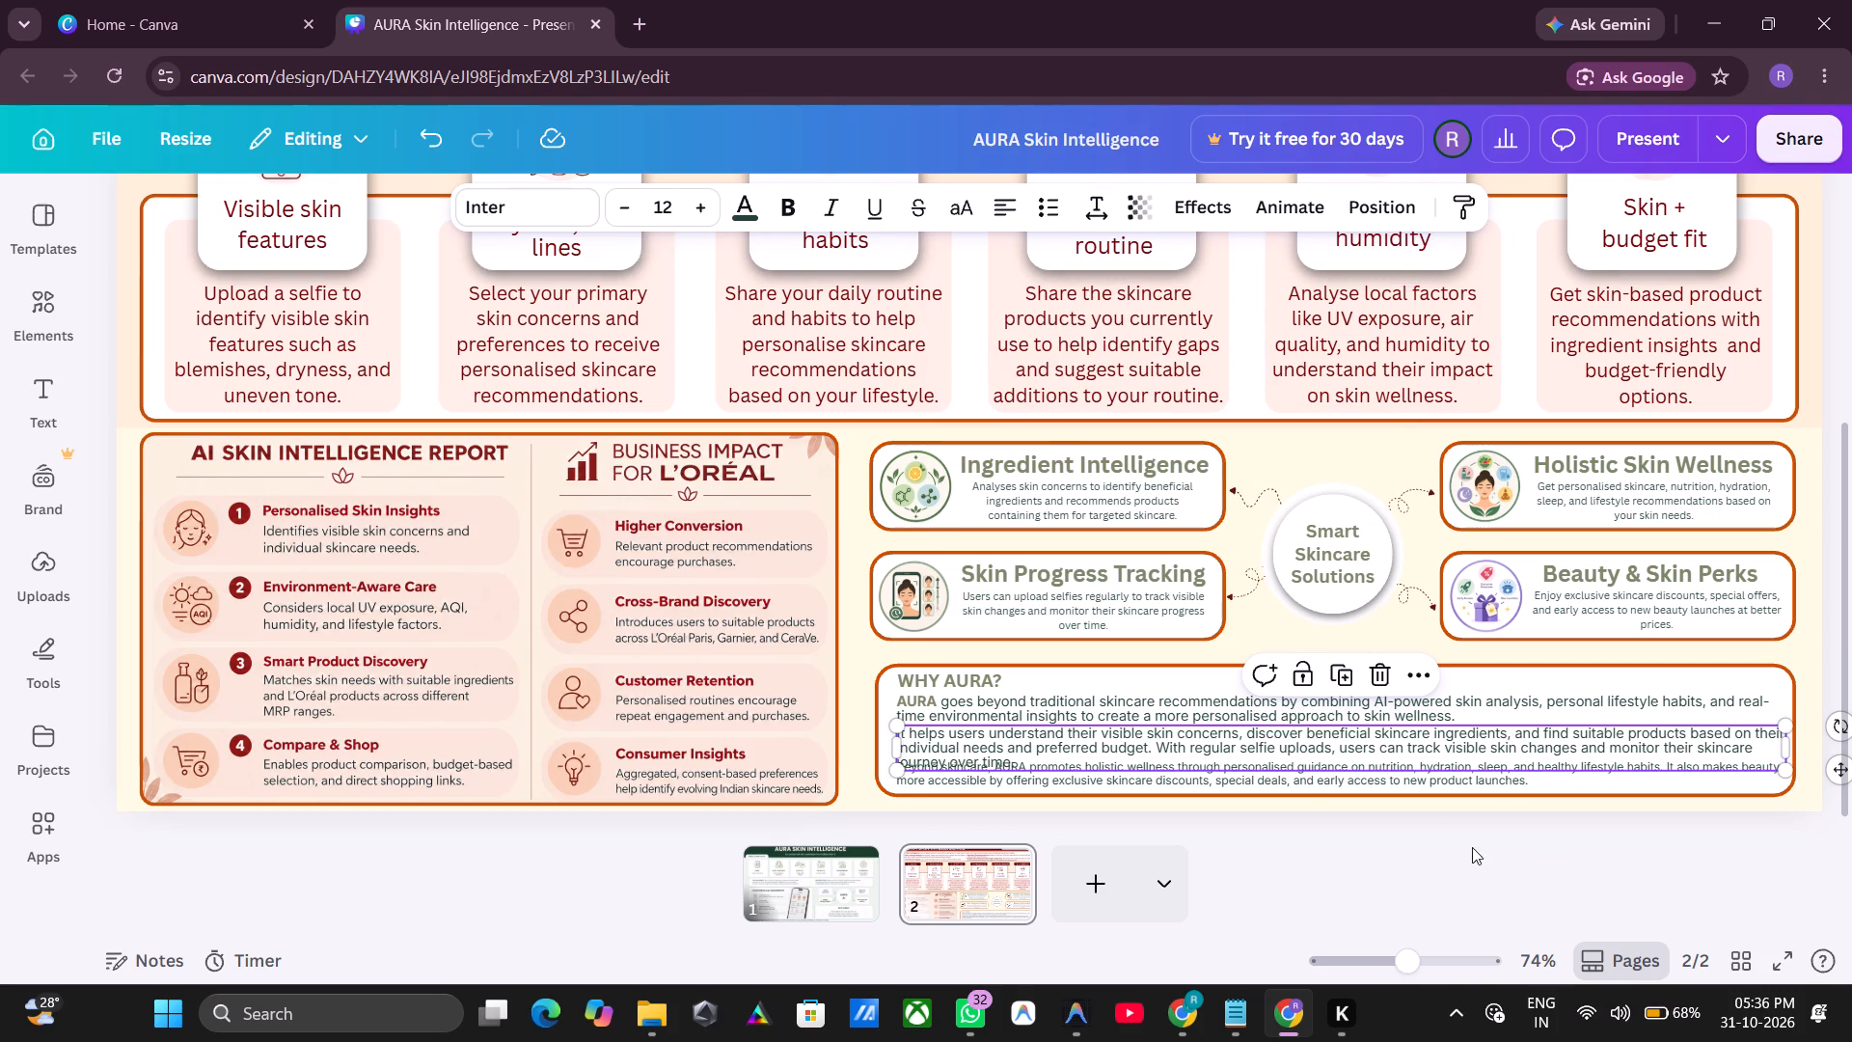
Set the third WHY AURA? paragraph, starting "Beyond skincare", to line spacing 1.06 and font size 12.
{"action": "left_click", "coordinate": [1333, 776]}
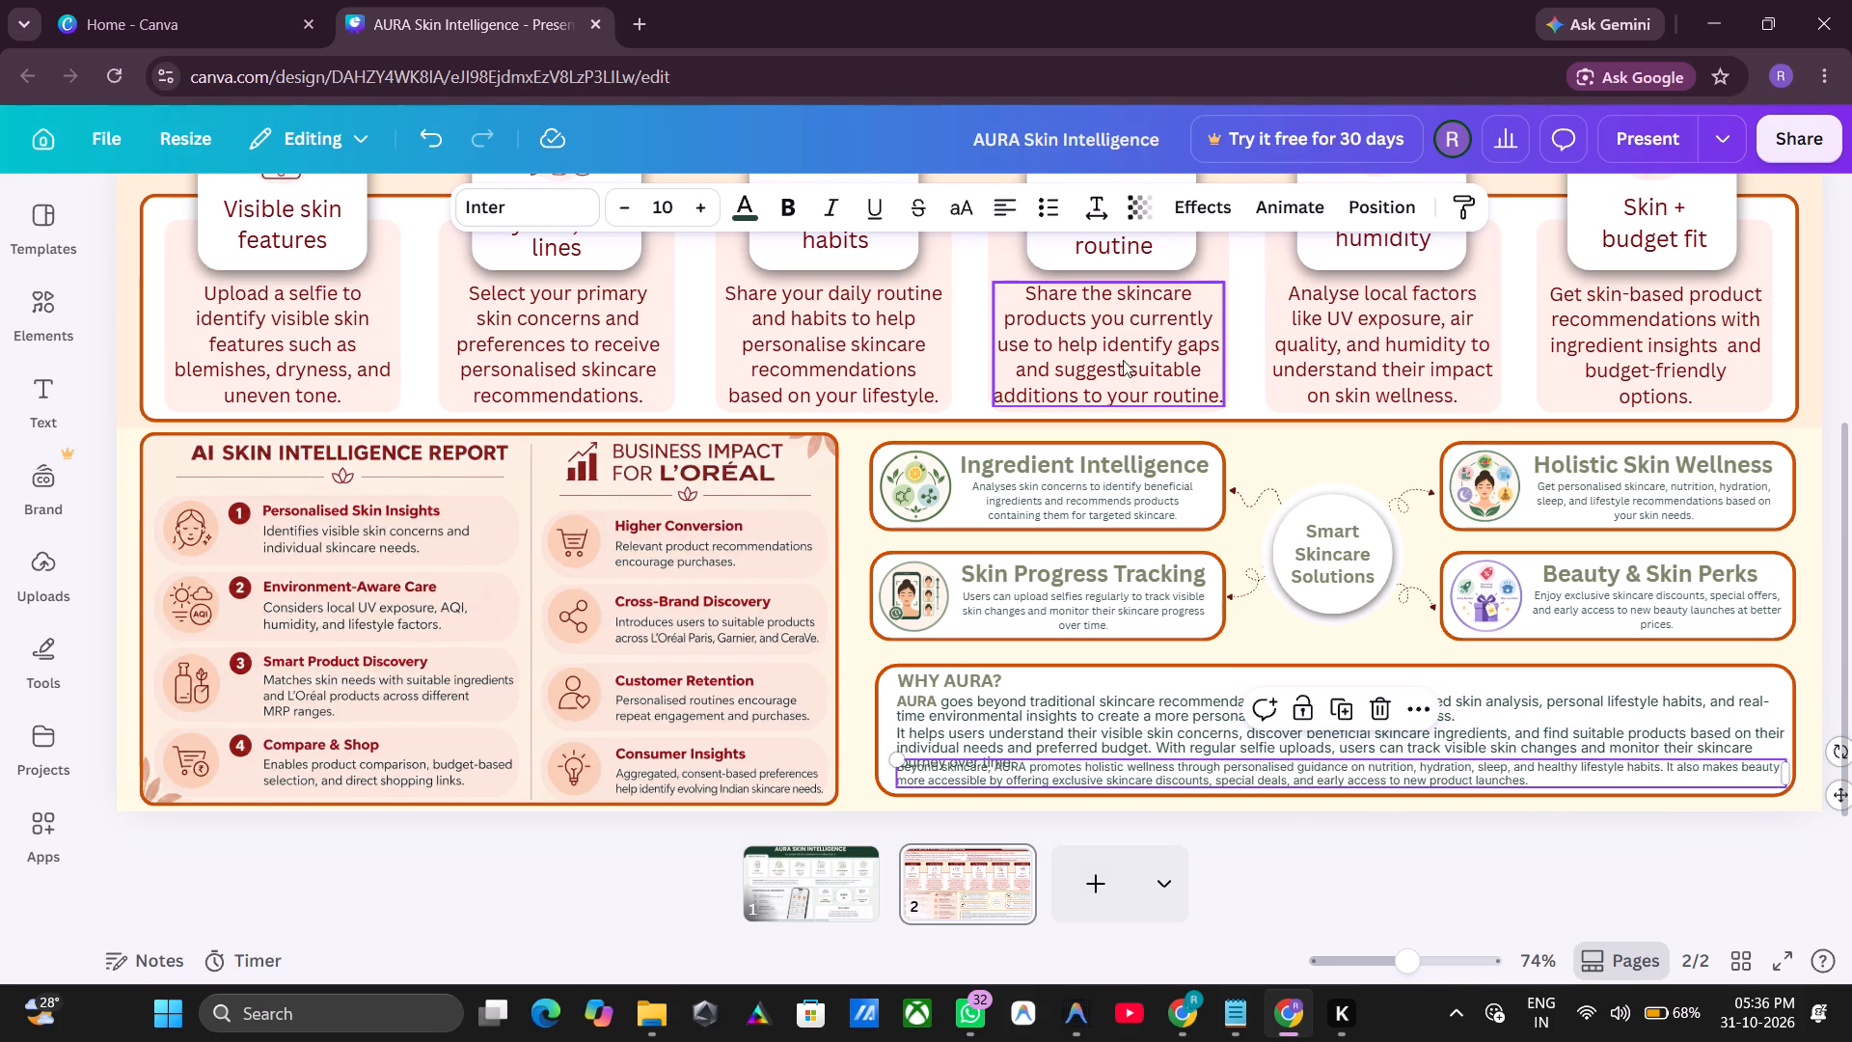
{"action": "left_click", "coordinate": [1113, 225]}
{"action": "left_click", "coordinate": [1098, 211]}
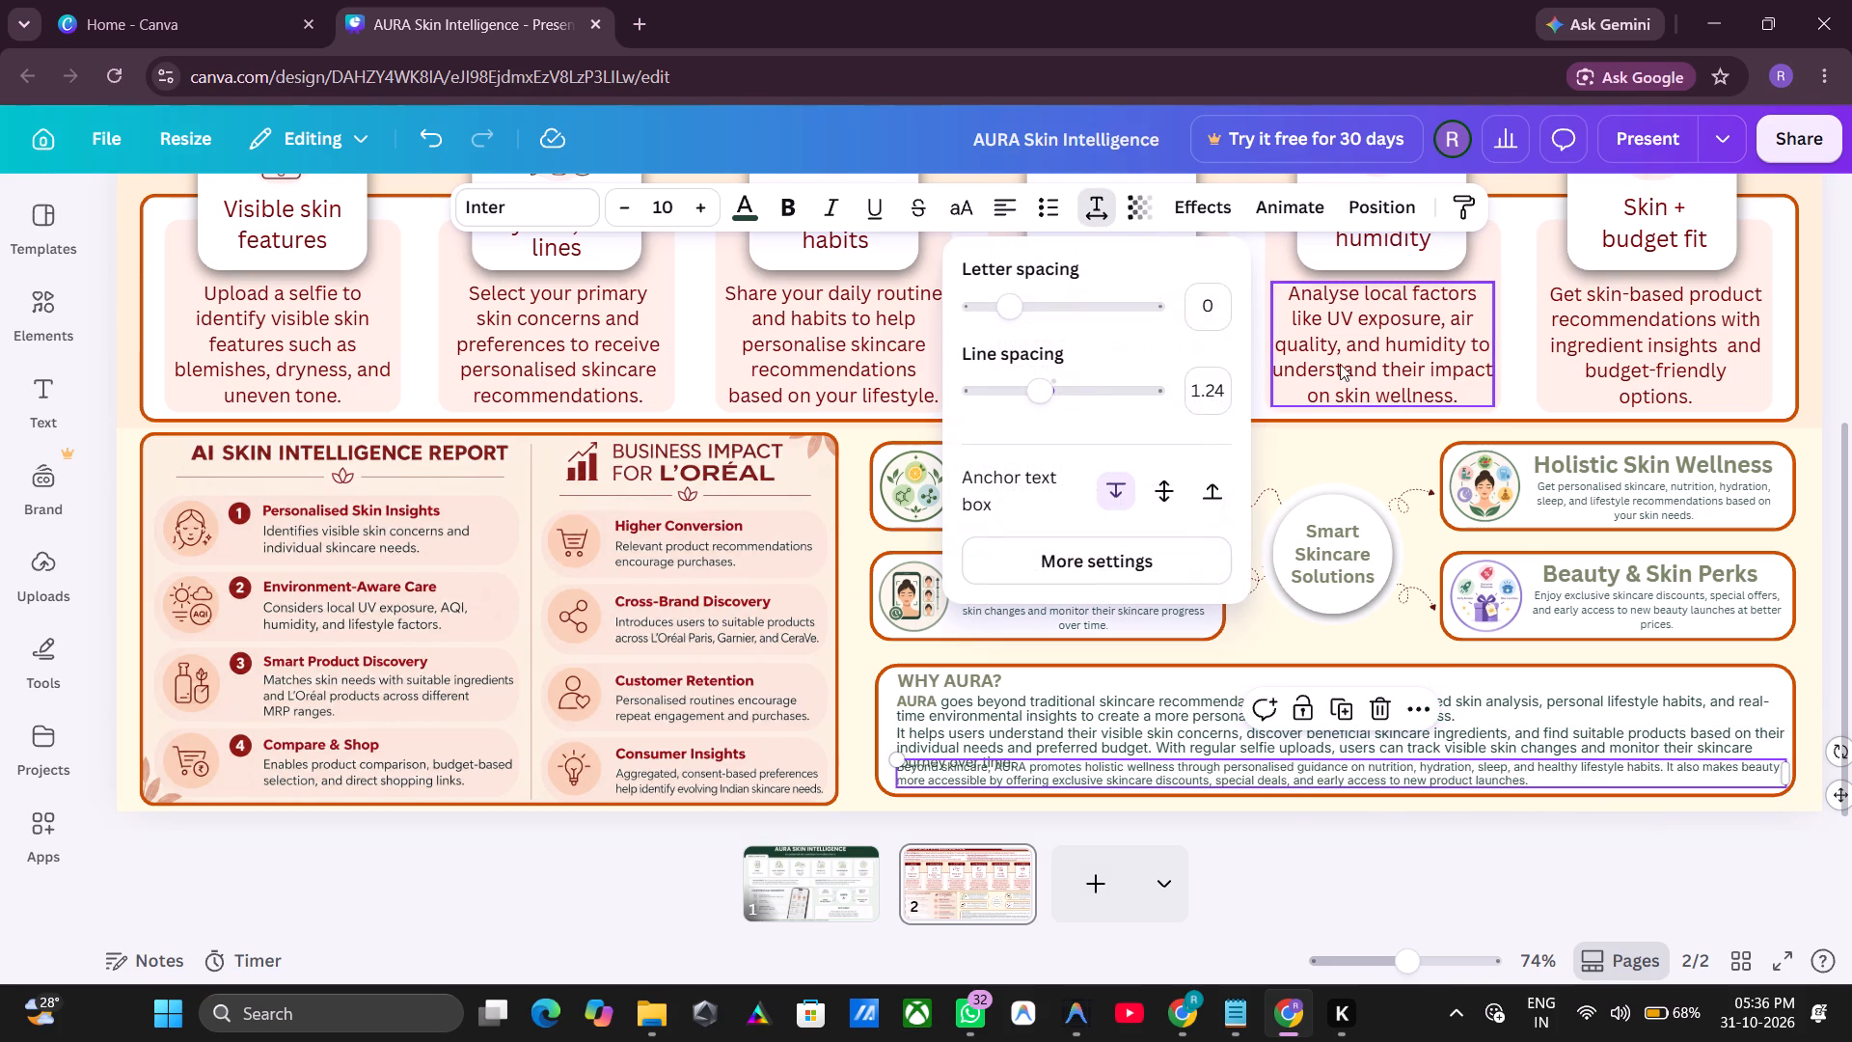
{"action": "left_click", "coordinate": [1218, 382]}
{"action": "type", "text": "1."}
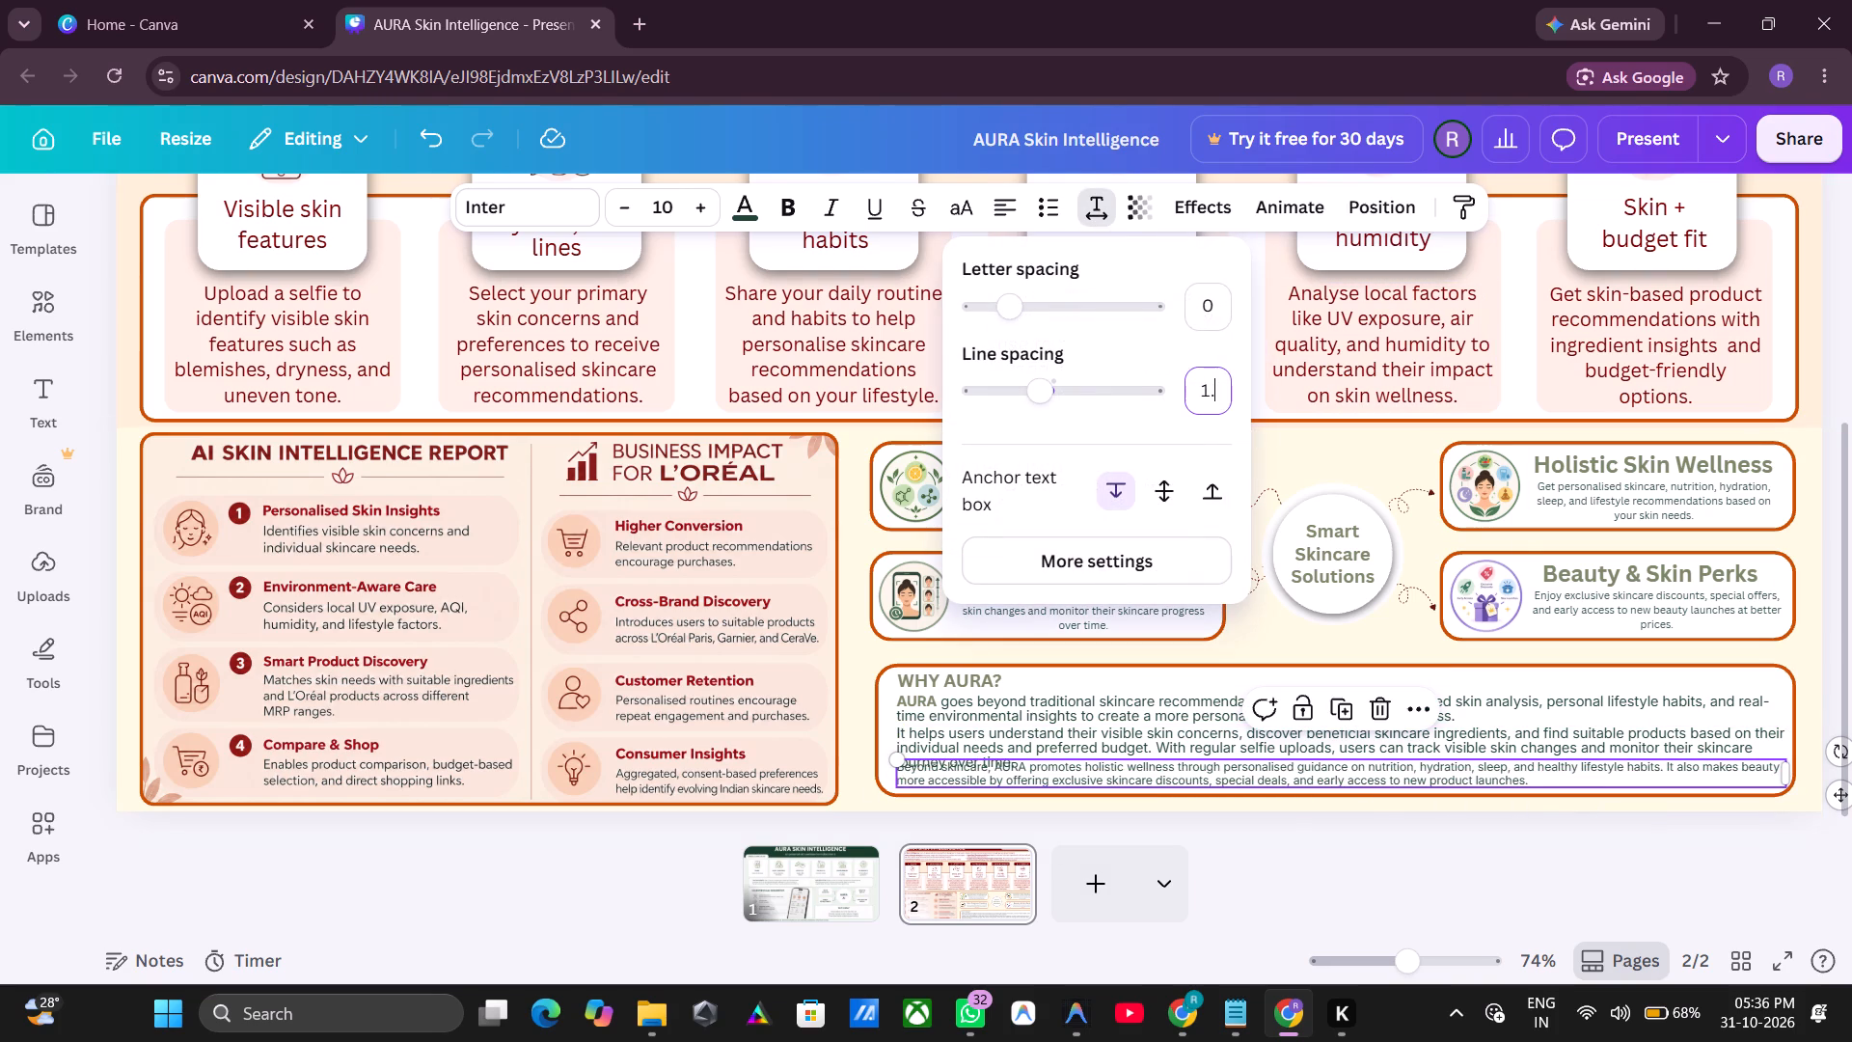
{"action": "type", "text": "06"}
{"action": "key", "text": "Return"}
{"action": "double_click", "coordinate": [695, 203]}
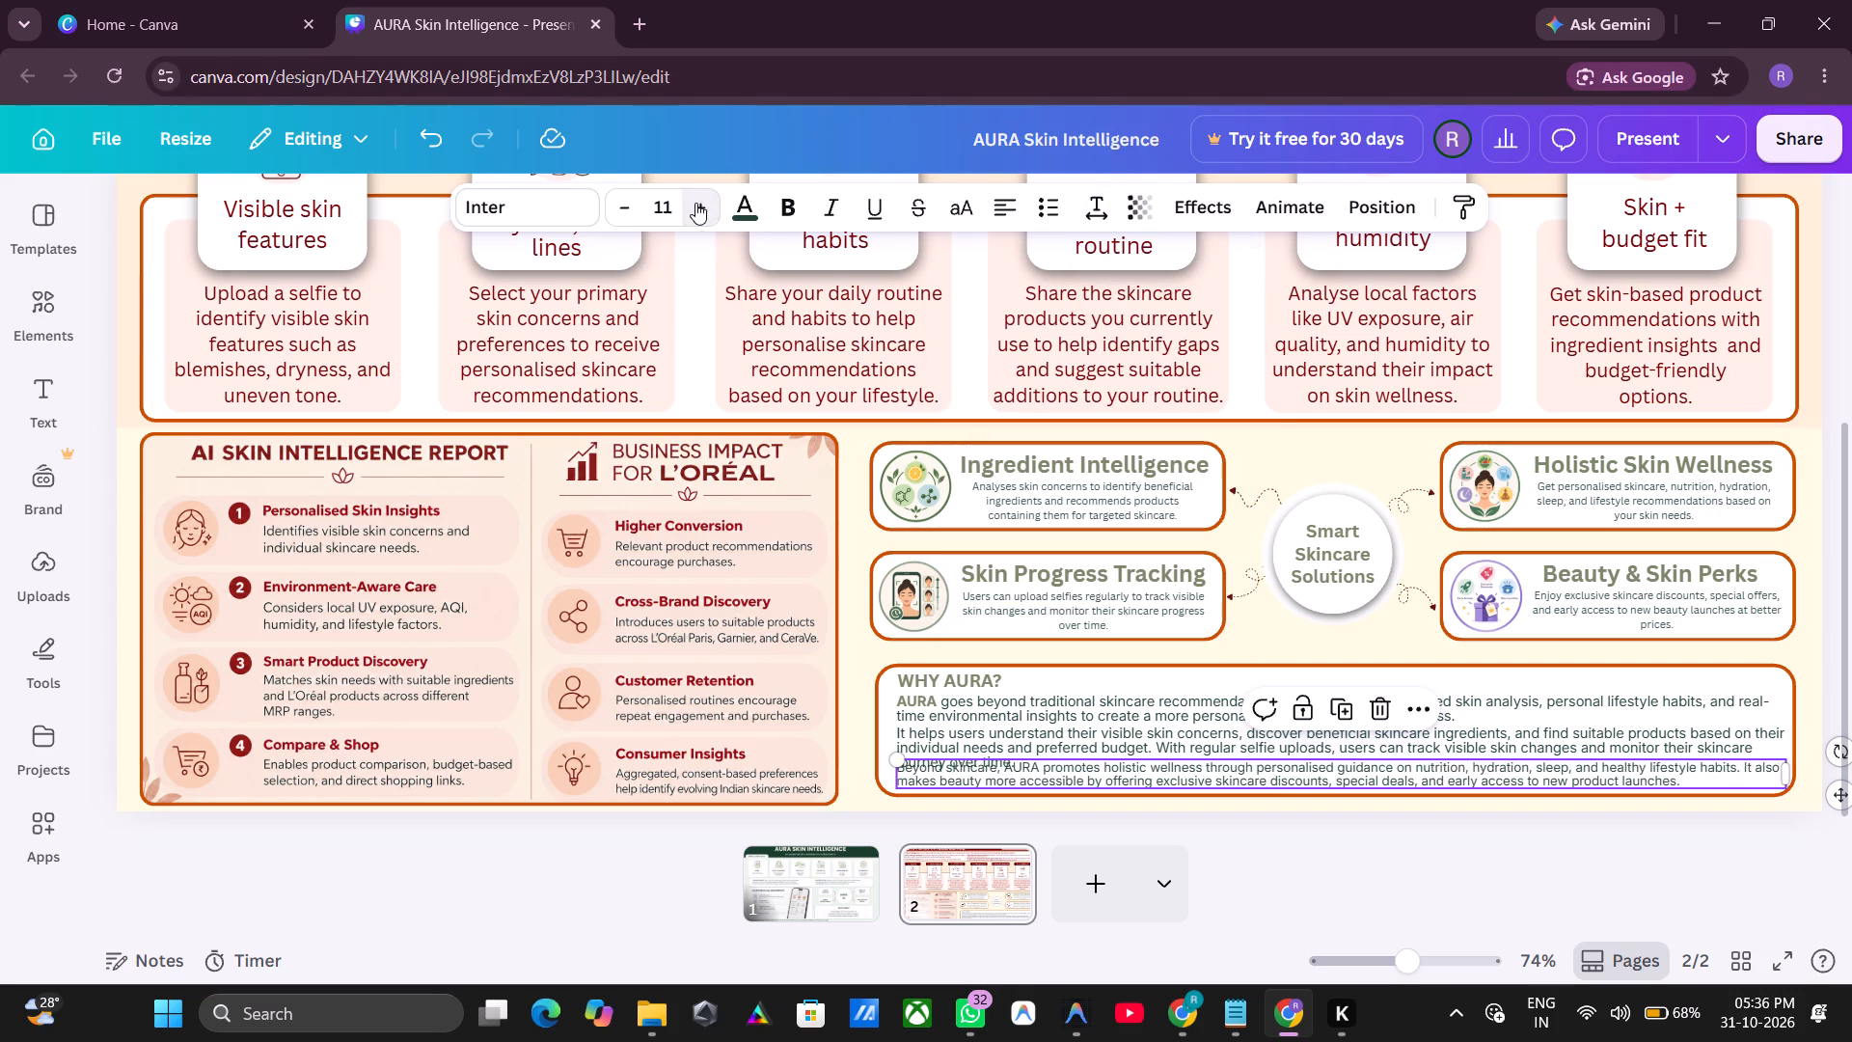
{"action": "left_click", "coordinate": [1440, 853]}
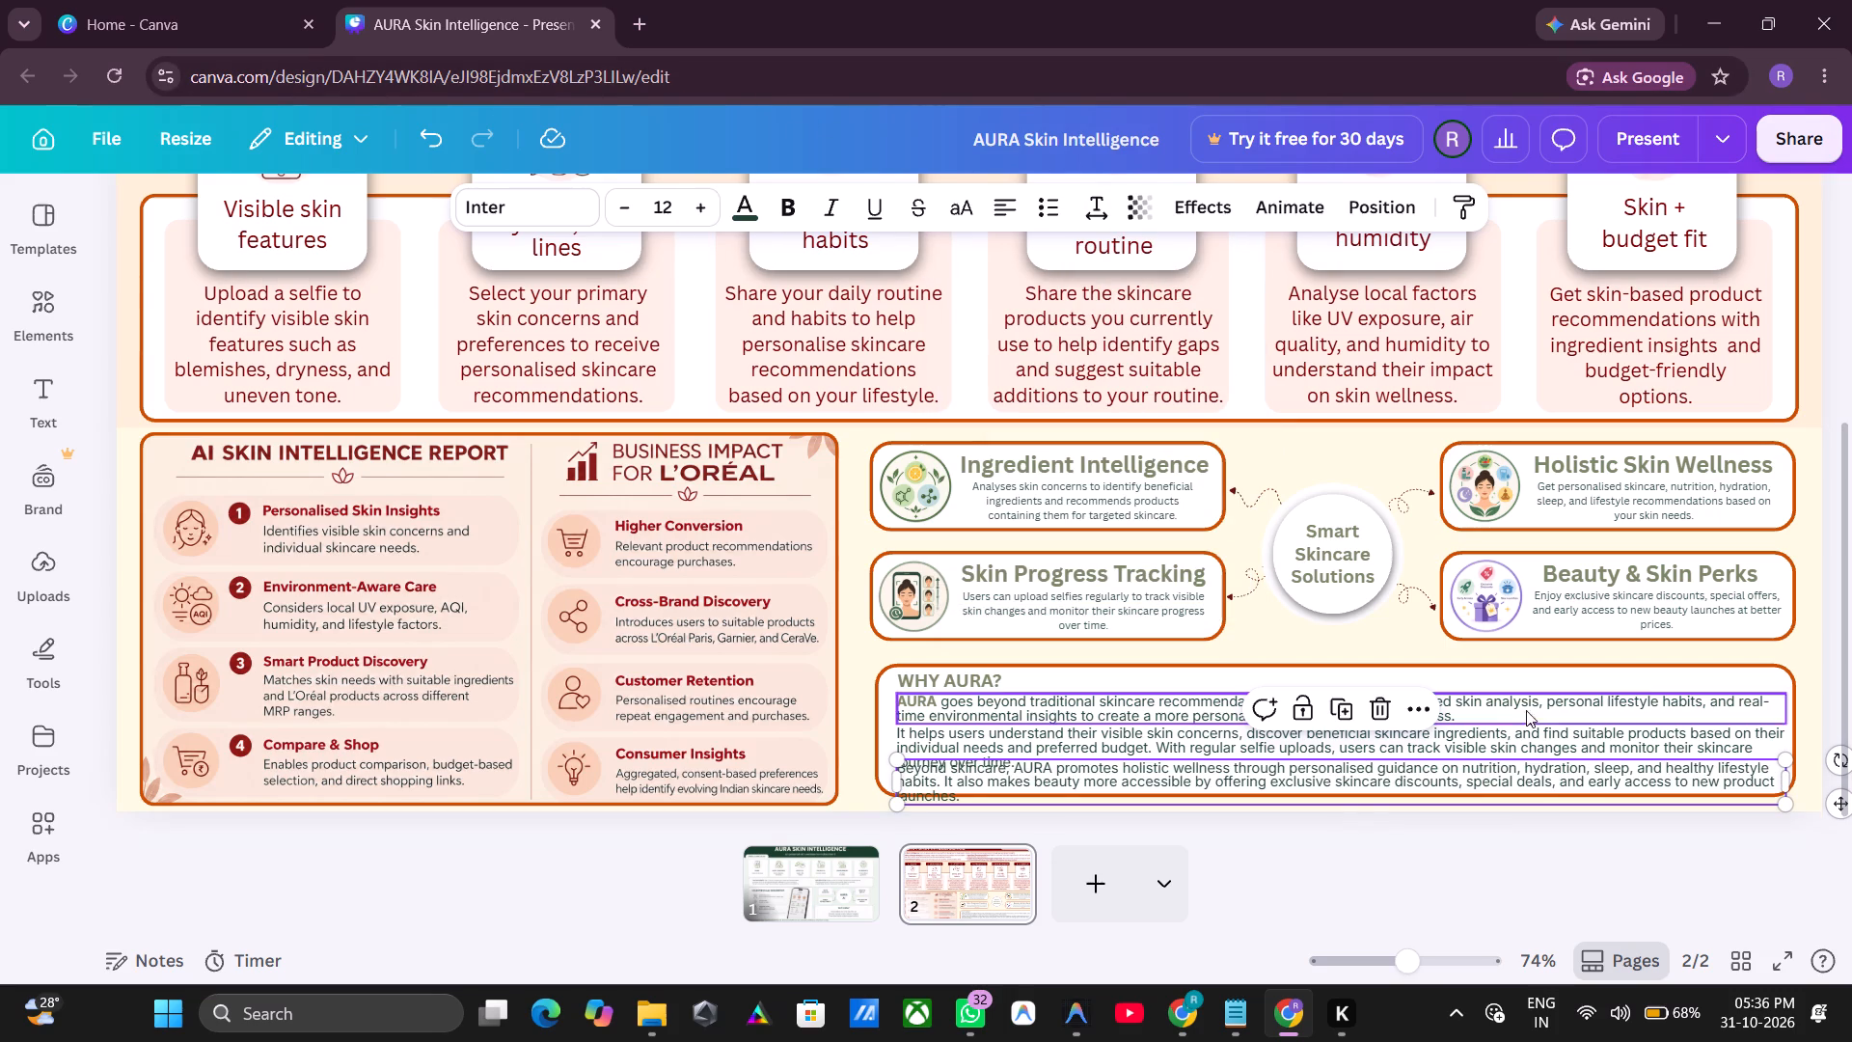
Nudge the WHY AURA? heading slightly upward inside its box, closer to the top border.
{"action": "left_click", "coordinate": [1201, 683]}
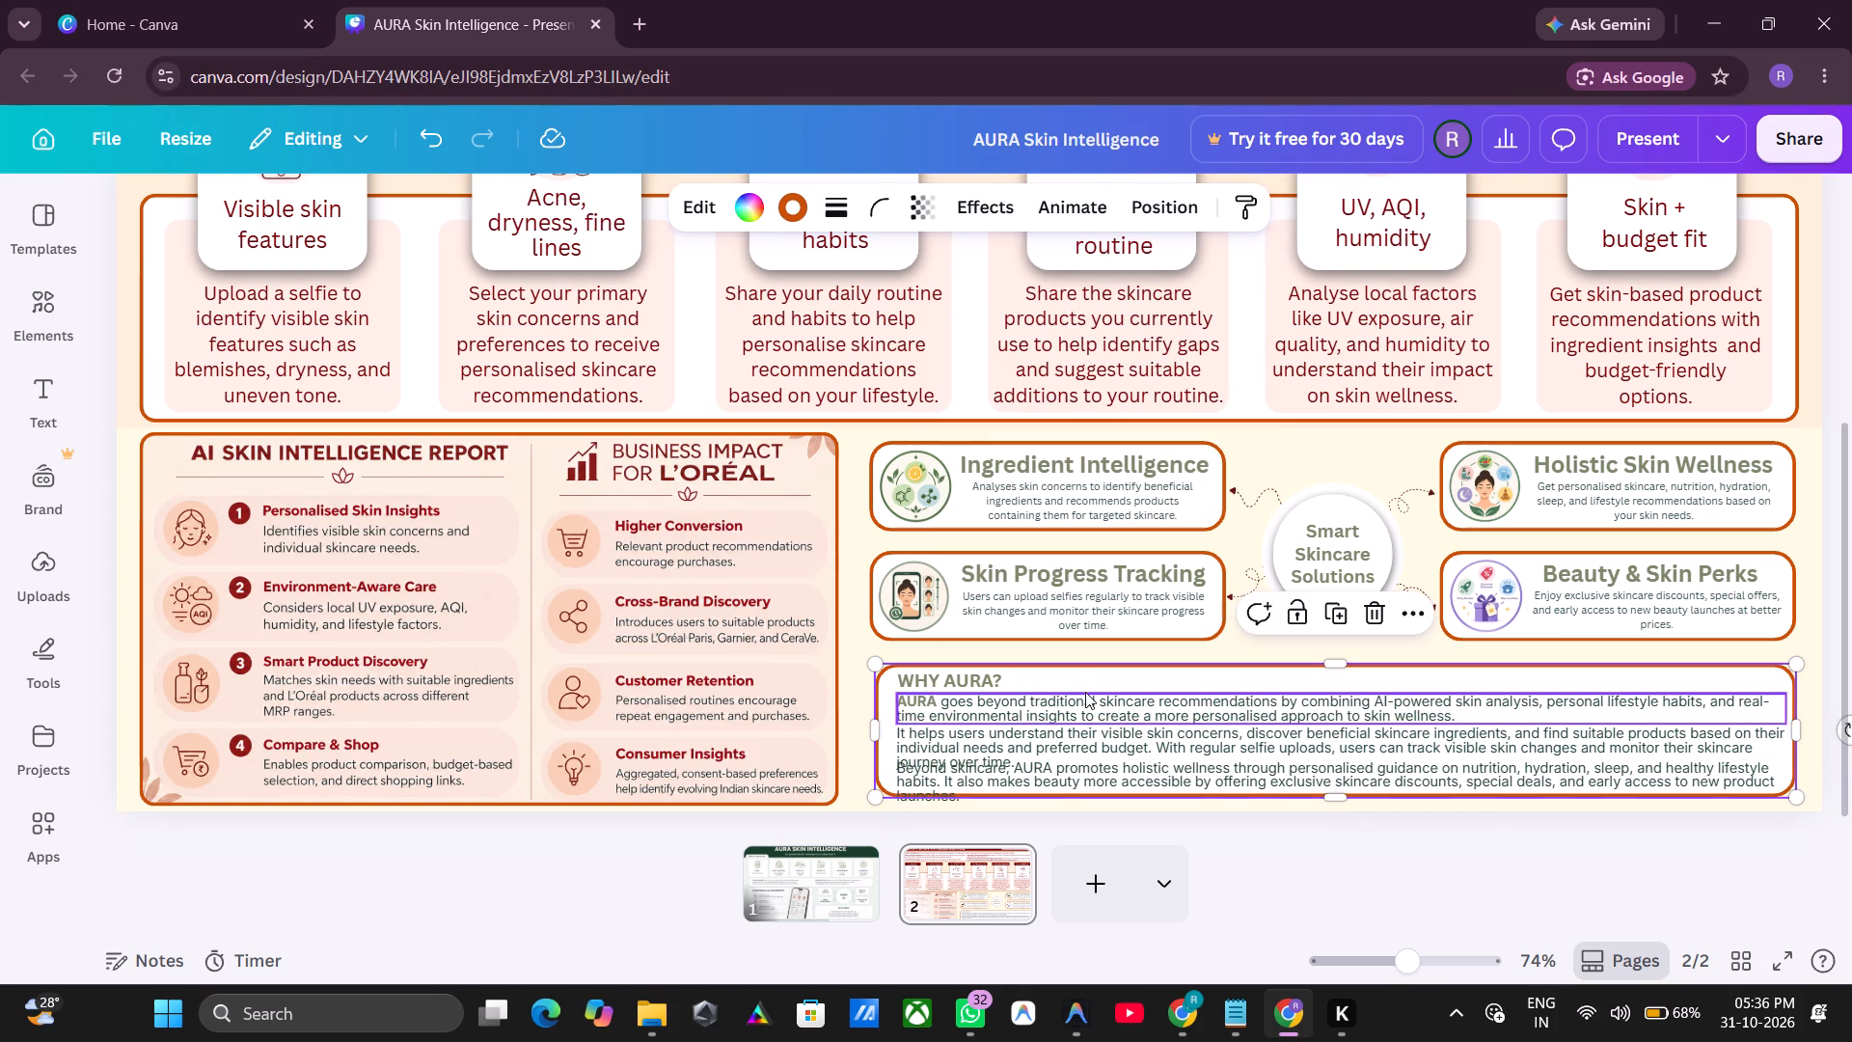
{"action": "left_click", "coordinate": [985, 678]}
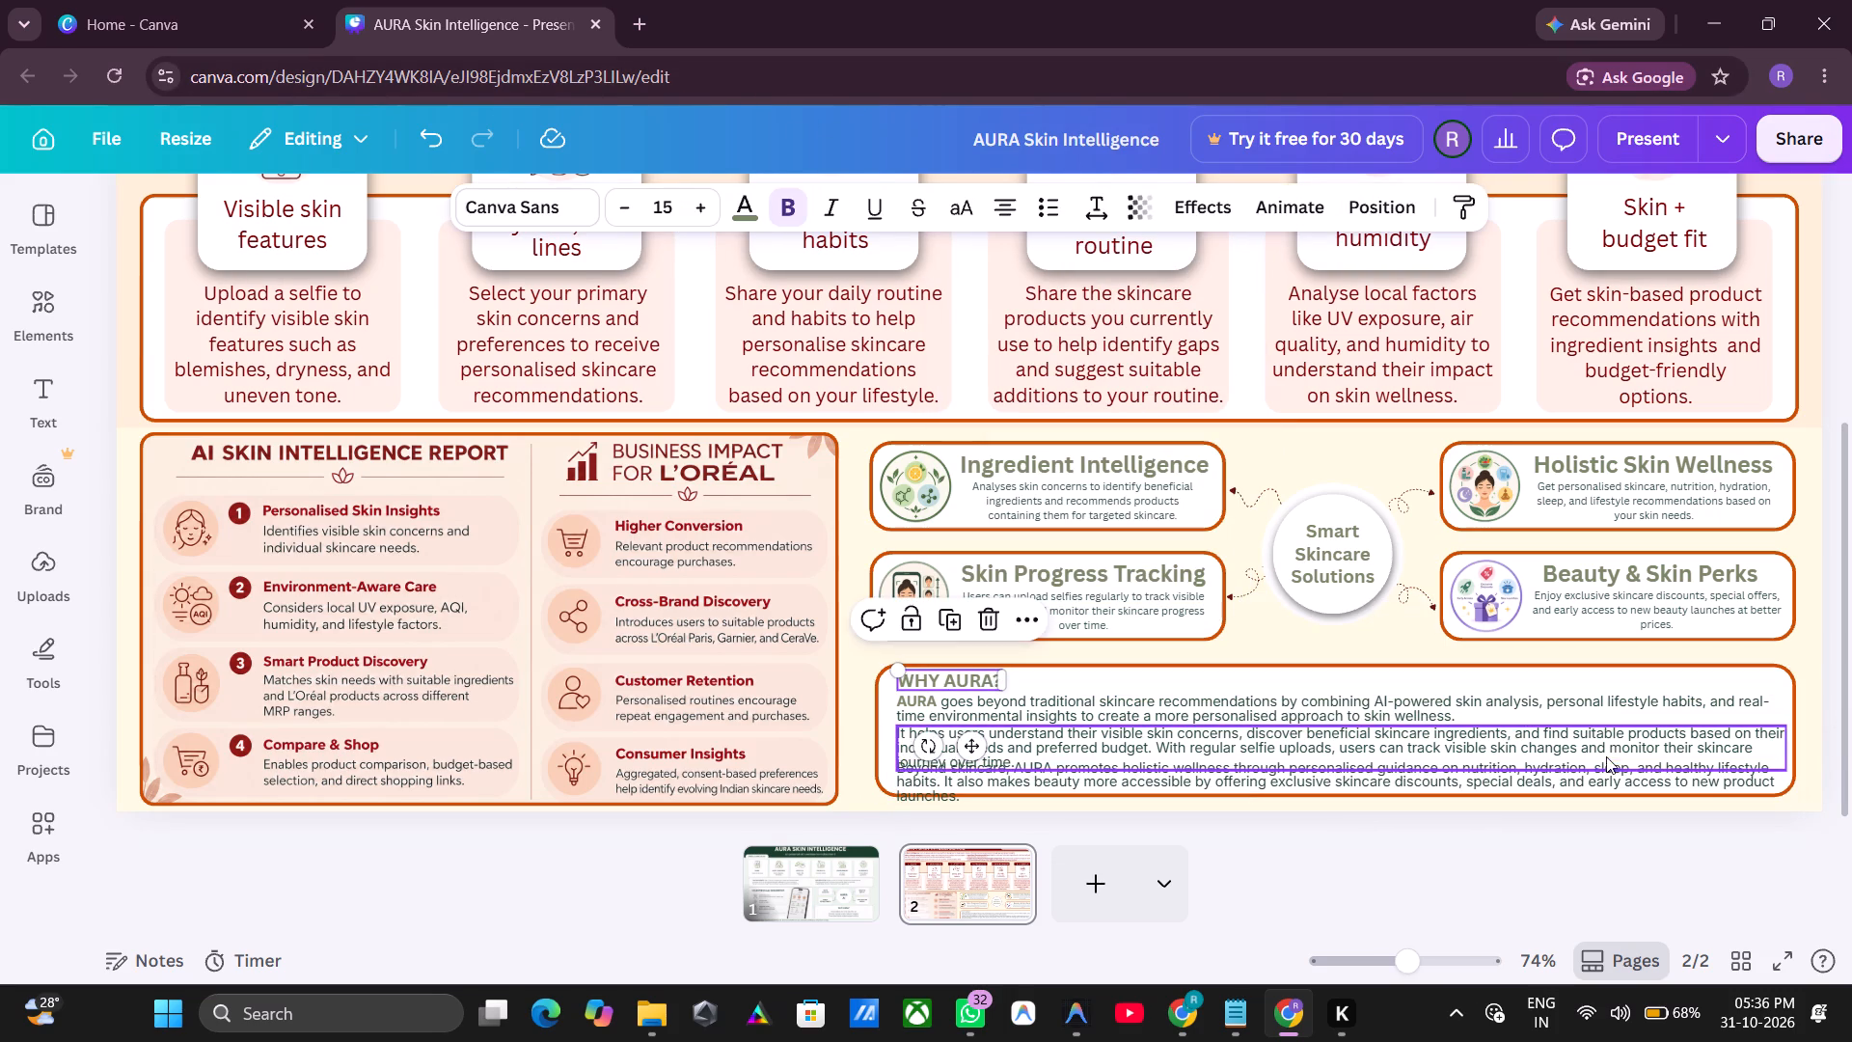
{"action": "key", "text": "Up"}
{"action": "key", "text": "Up"}
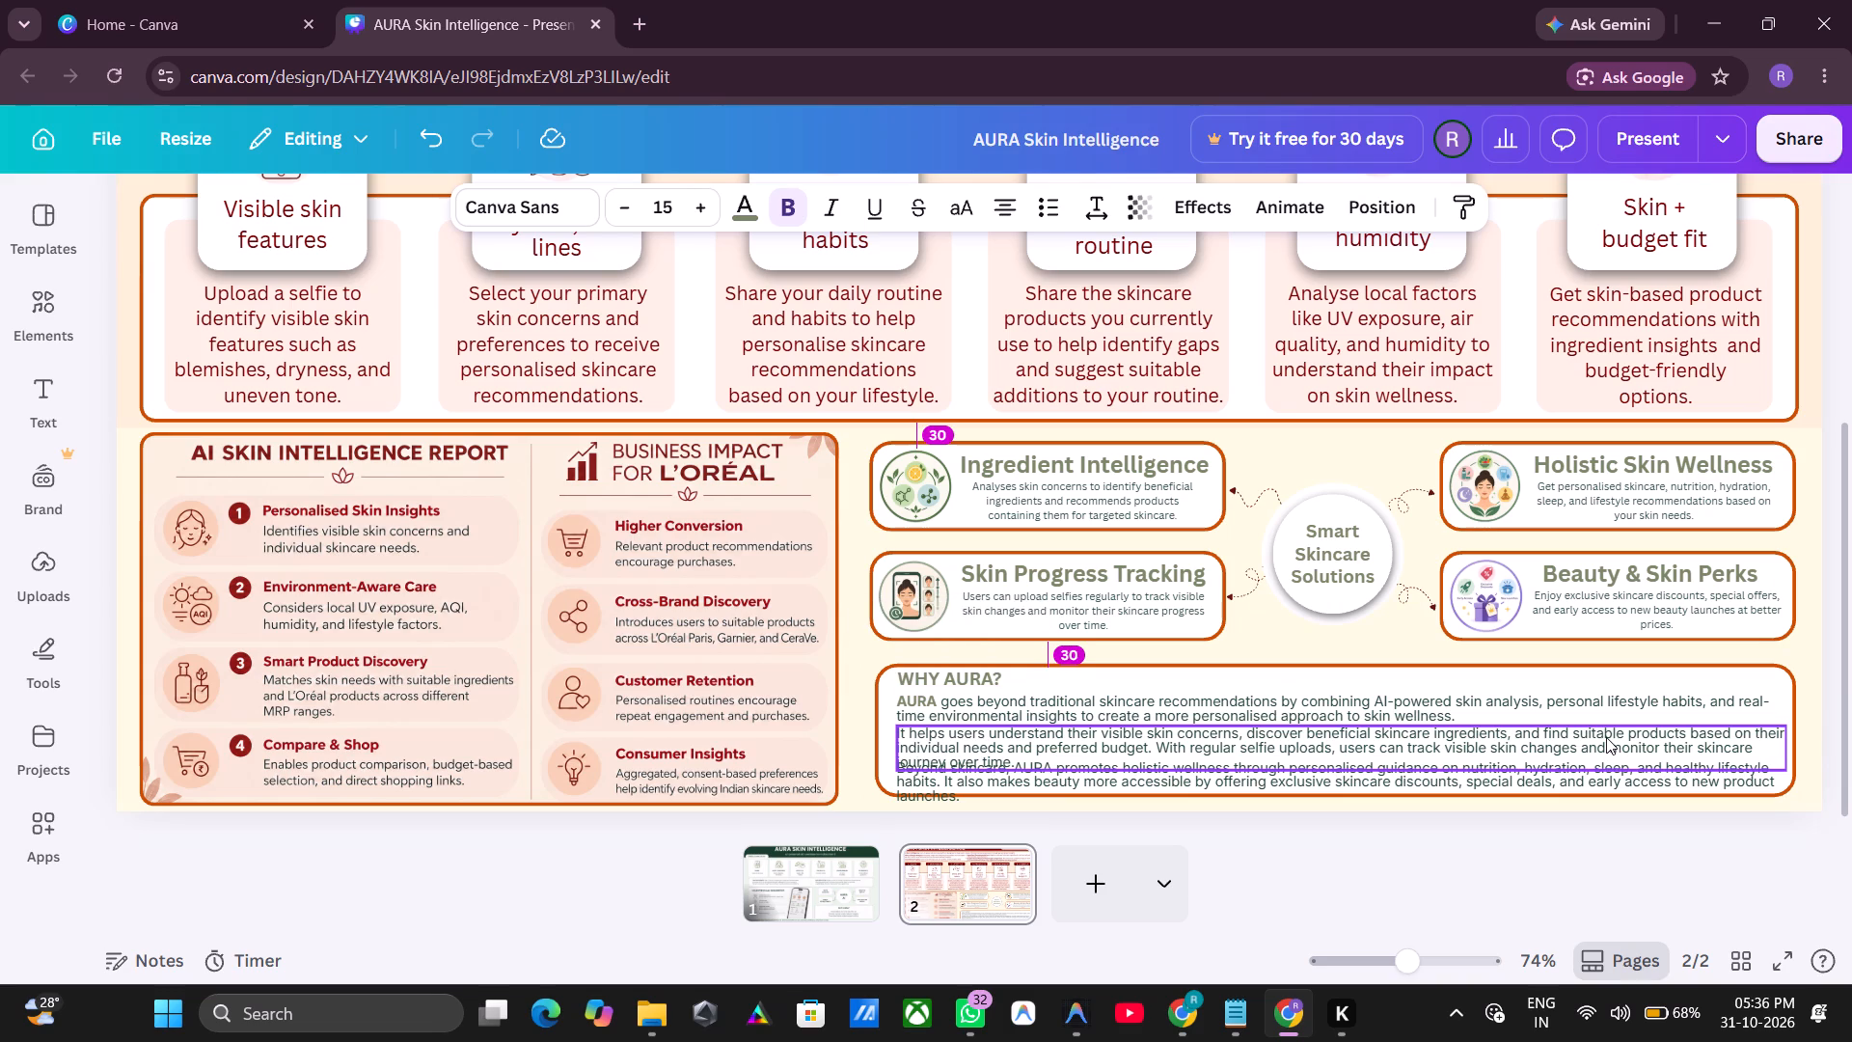
{"action": "key", "text": "Up"}
{"action": "key", "text": "Up"}
{"action": "key", "text": "Up"}
{"action": "key", "text": "Down"}
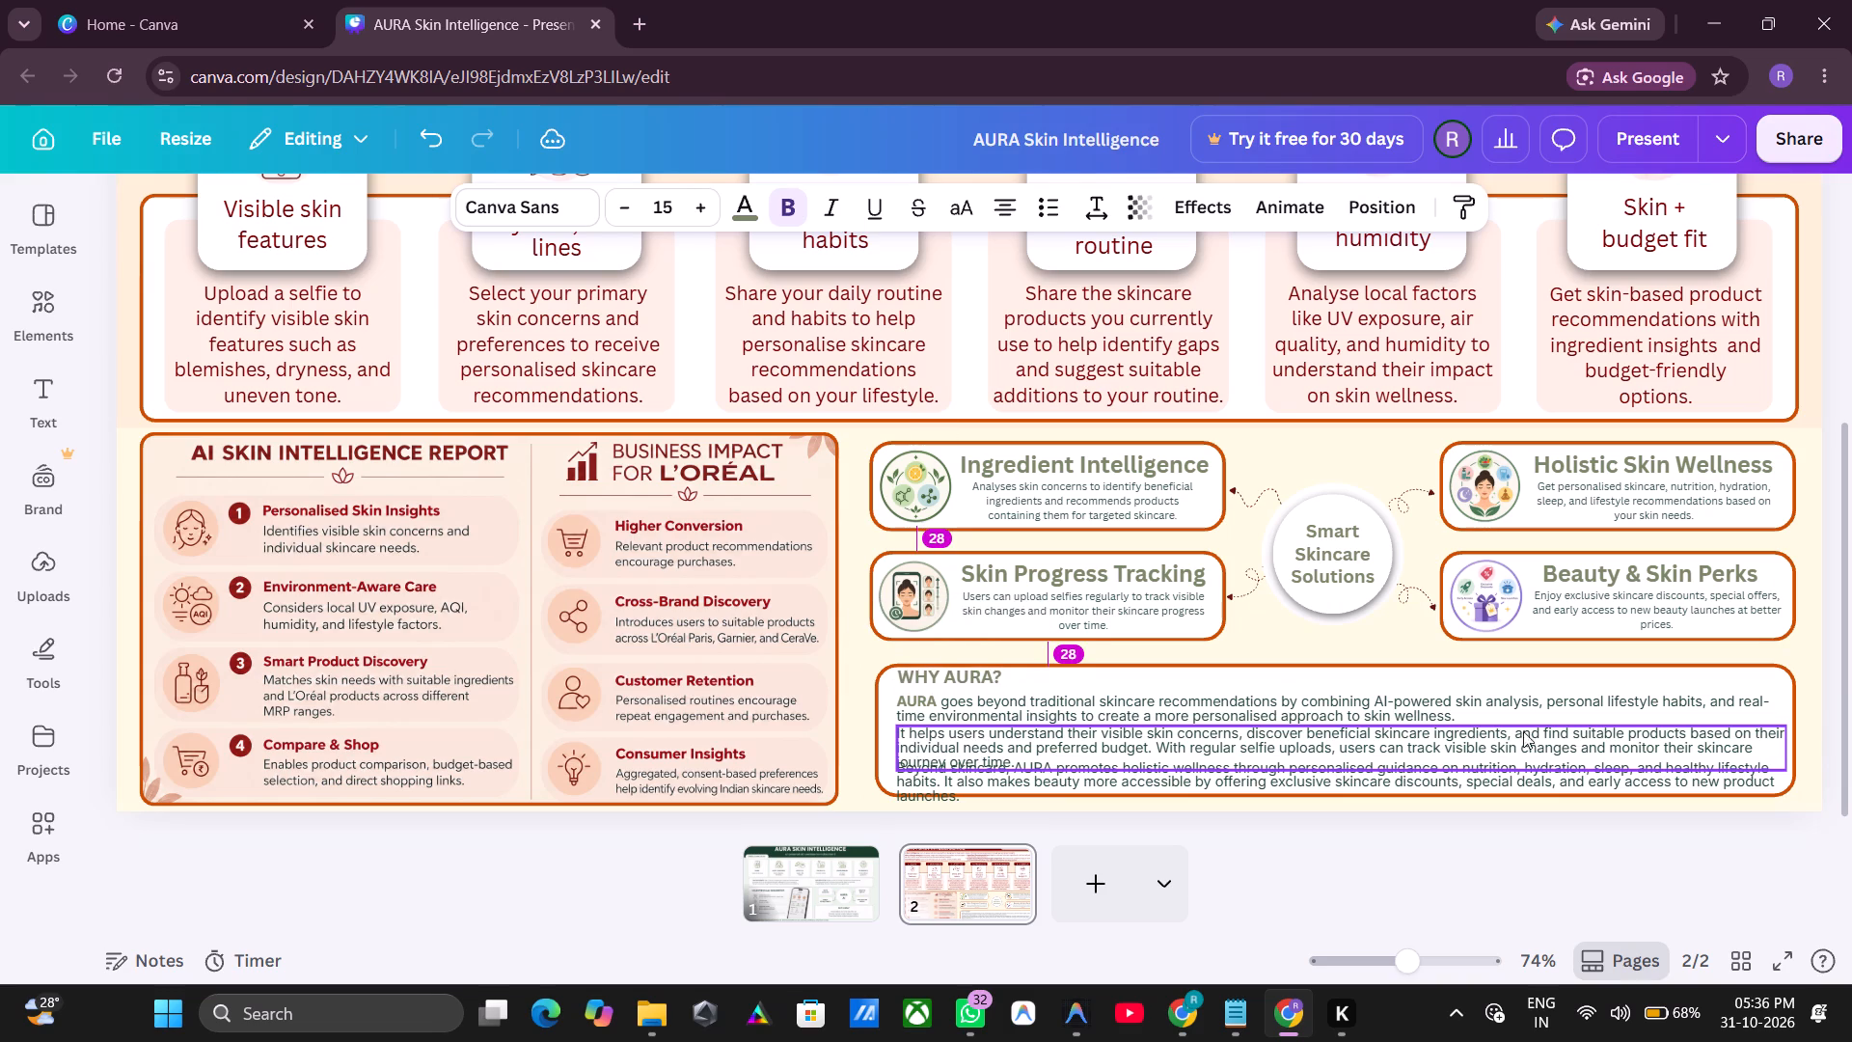
Nudge the paragraph starting "AURA goes beyond" upward to sit directly beneath the WHY AURA? heading.
{"action": "left_click", "coordinate": [1303, 700]}
{"action": "key", "text": "Up"}
{"action": "key", "text": "Up"}
{"action": "key", "text": "Up"}
{"action": "key", "text": "Up"}
{"action": "key", "text": "Up"}
{"action": "key", "text": "Up"}
{"action": "key", "text": "Up"}
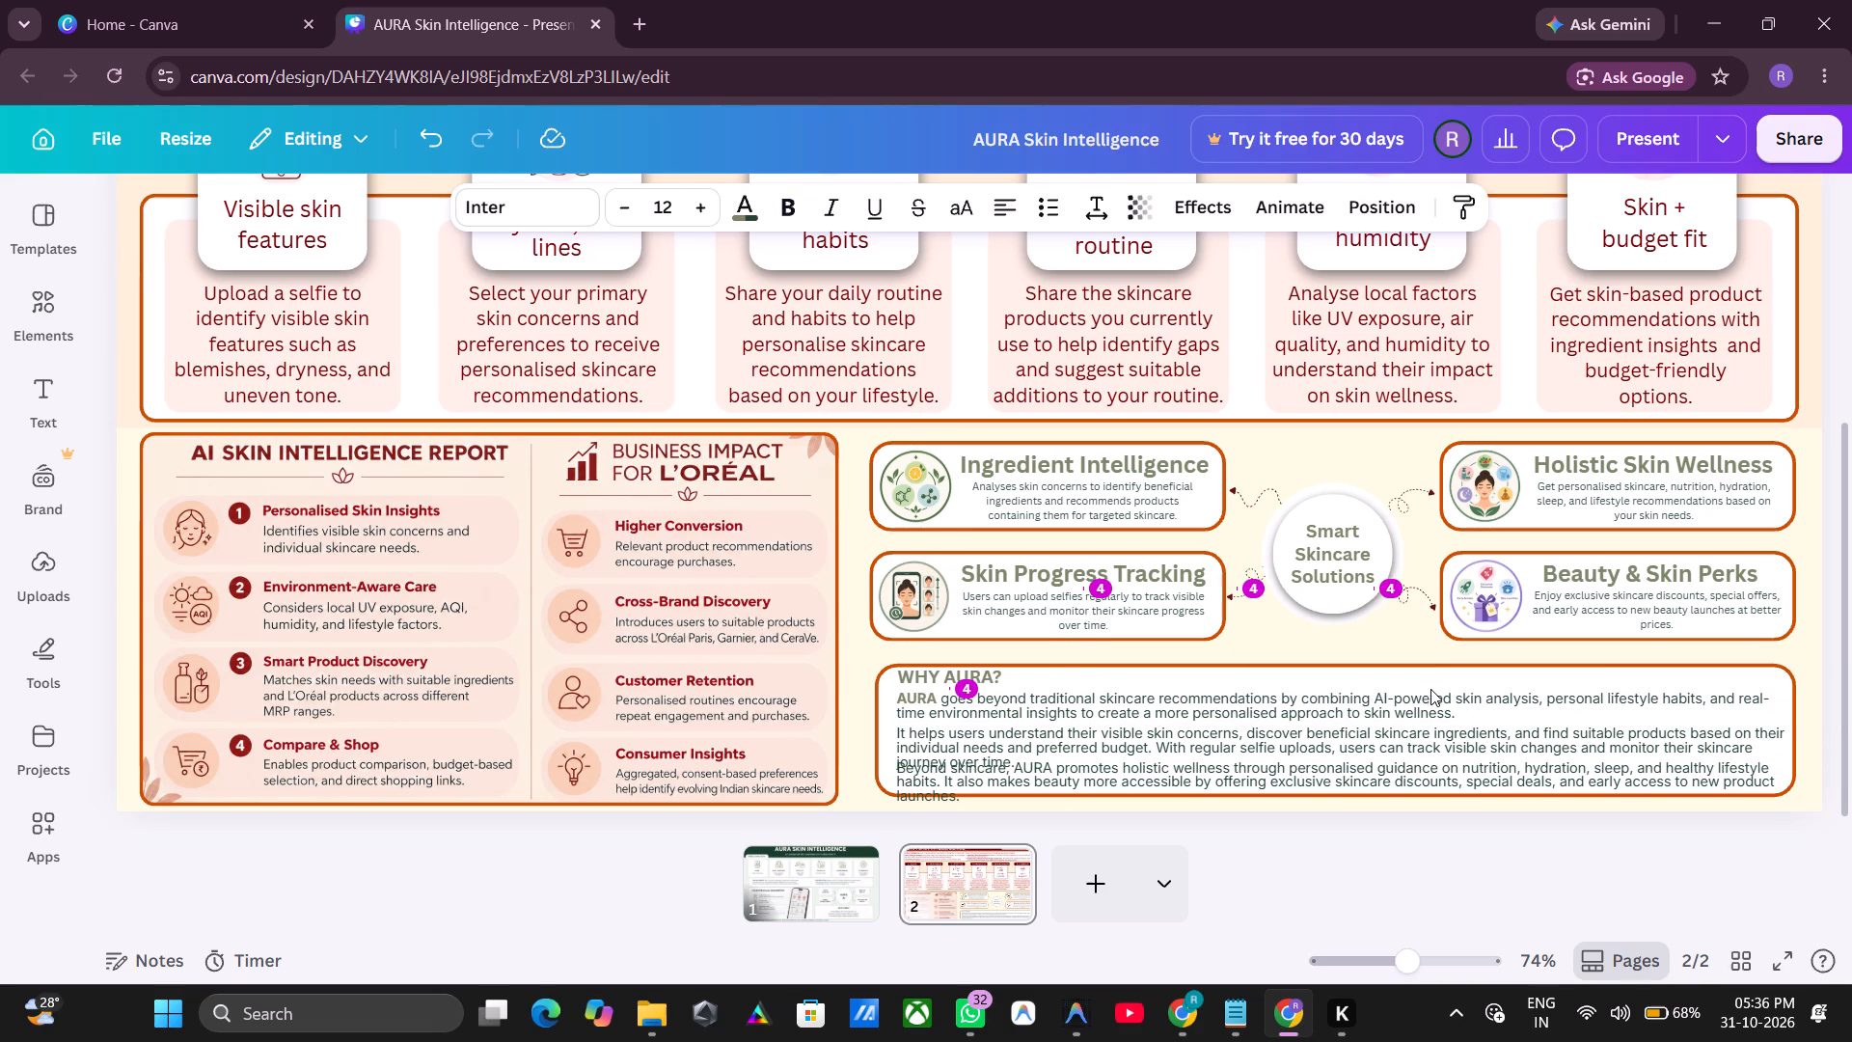
{"action": "key", "text": "Up"}
{"action": "key", "text": "Up"}
{"action": "key", "text": "Up"}
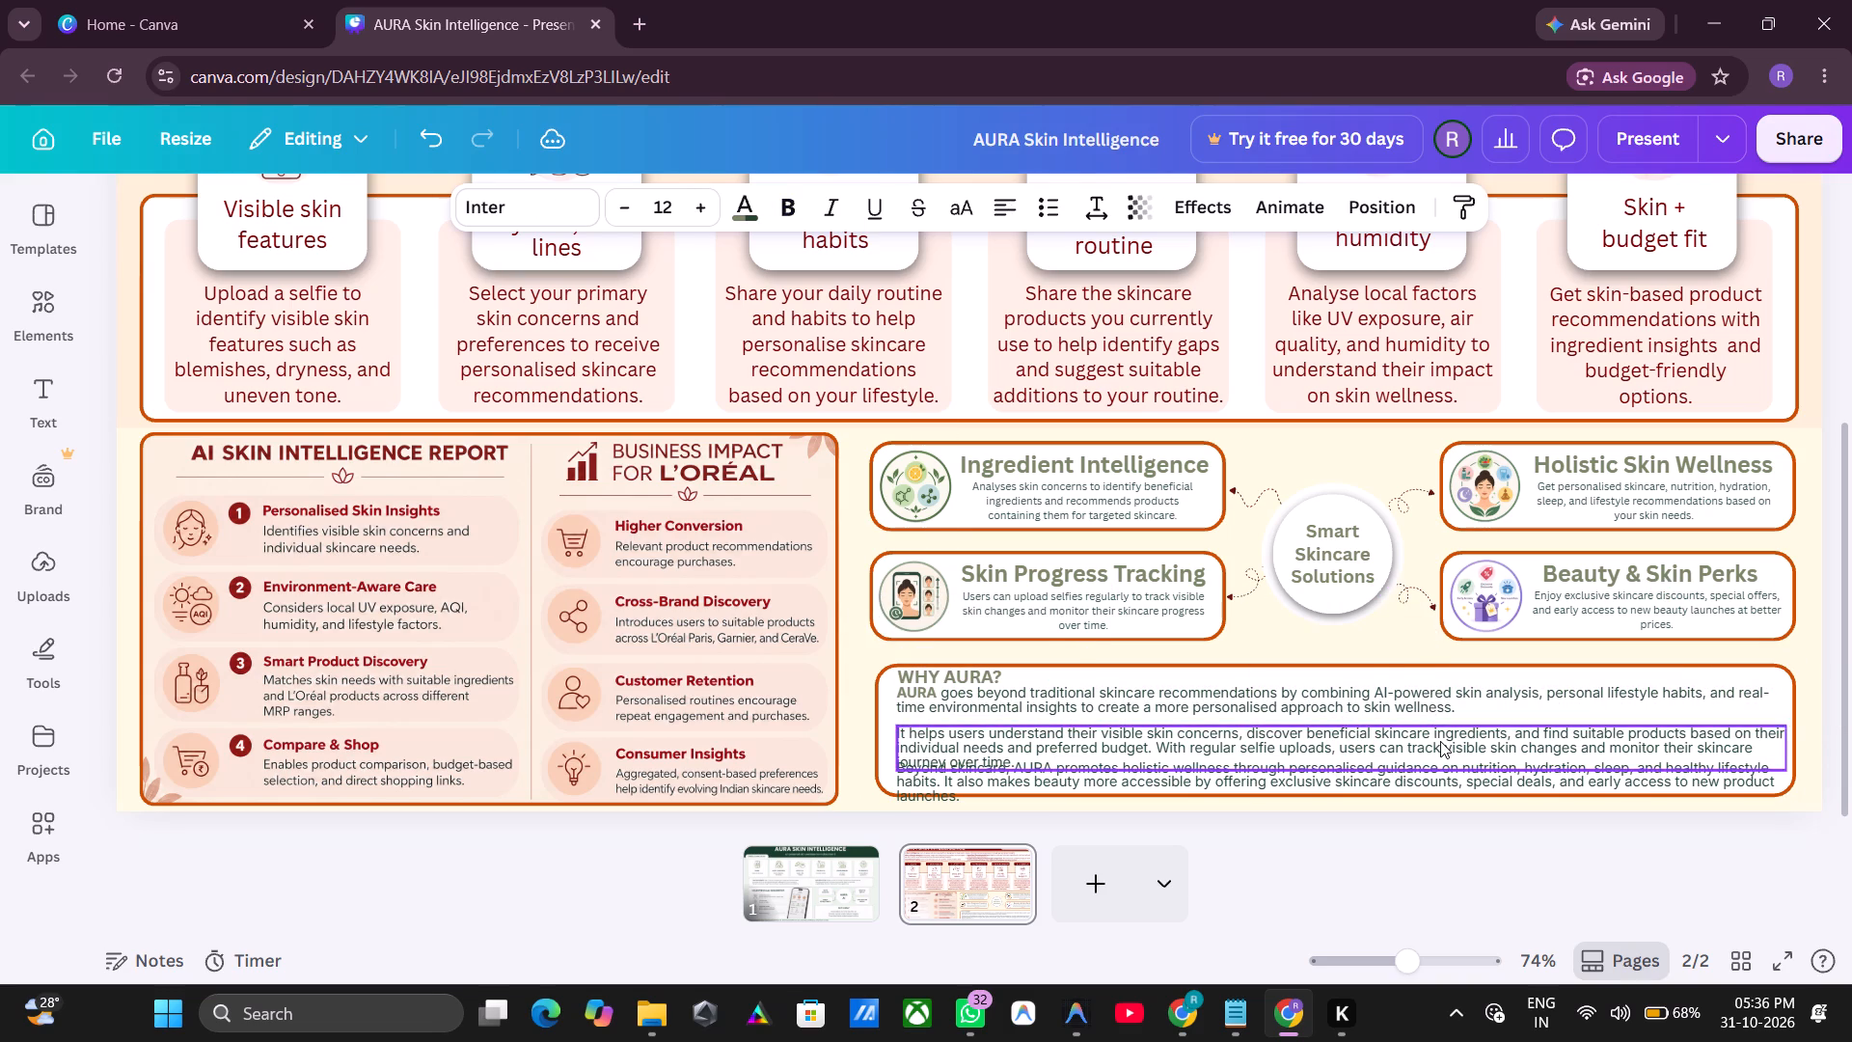
Nudge the paragraph starting "It helps users" upward to sit directly beneath the first paragraph.
{"action": "left_click", "coordinate": [1440, 741]}
{"action": "key", "text": "Up"}
{"action": "key", "text": "Up"}
{"action": "key", "text": "Up"}
{"action": "key", "text": "Up"}
{"action": "key", "text": "Up"}
{"action": "key", "text": "Up"}
{"action": "key", "text": "Up"}
{"action": "key", "text": "Up"}
{"action": "key", "text": "Up"}
{"action": "key", "text": "Up"}
{"action": "key", "text": "Up"}
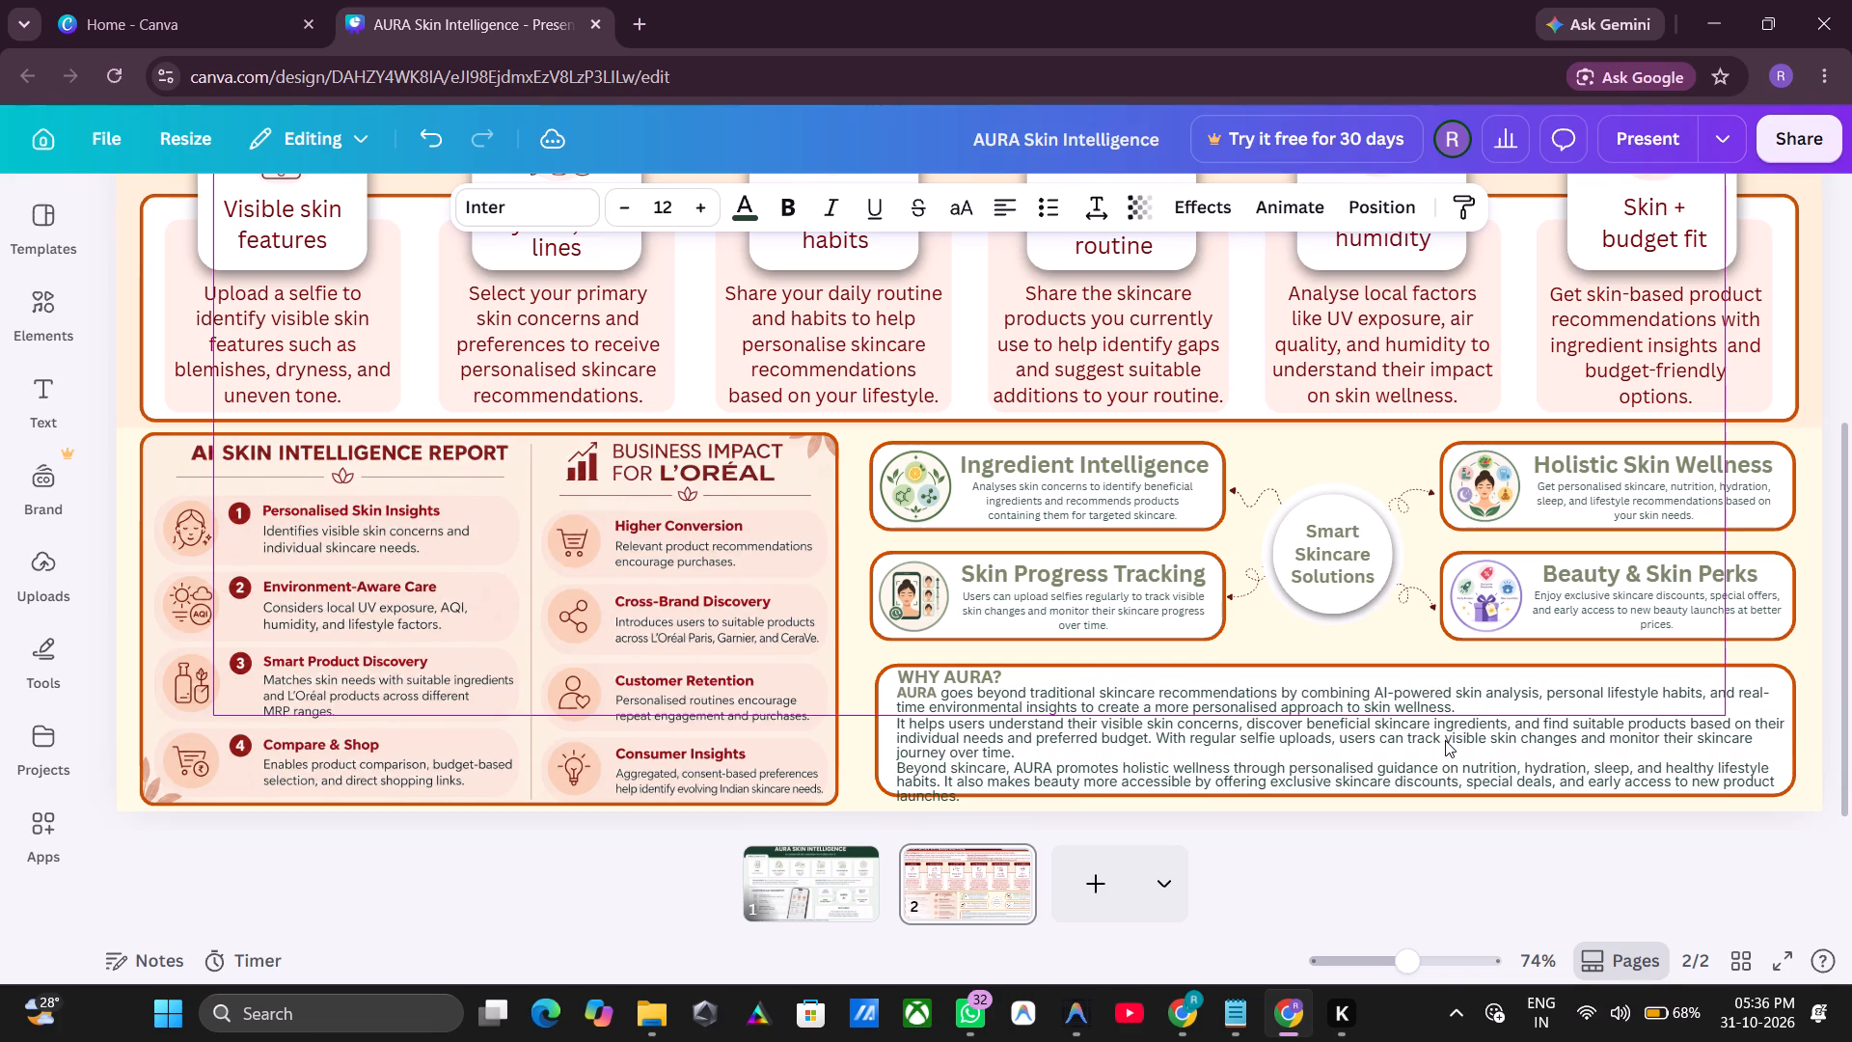
{"action": "key", "text": "Up"}
{"action": "key", "text": "Up"}
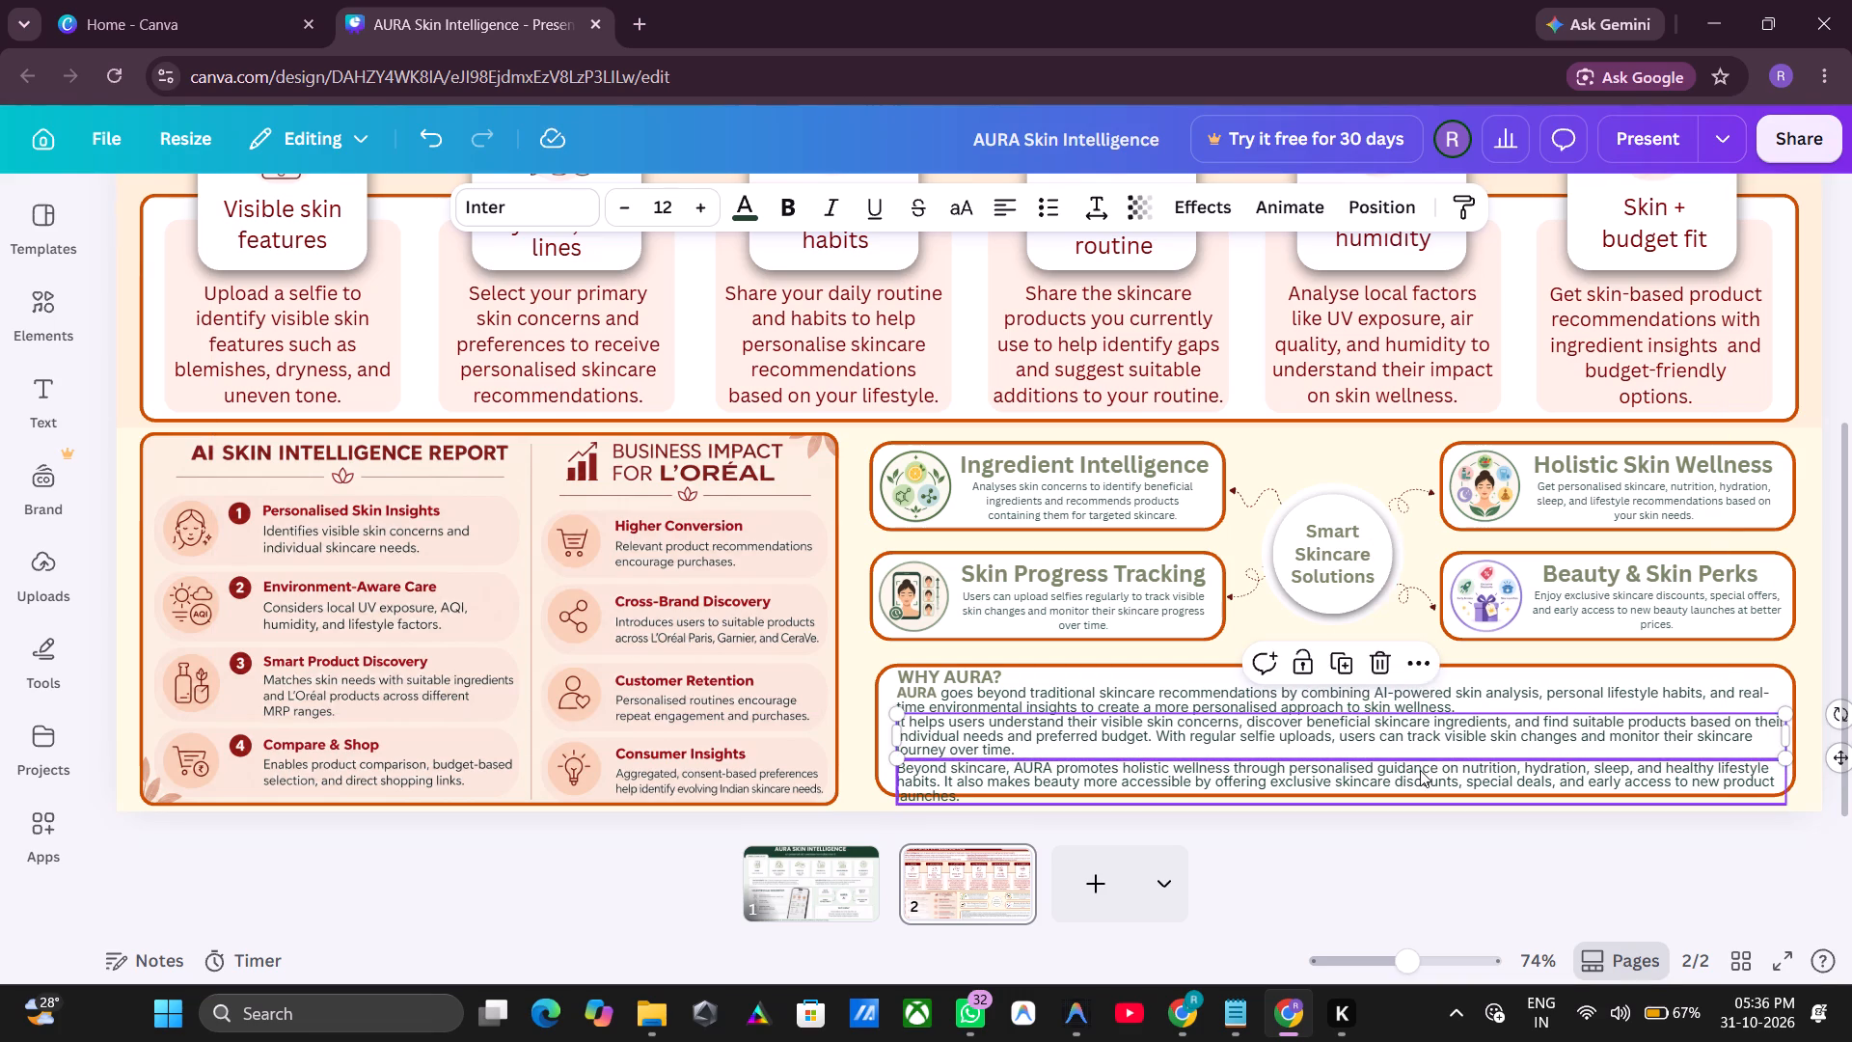
Nudge the paragraph starting "Beyond skincare" upward until its last line sits inside the box's bottom border.
{"action": "left_click", "coordinate": [1420, 770]}
{"action": "key", "text": "Up"}
{"action": "key", "text": "Up"}
{"action": "key", "text": "Up"}
{"action": "key", "text": "Up"}
{"action": "key", "text": "Up"}
{"action": "key", "text": "Up"}
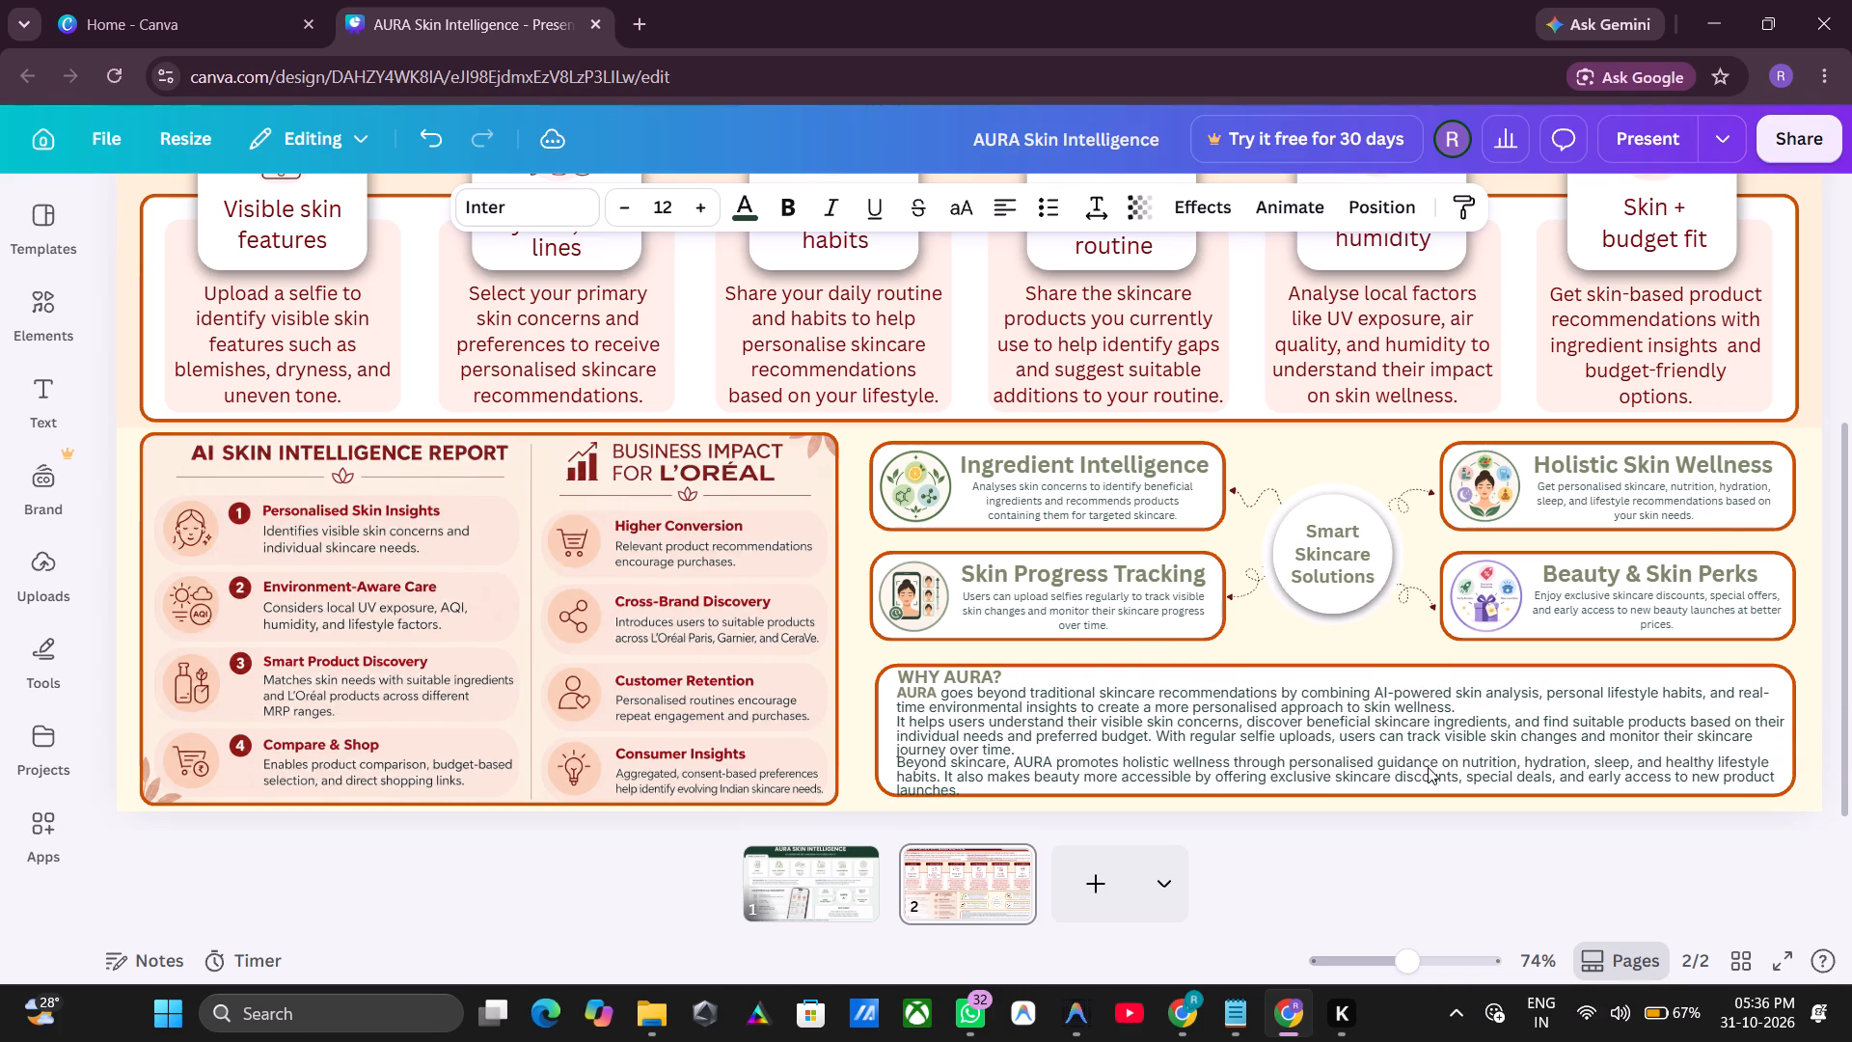
{"action": "key", "text": "Up"}
{"action": "key", "text": "Up"}
{"action": "key", "text": "Up"}
{"action": "key", "text": "Up"}
{"action": "key", "text": "Up"}
{"action": "key", "text": "Up"}
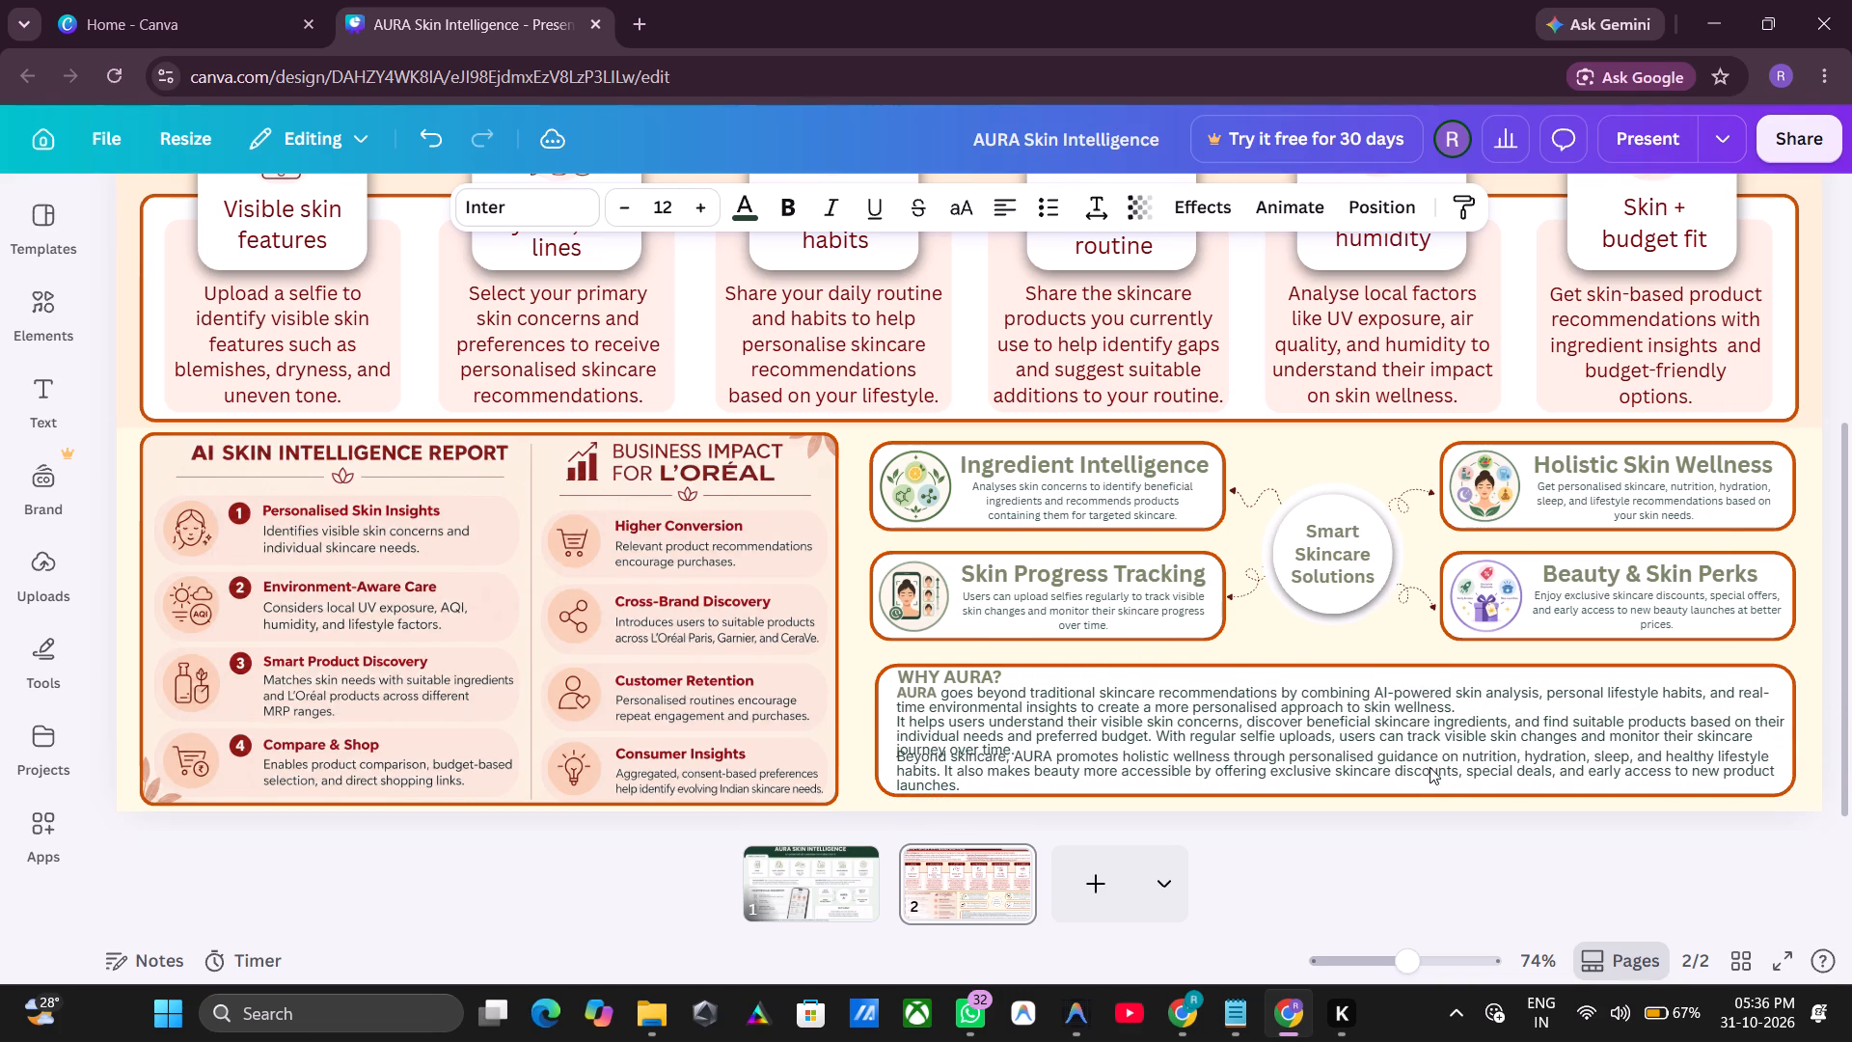
{"action": "left_click", "coordinate": [1455, 846]}
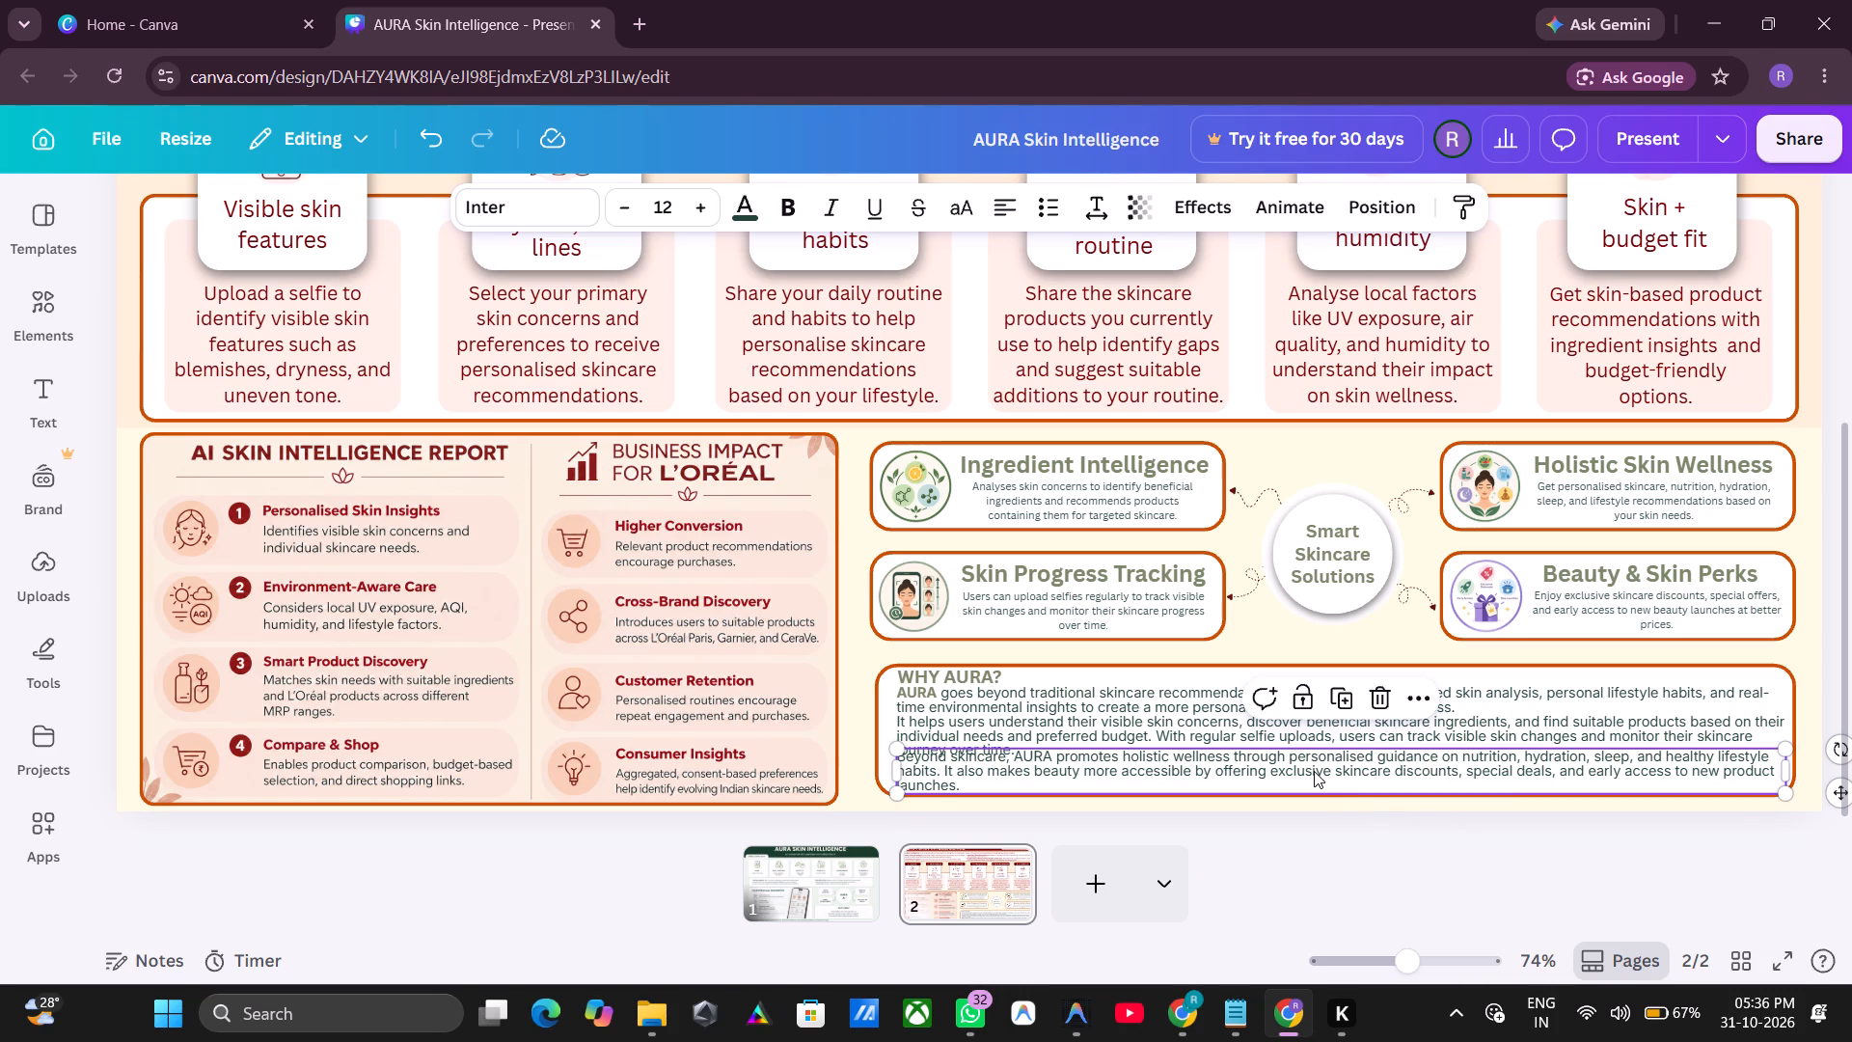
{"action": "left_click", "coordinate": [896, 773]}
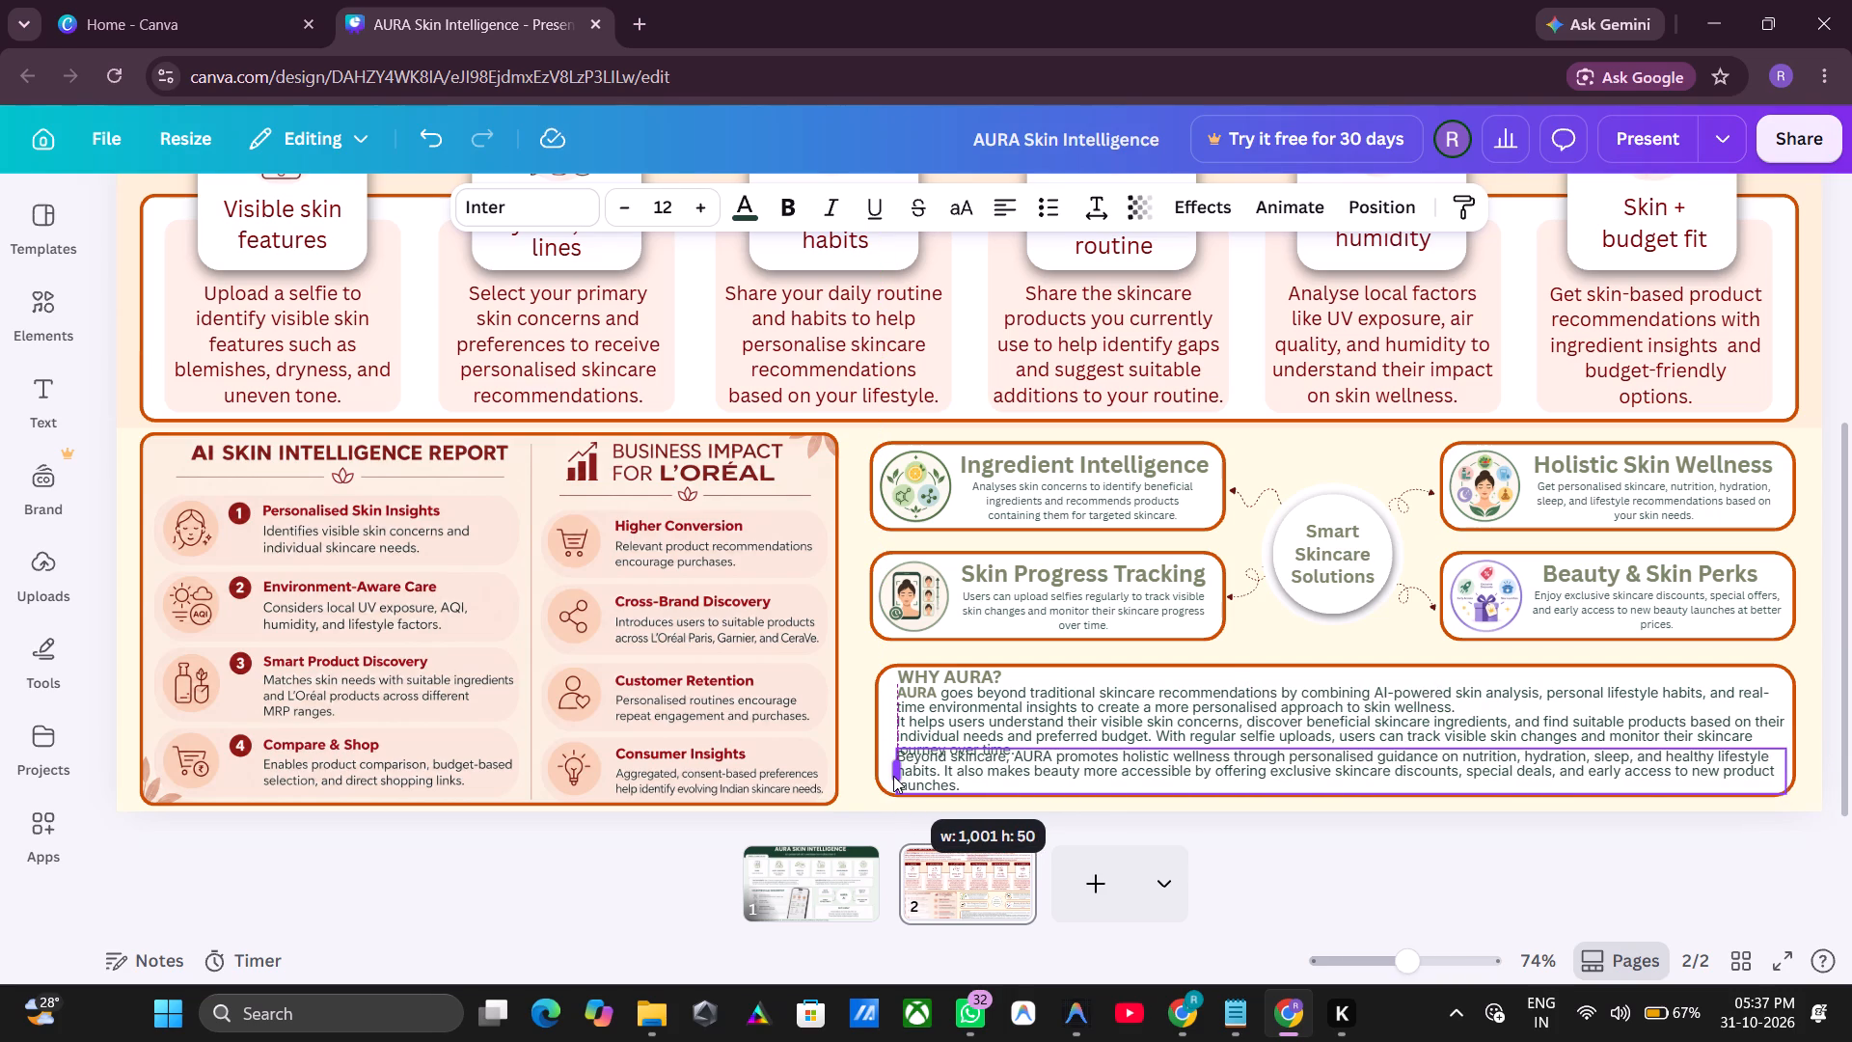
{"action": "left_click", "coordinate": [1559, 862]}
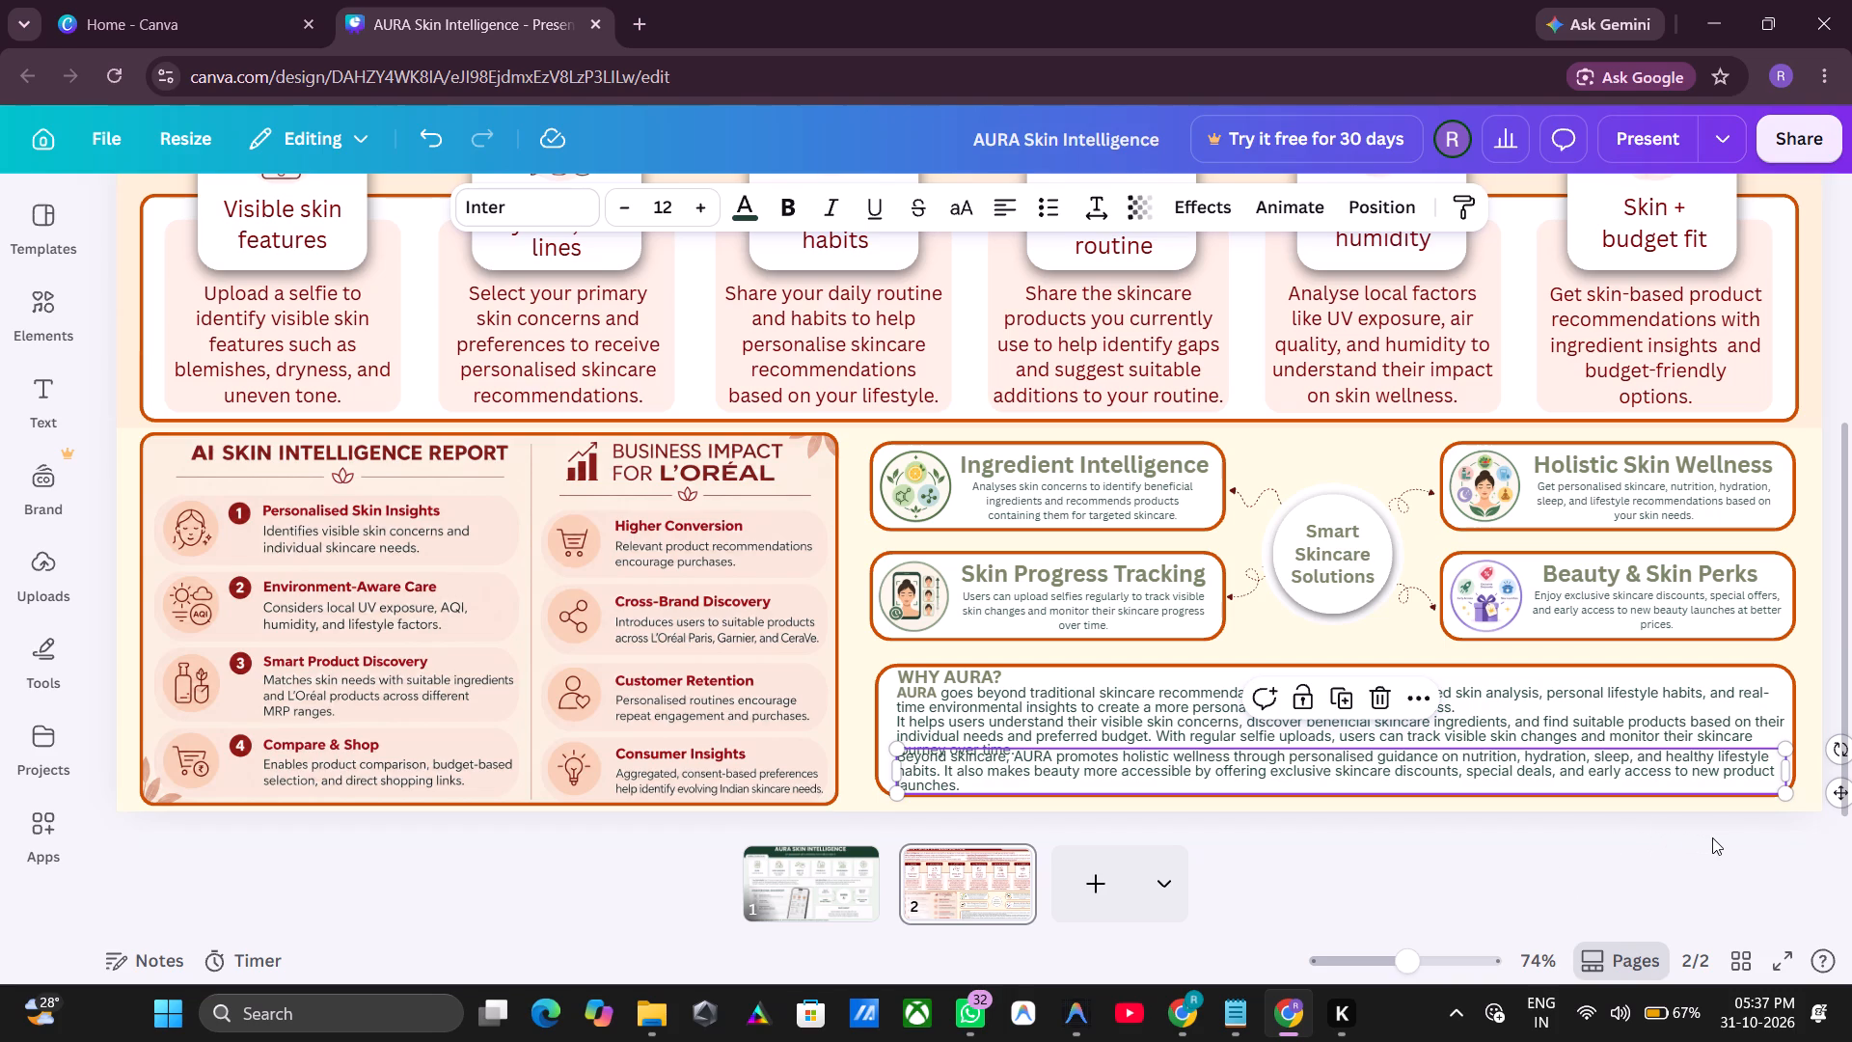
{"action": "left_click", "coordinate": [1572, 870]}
Extend the top edge of the WHY AURA? box slightly upward, keeping a gap below the feature boxes.
{"action": "left_click", "coordinate": [1134, 672]}
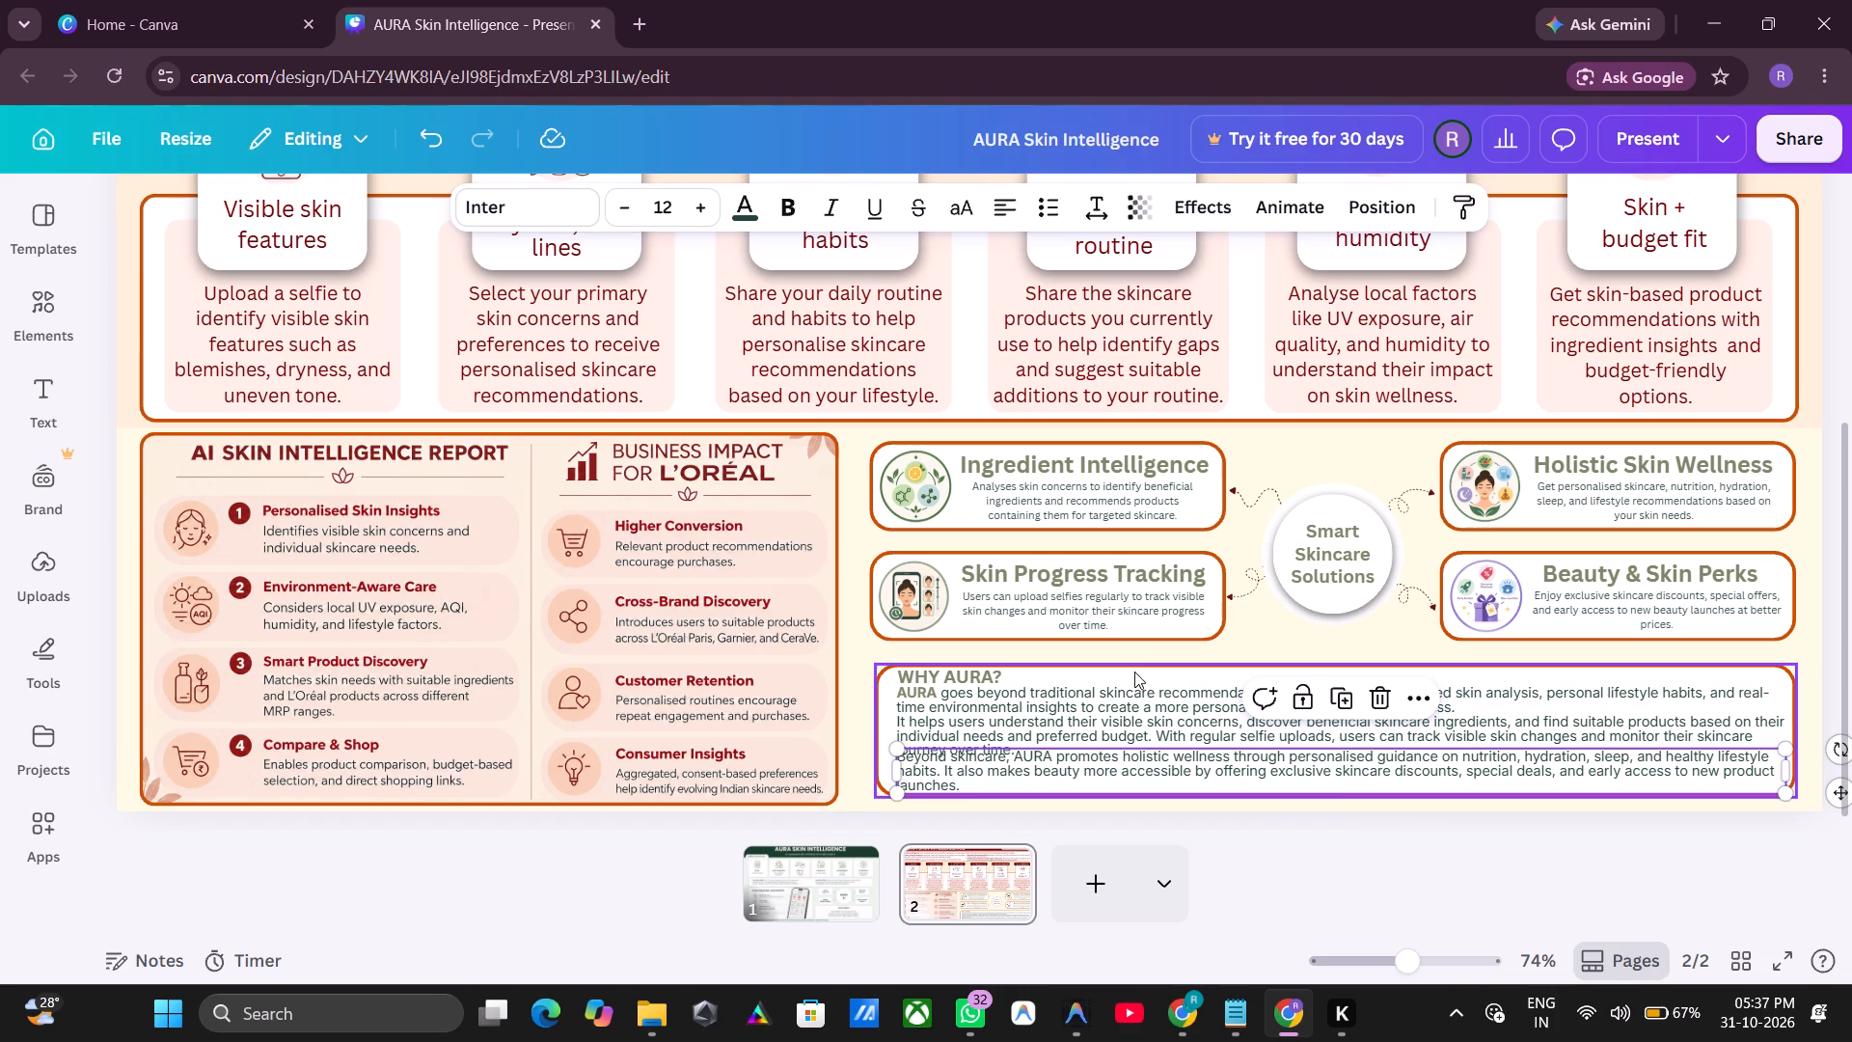
{"action": "left_click_drag", "start_coordinate": [1339, 666], "coordinate": [1343, 649]}
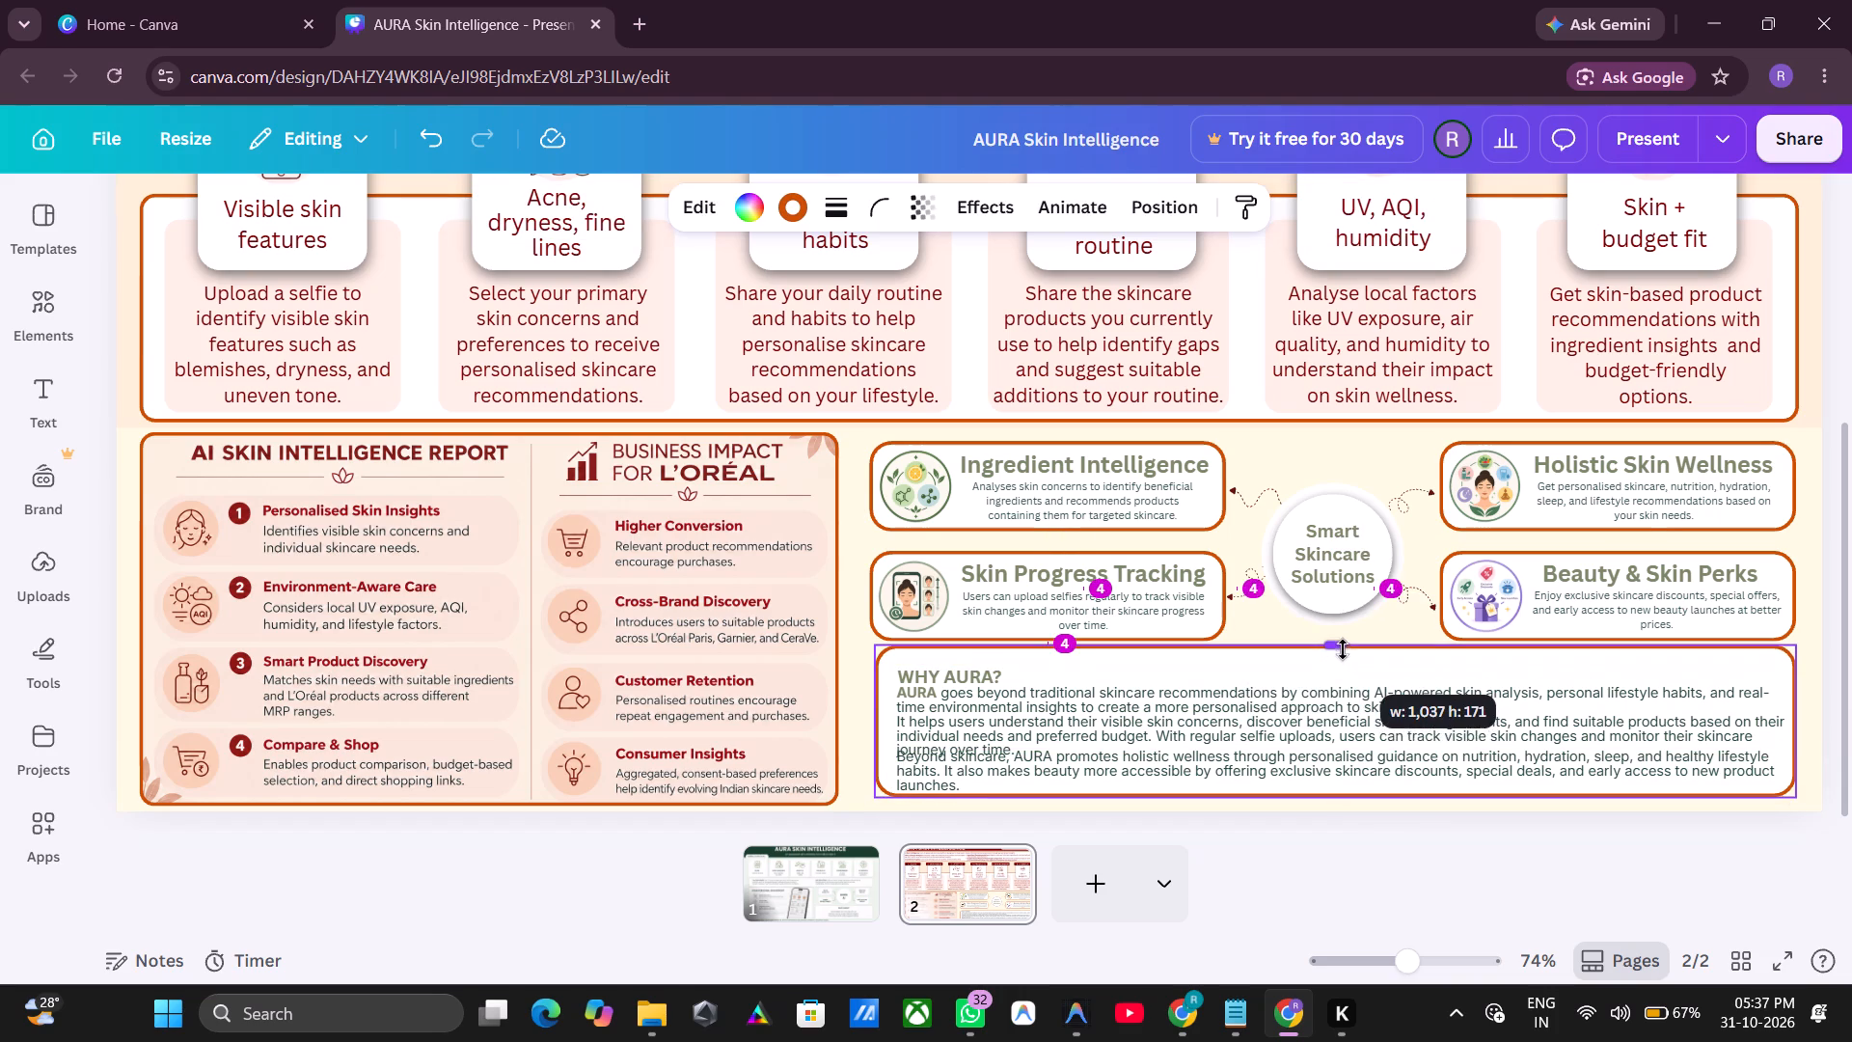
{"action": "left_click_drag", "start_coordinate": [1343, 649], "coordinate": [1346, 655]}
{"action": "left_click", "coordinate": [1397, 858]}
Nudge the WHY AURA? heading upward so it sits close to the box's top border.
{"action": "left_click", "coordinate": [988, 680]}
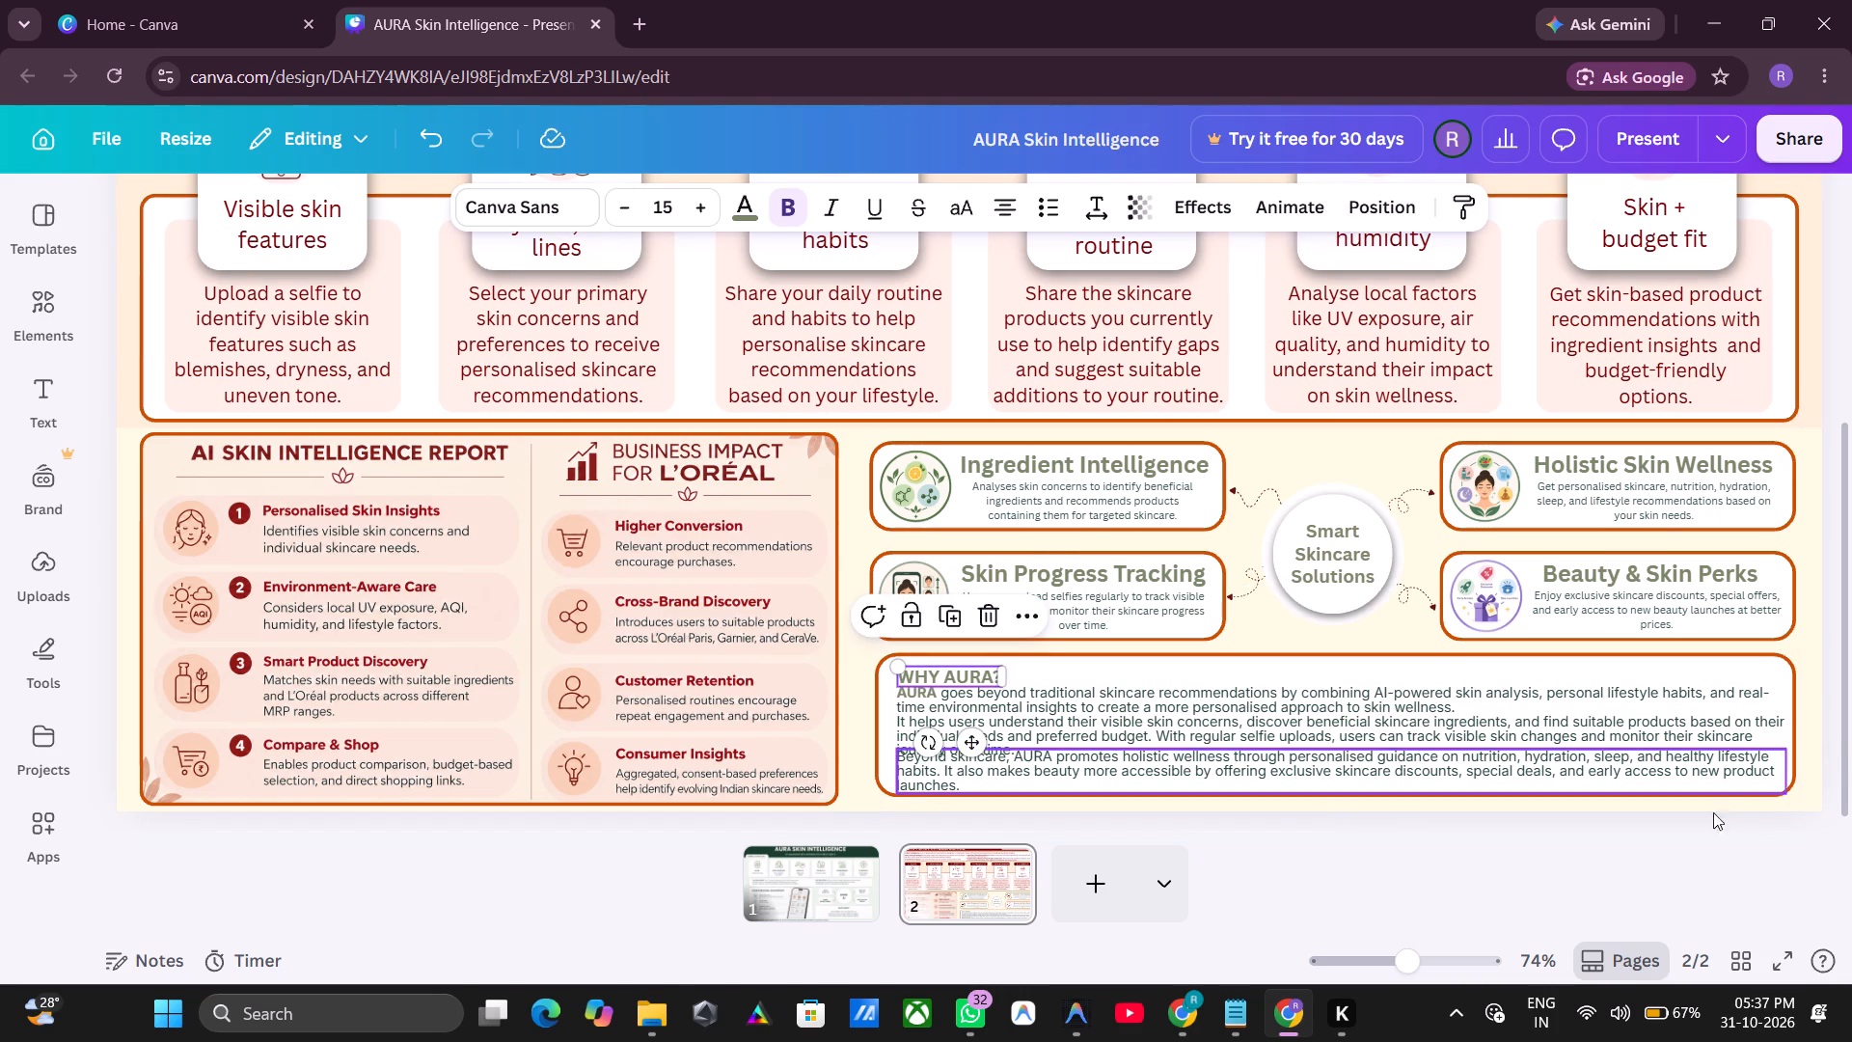
{"action": "key", "text": "Up"}
{"action": "key", "text": "Up"}
{"action": "key", "text": "Up"}
{"action": "key", "text": "Up"}
{"action": "key", "text": "Up"}
{"action": "key", "text": "Up"}
{"action": "key", "text": "Up"}
{"action": "key", "text": "Up"}
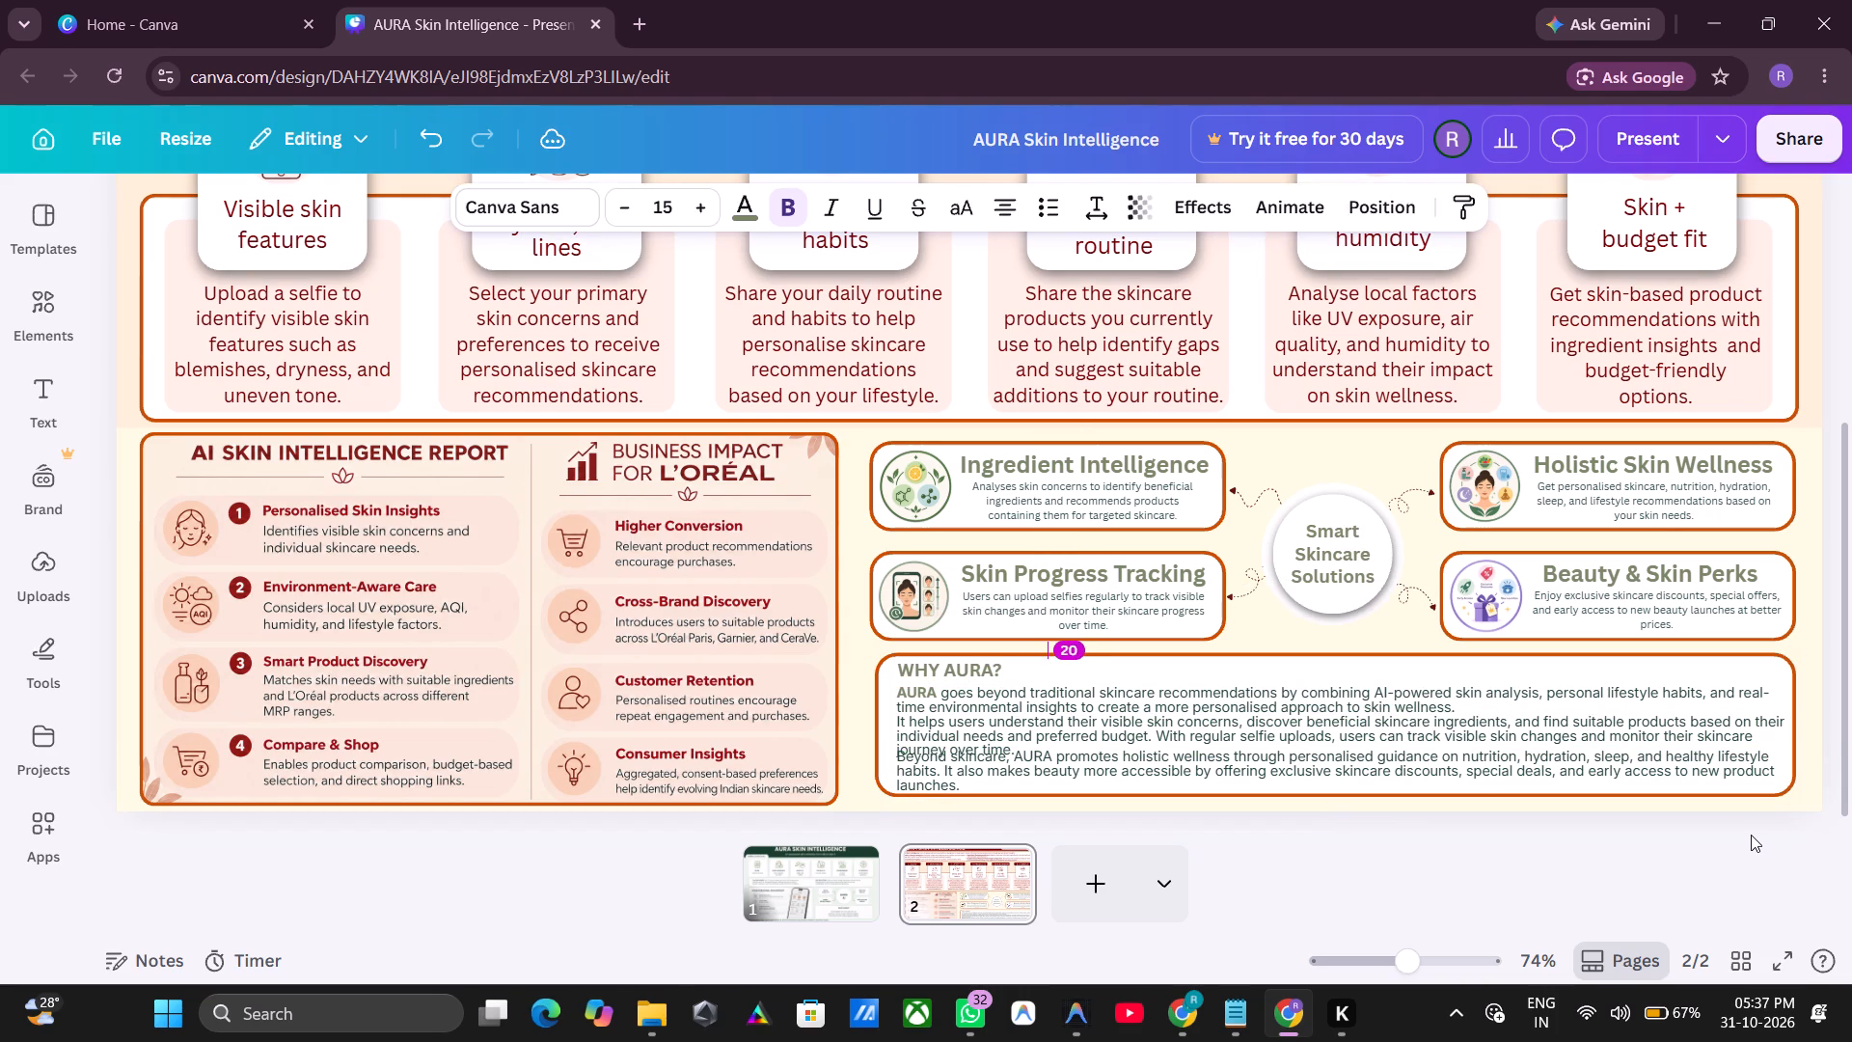
{"action": "key", "text": "Up"}
{"action": "key", "text": "Up"}
{"action": "key", "text": "Up"}
{"action": "key", "text": "Up"}
Nudge the paragraph starting "AURA goes beyond" upward to sit just beneath the raised WHY AURA? heading.
{"action": "left_click", "coordinate": [1451, 702]}
{"action": "key", "text": "Up"}
{"action": "key", "text": "Up"}
{"action": "key", "text": "Up"}
{"action": "key", "text": "Up"}
{"action": "key", "text": "Up"}
{"action": "key", "text": "Up"}
{"action": "key", "text": "Up"}
{"action": "key", "text": "Up"}
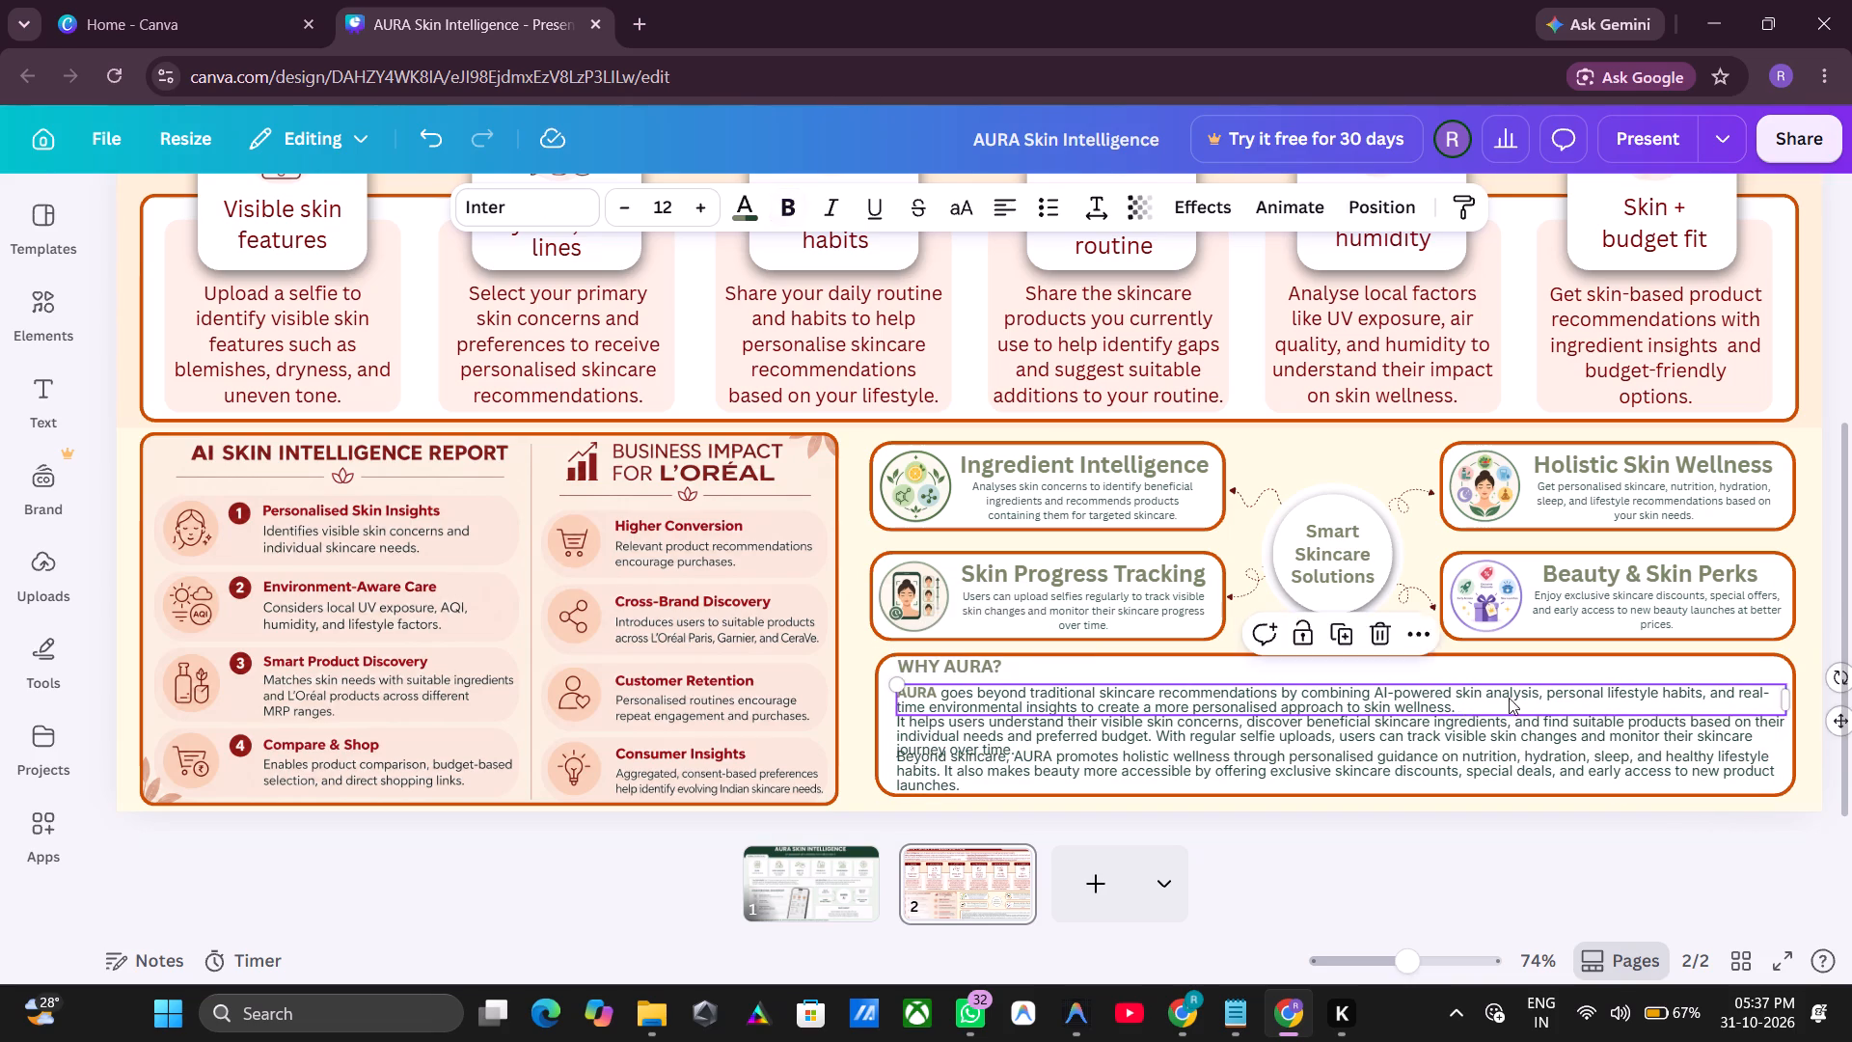
{"action": "key", "text": "Up"}
Nudge the paragraph starting "It helps users" upward until it clears the paragraph starting "Beyond skincare".
{"action": "left_click", "coordinate": [1470, 726]}
{"action": "key", "text": "Up"}
{"action": "key", "text": "Up"}
{"action": "key", "text": "Up"}
{"action": "key", "text": "Up"}
{"action": "key", "text": "Up"}
{"action": "key", "text": "Up"}
{"action": "key", "text": "Up"}
{"action": "key", "text": "Up"}
{"action": "key", "text": "Up"}
{"action": "key", "text": "Up"}
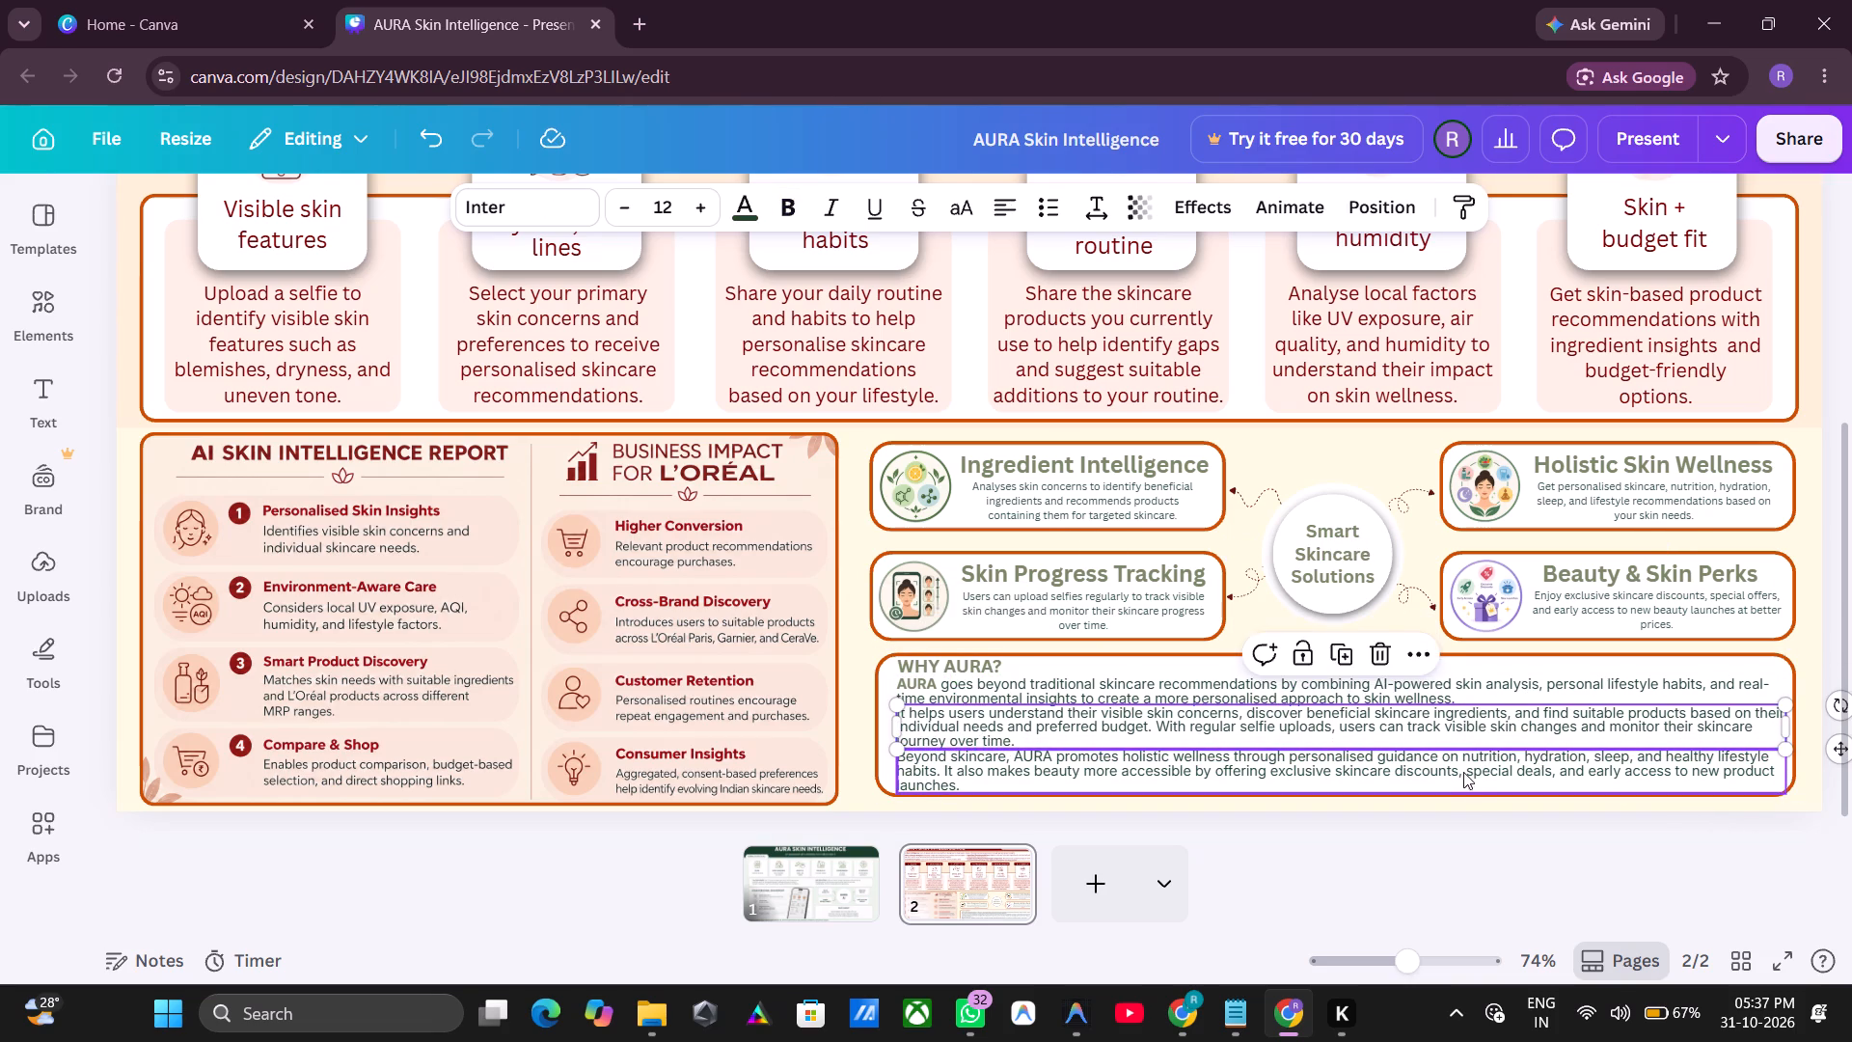
Nudge the paragraph starting "Beyond skincare" very slightly upward, keeping it below the second paragraph, and deselect it.
{"action": "left_click", "coordinate": [1463, 772]}
{"action": "key", "text": "Up"}
{"action": "key", "text": "Up"}
{"action": "key", "text": "Down"}
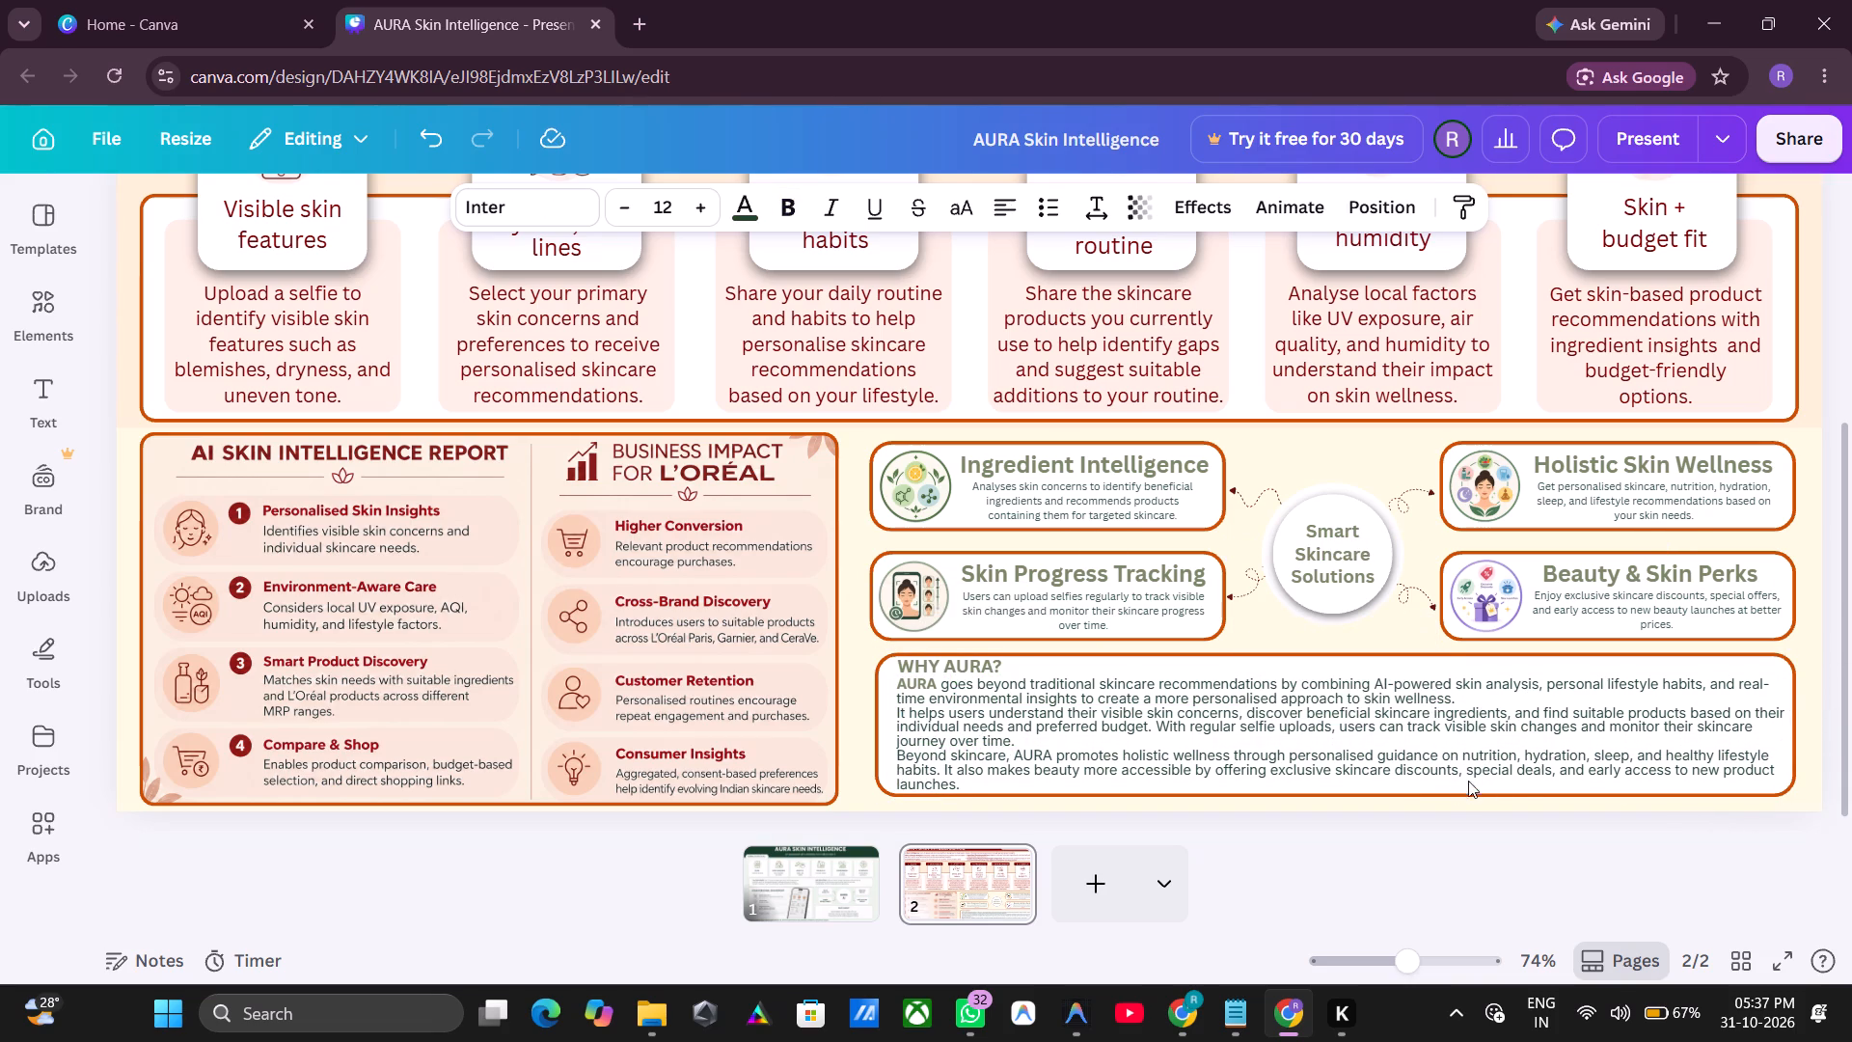
{"action": "left_click", "coordinate": [1429, 842]}
{"action": "left_click", "coordinate": [1451, 860]}
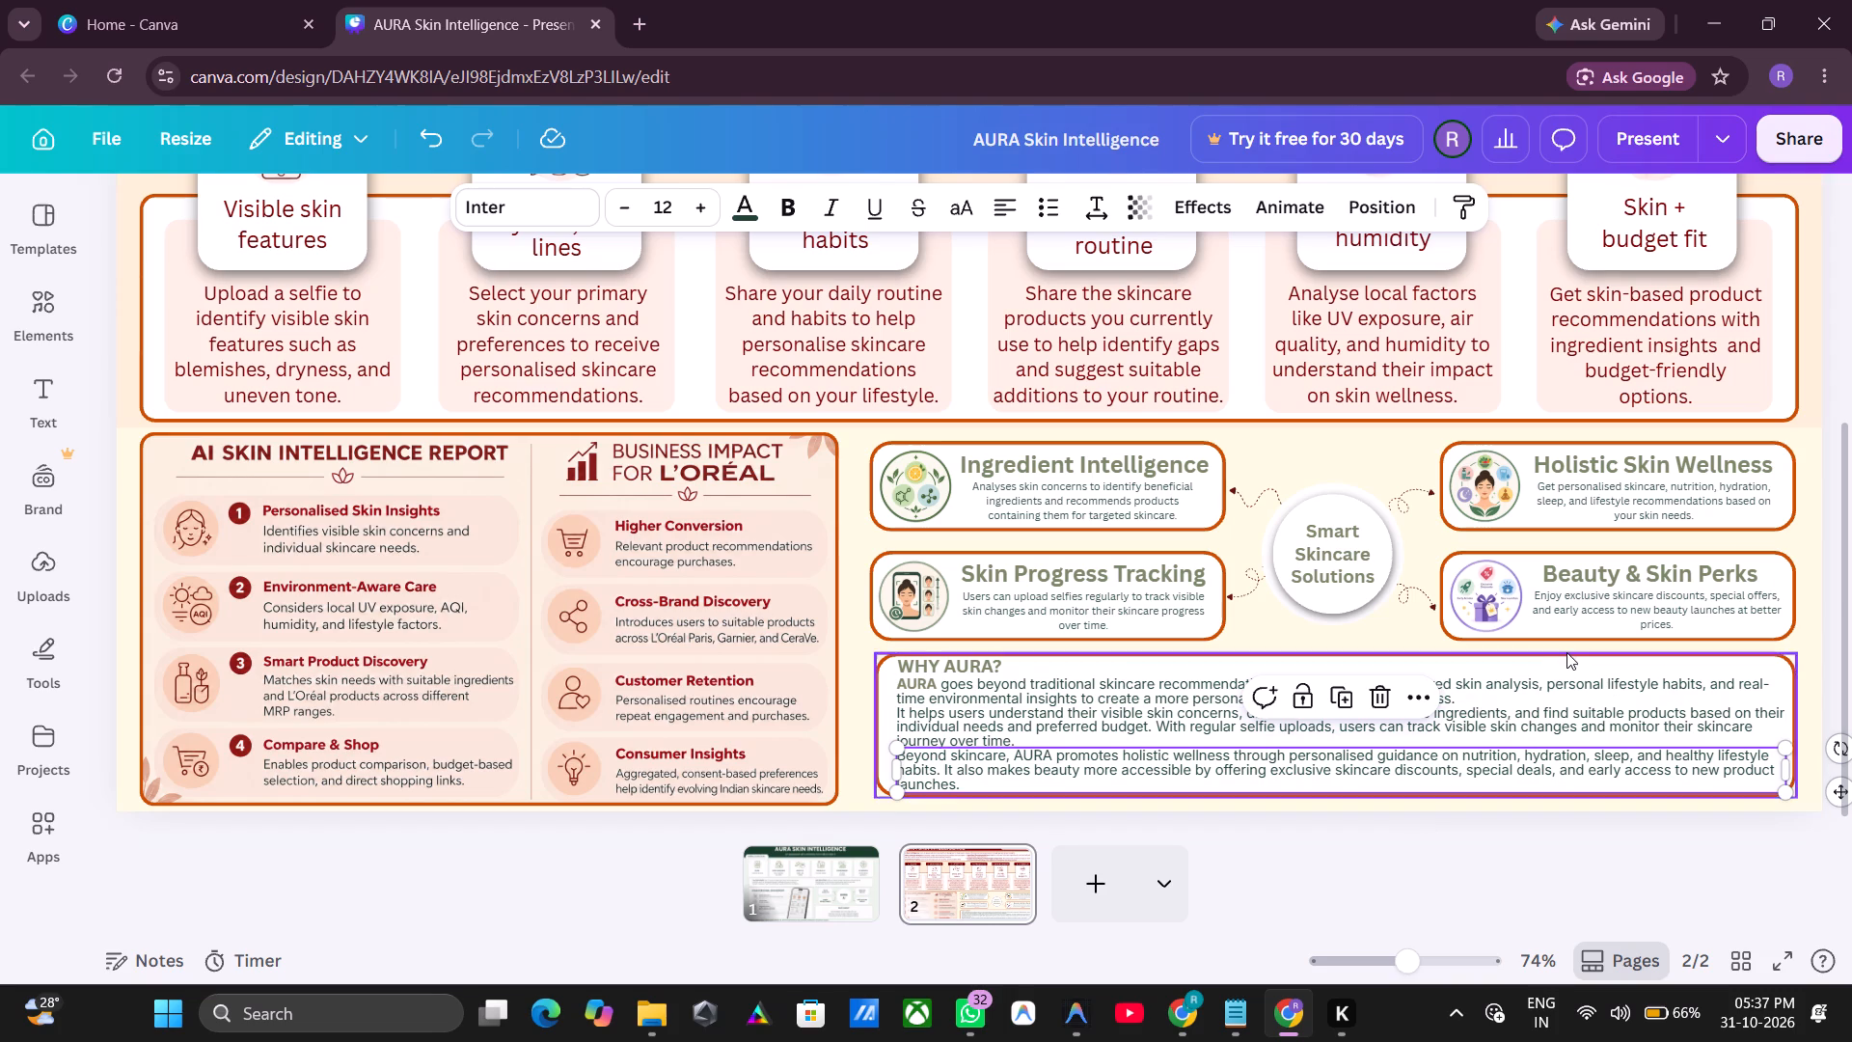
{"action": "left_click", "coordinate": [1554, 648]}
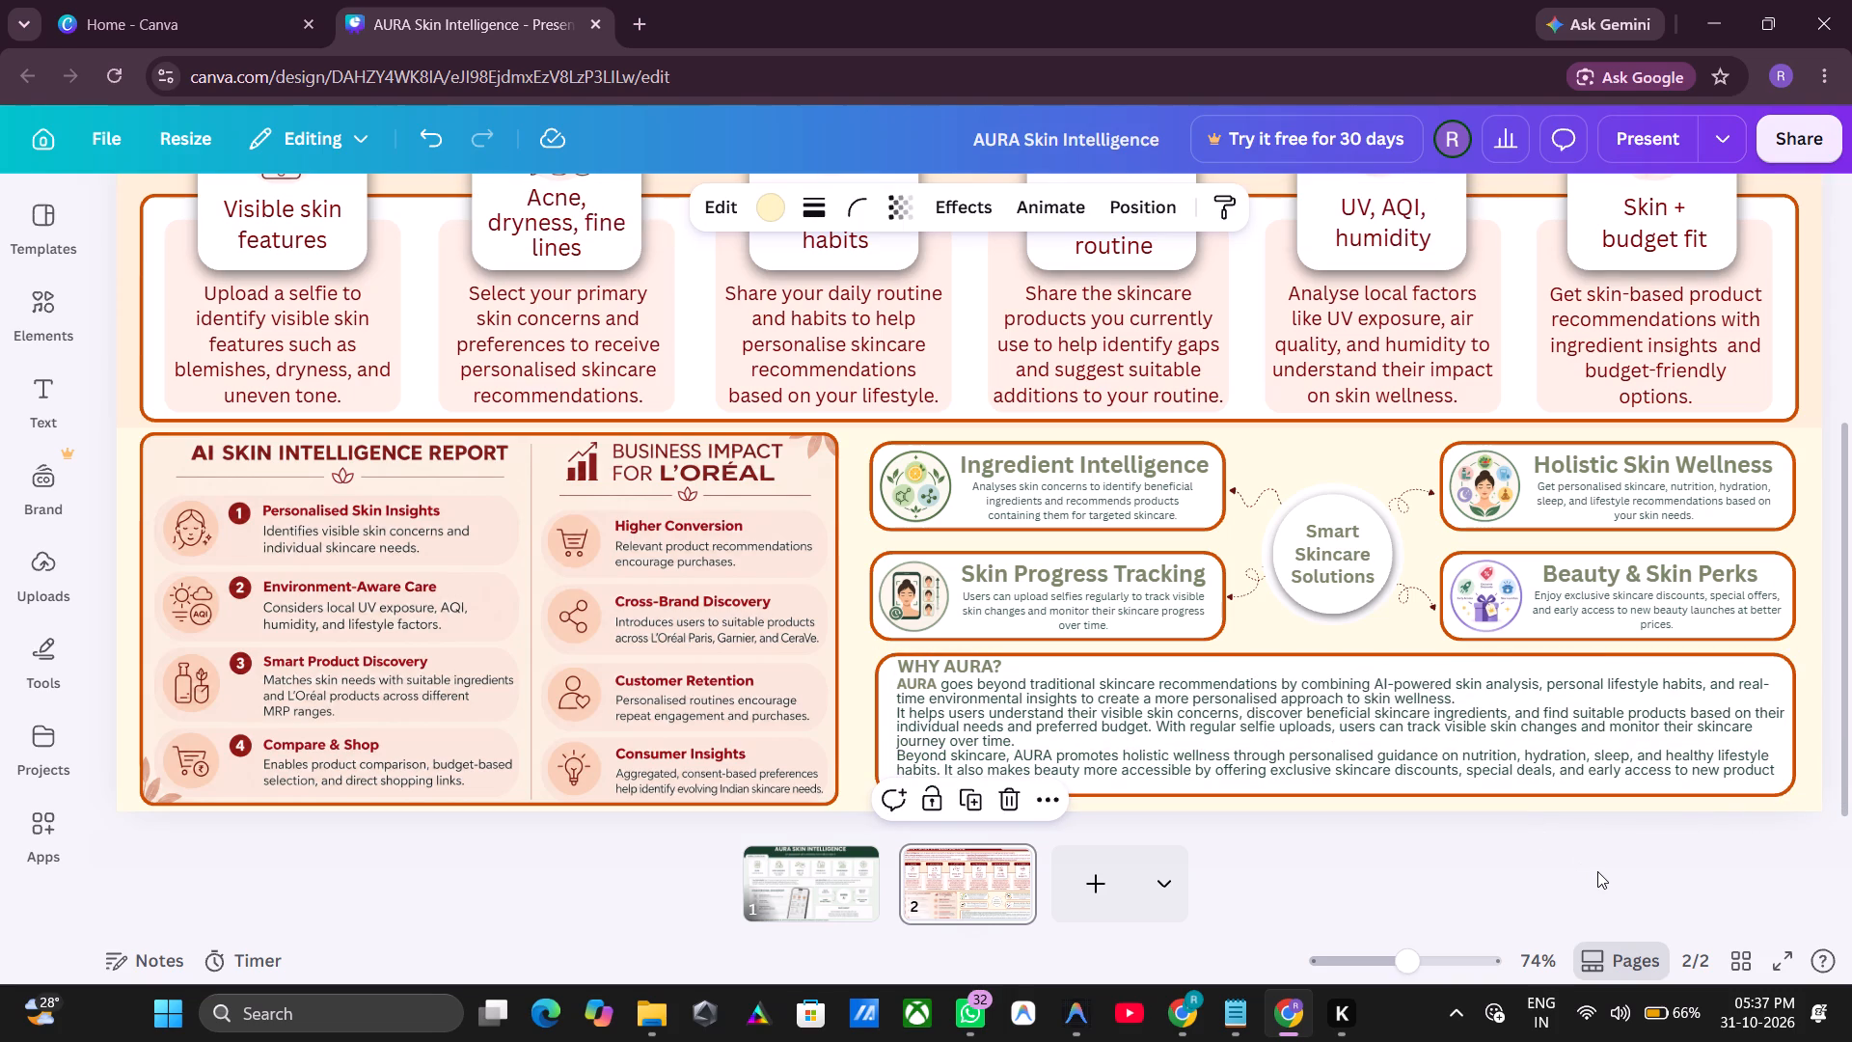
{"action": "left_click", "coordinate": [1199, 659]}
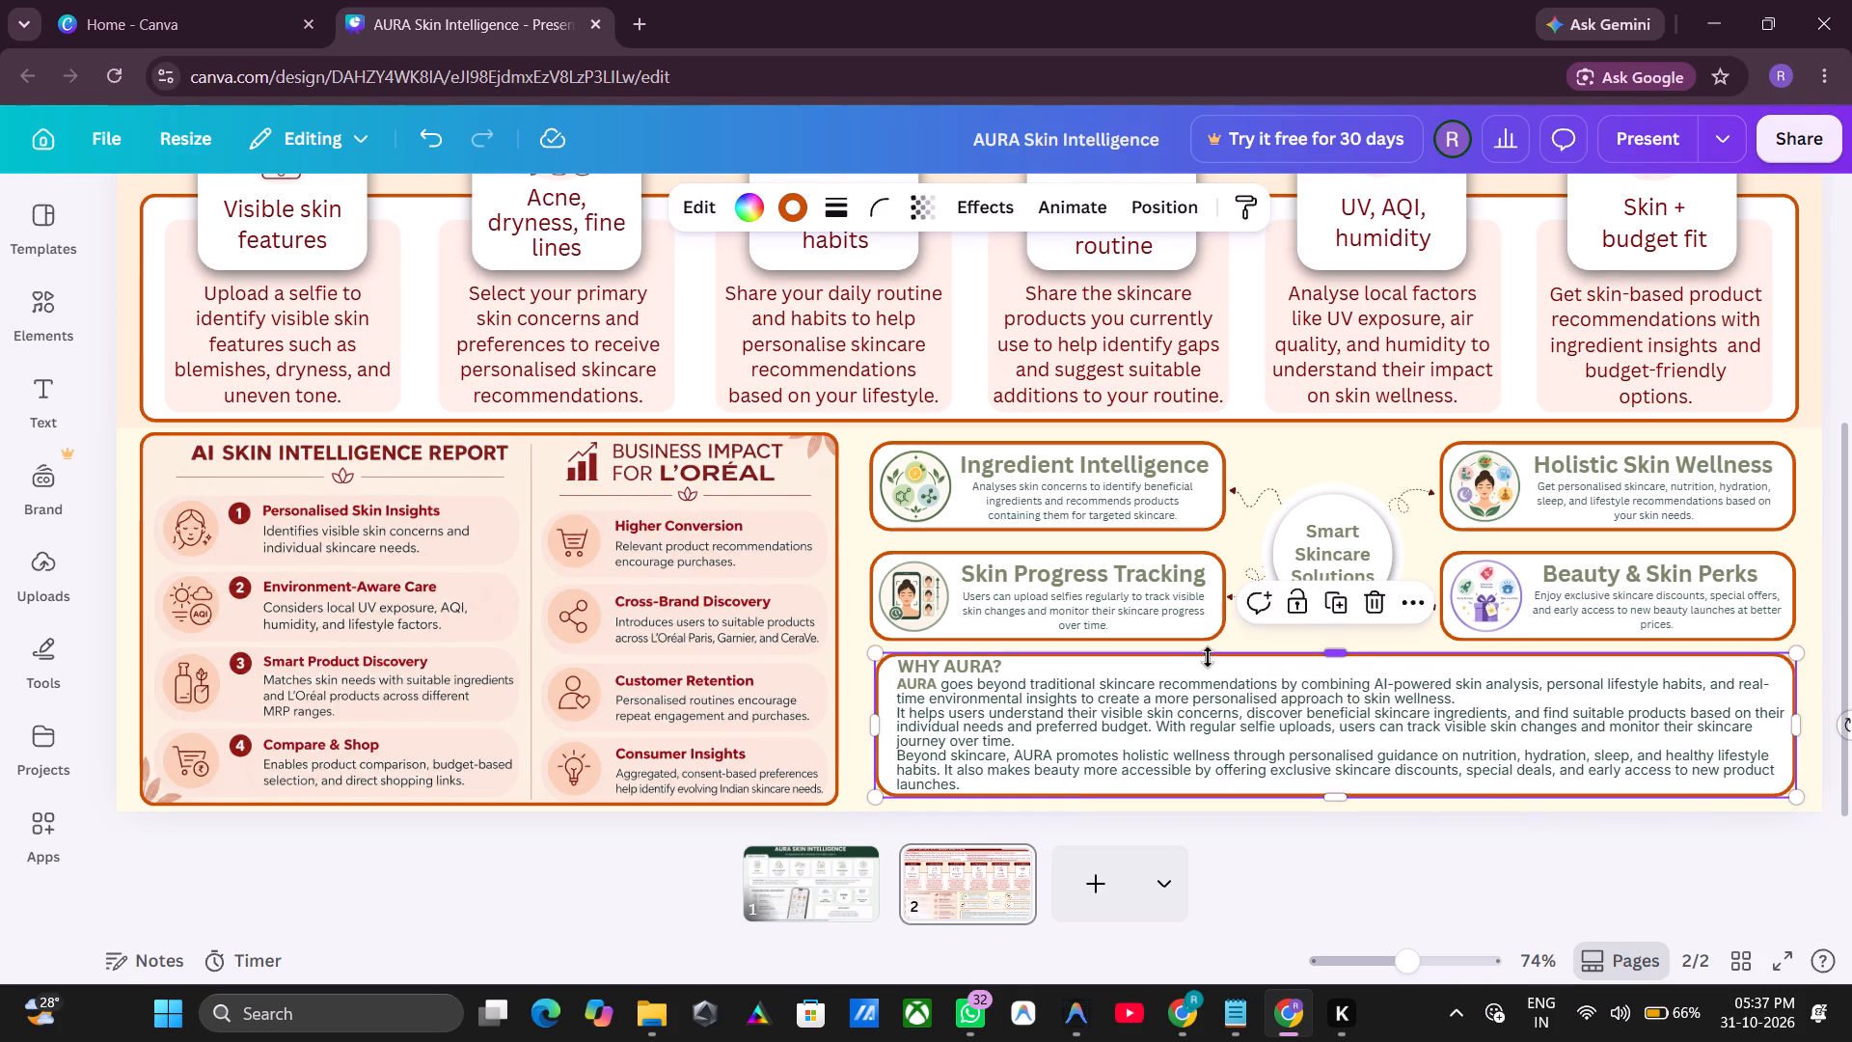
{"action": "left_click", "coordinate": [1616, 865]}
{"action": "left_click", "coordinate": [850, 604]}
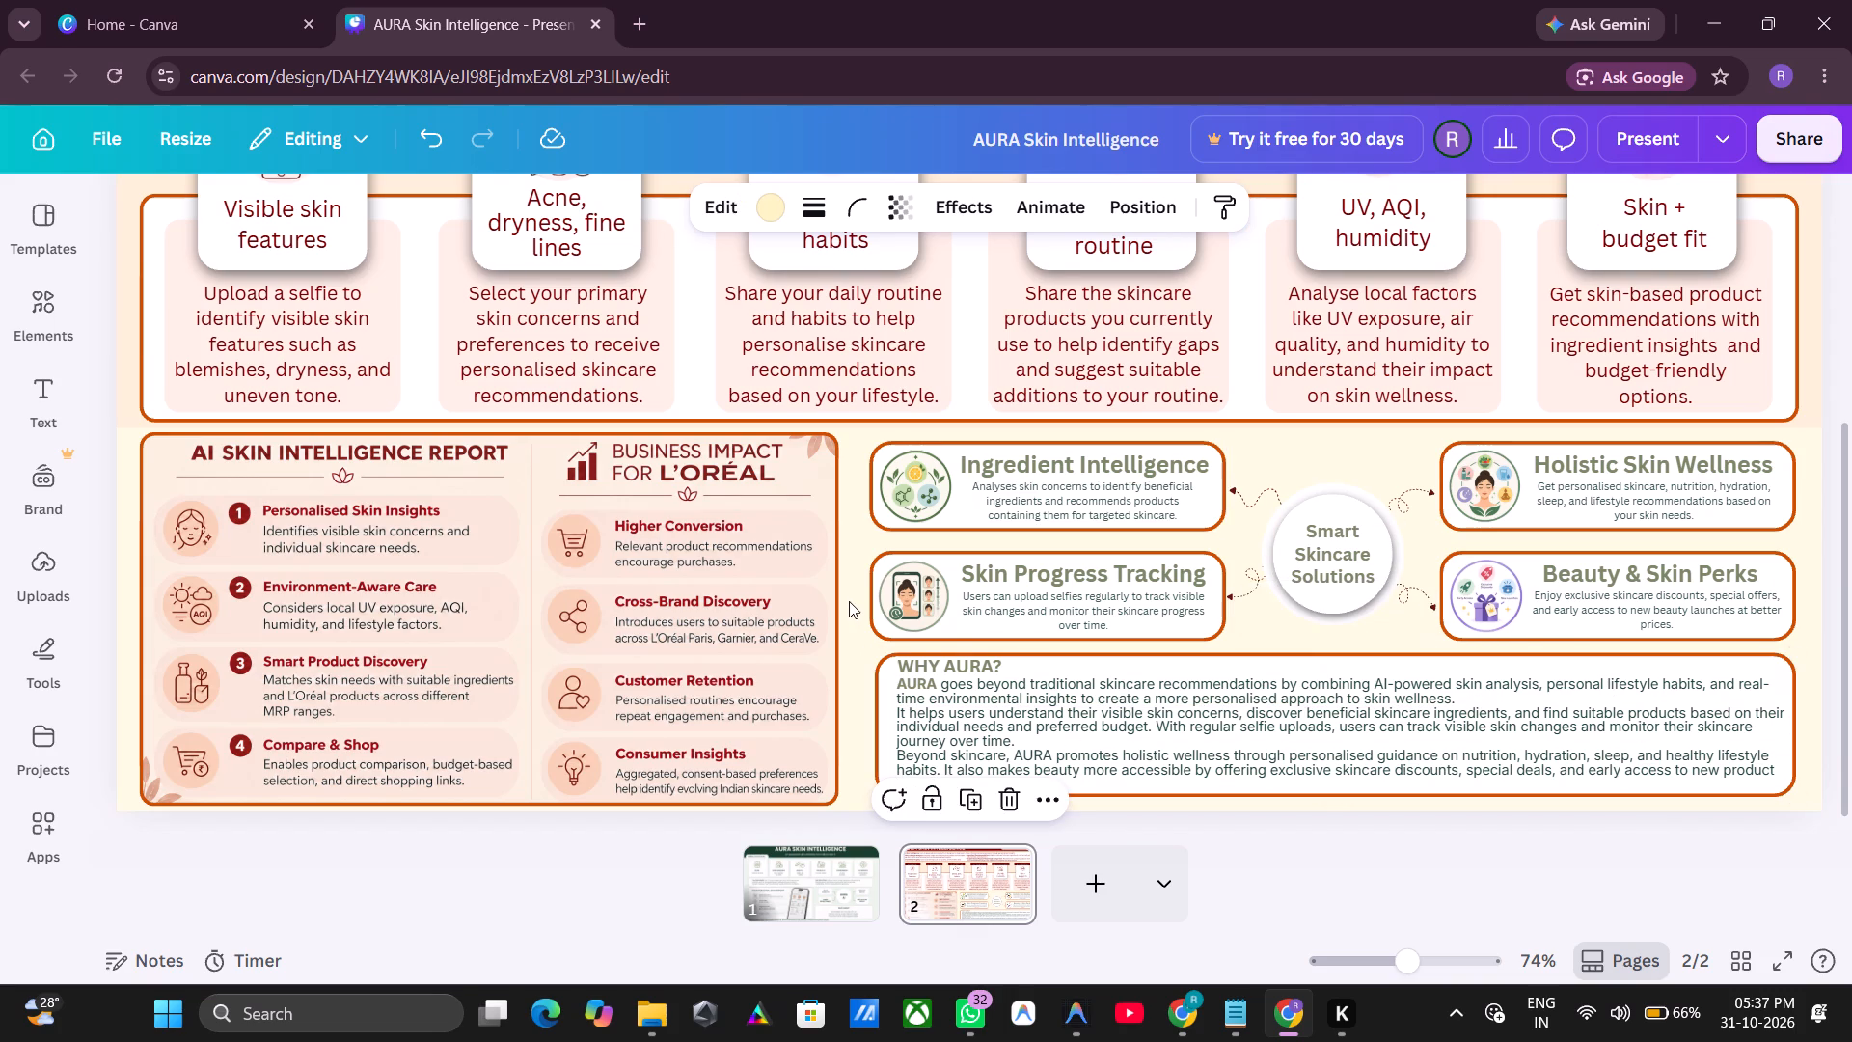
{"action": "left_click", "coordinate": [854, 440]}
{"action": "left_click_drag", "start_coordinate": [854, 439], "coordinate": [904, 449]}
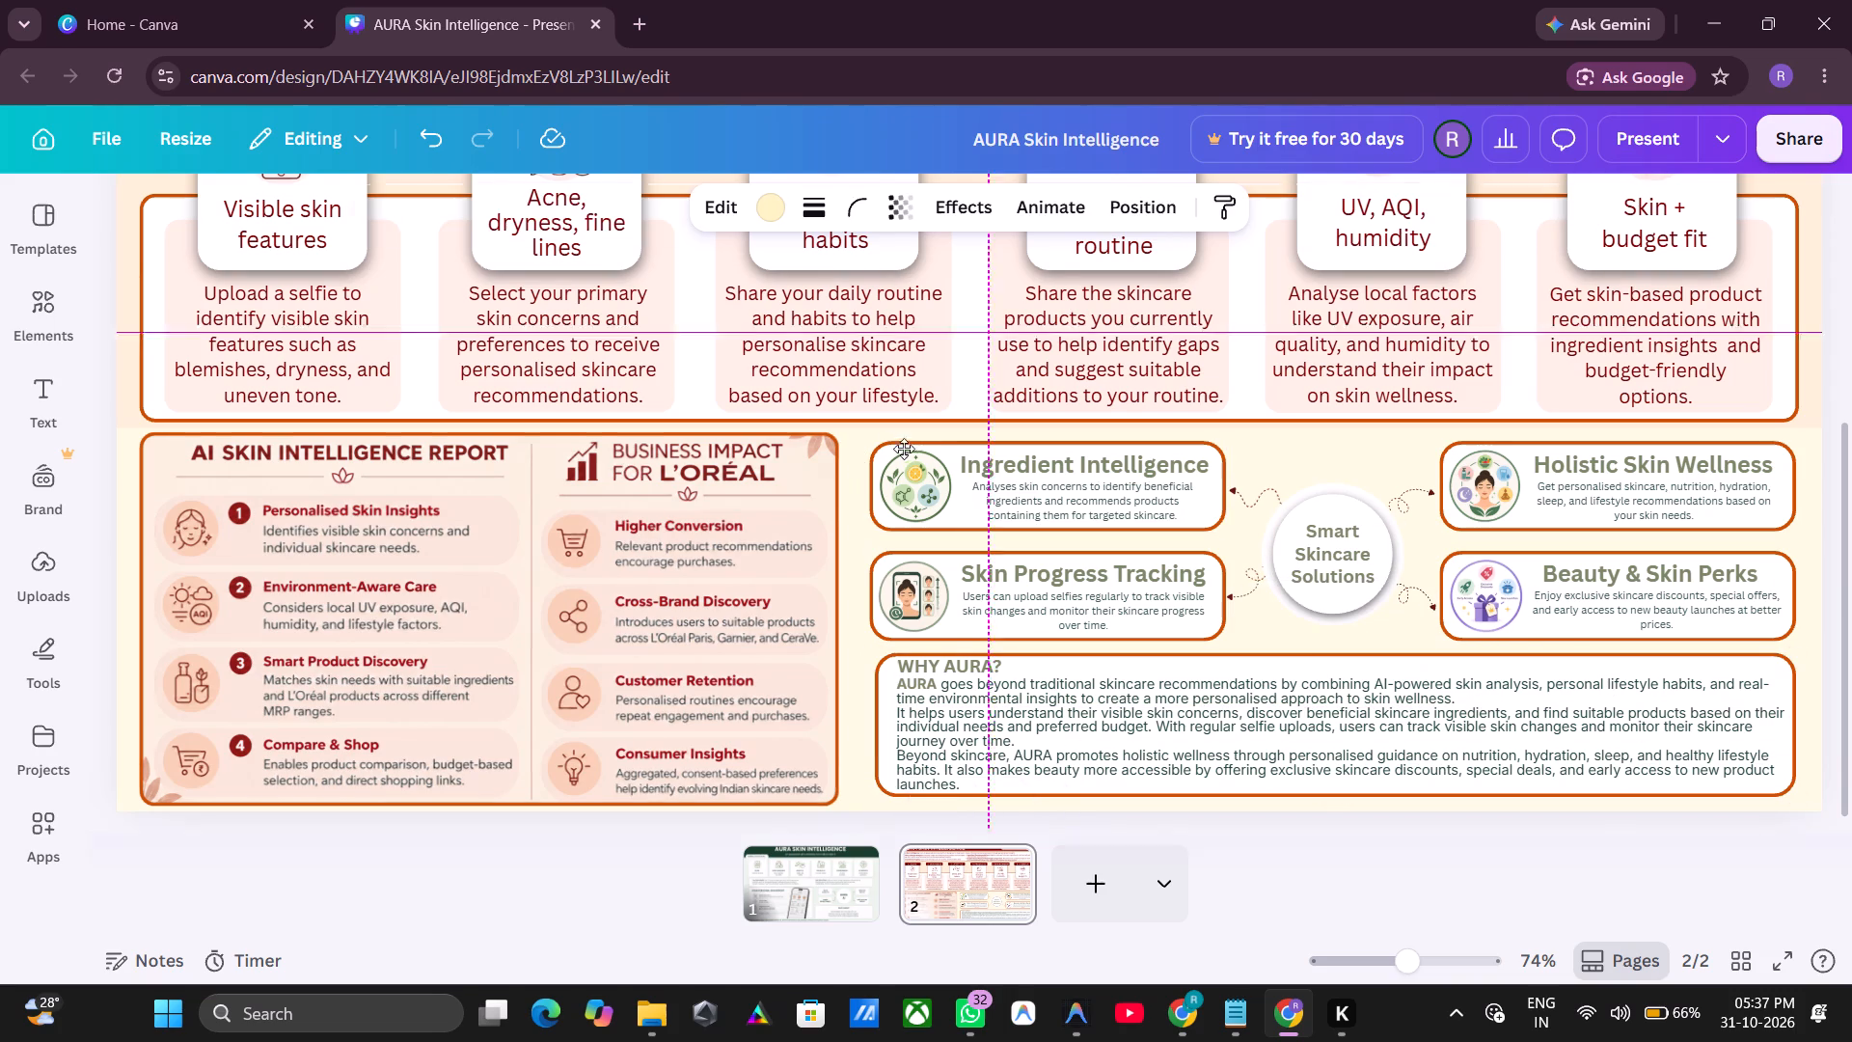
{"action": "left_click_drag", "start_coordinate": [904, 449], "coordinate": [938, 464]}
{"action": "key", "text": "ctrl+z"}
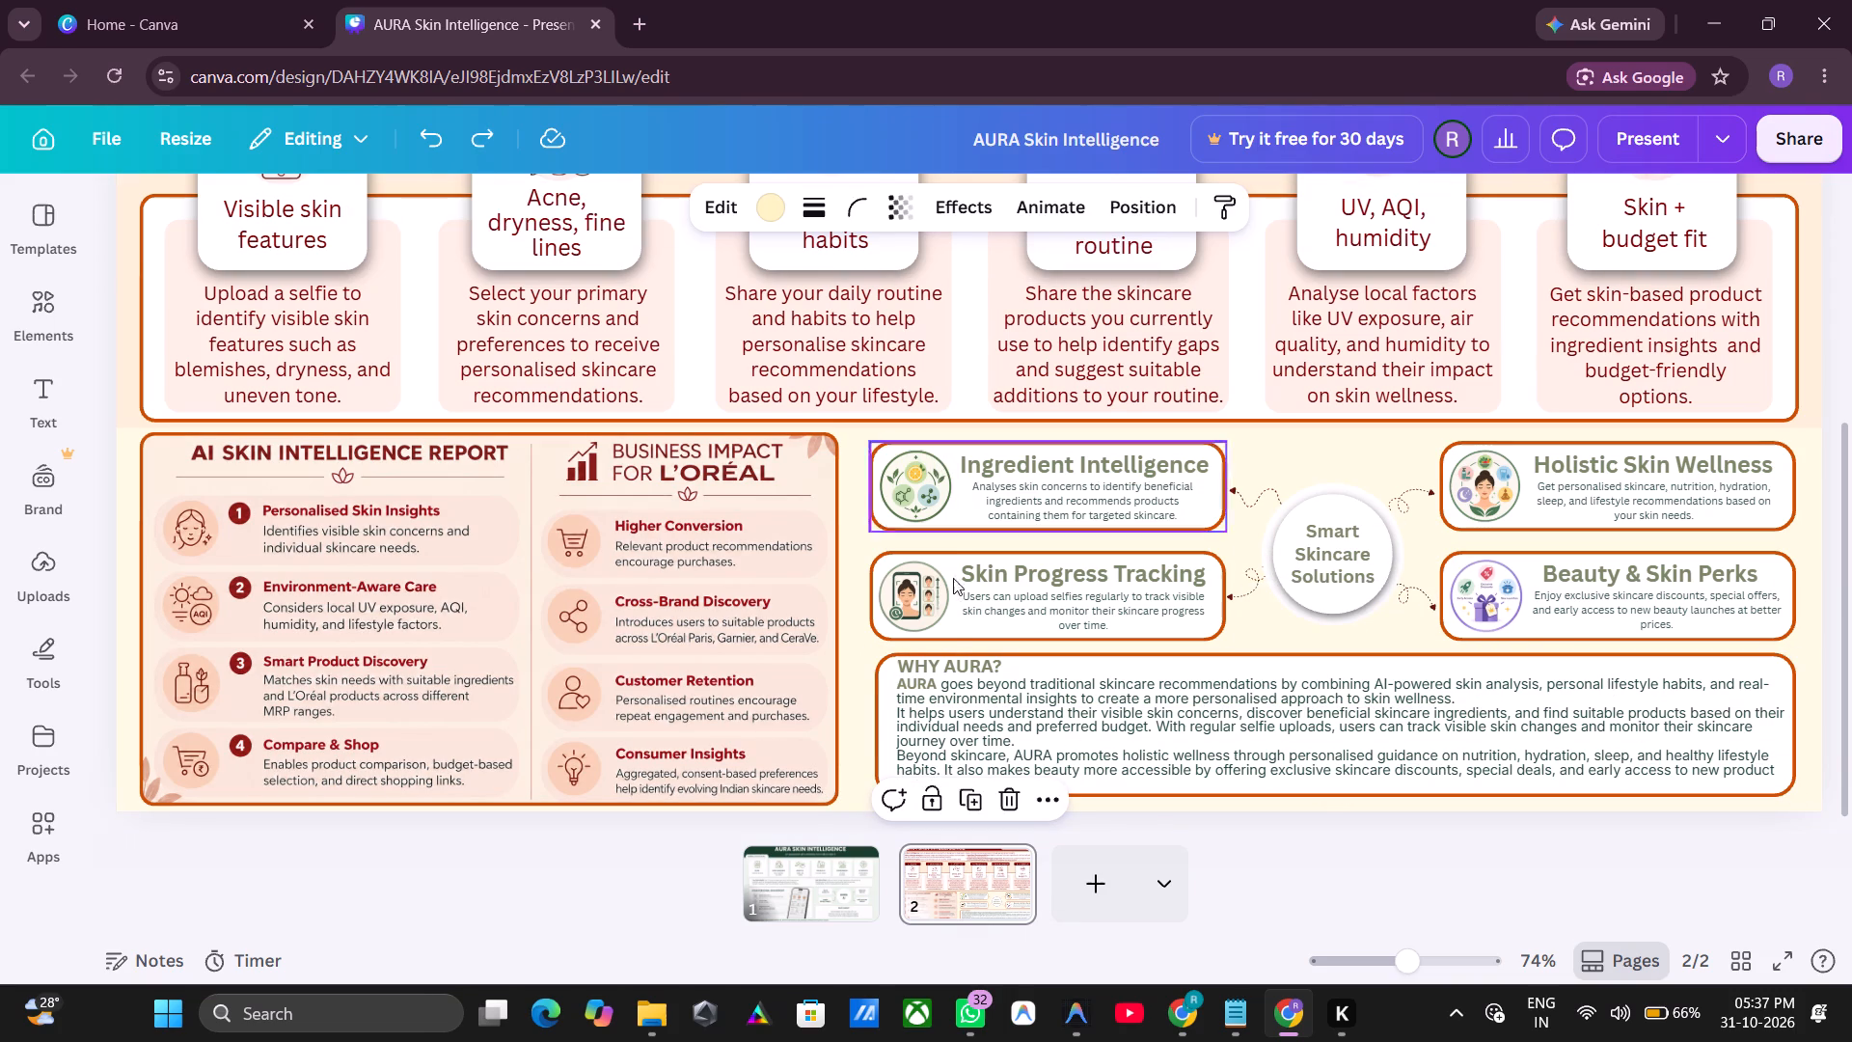
Lock the cream background shape behind the lower part of page 2.
{"action": "left_click", "coordinate": [942, 802]}
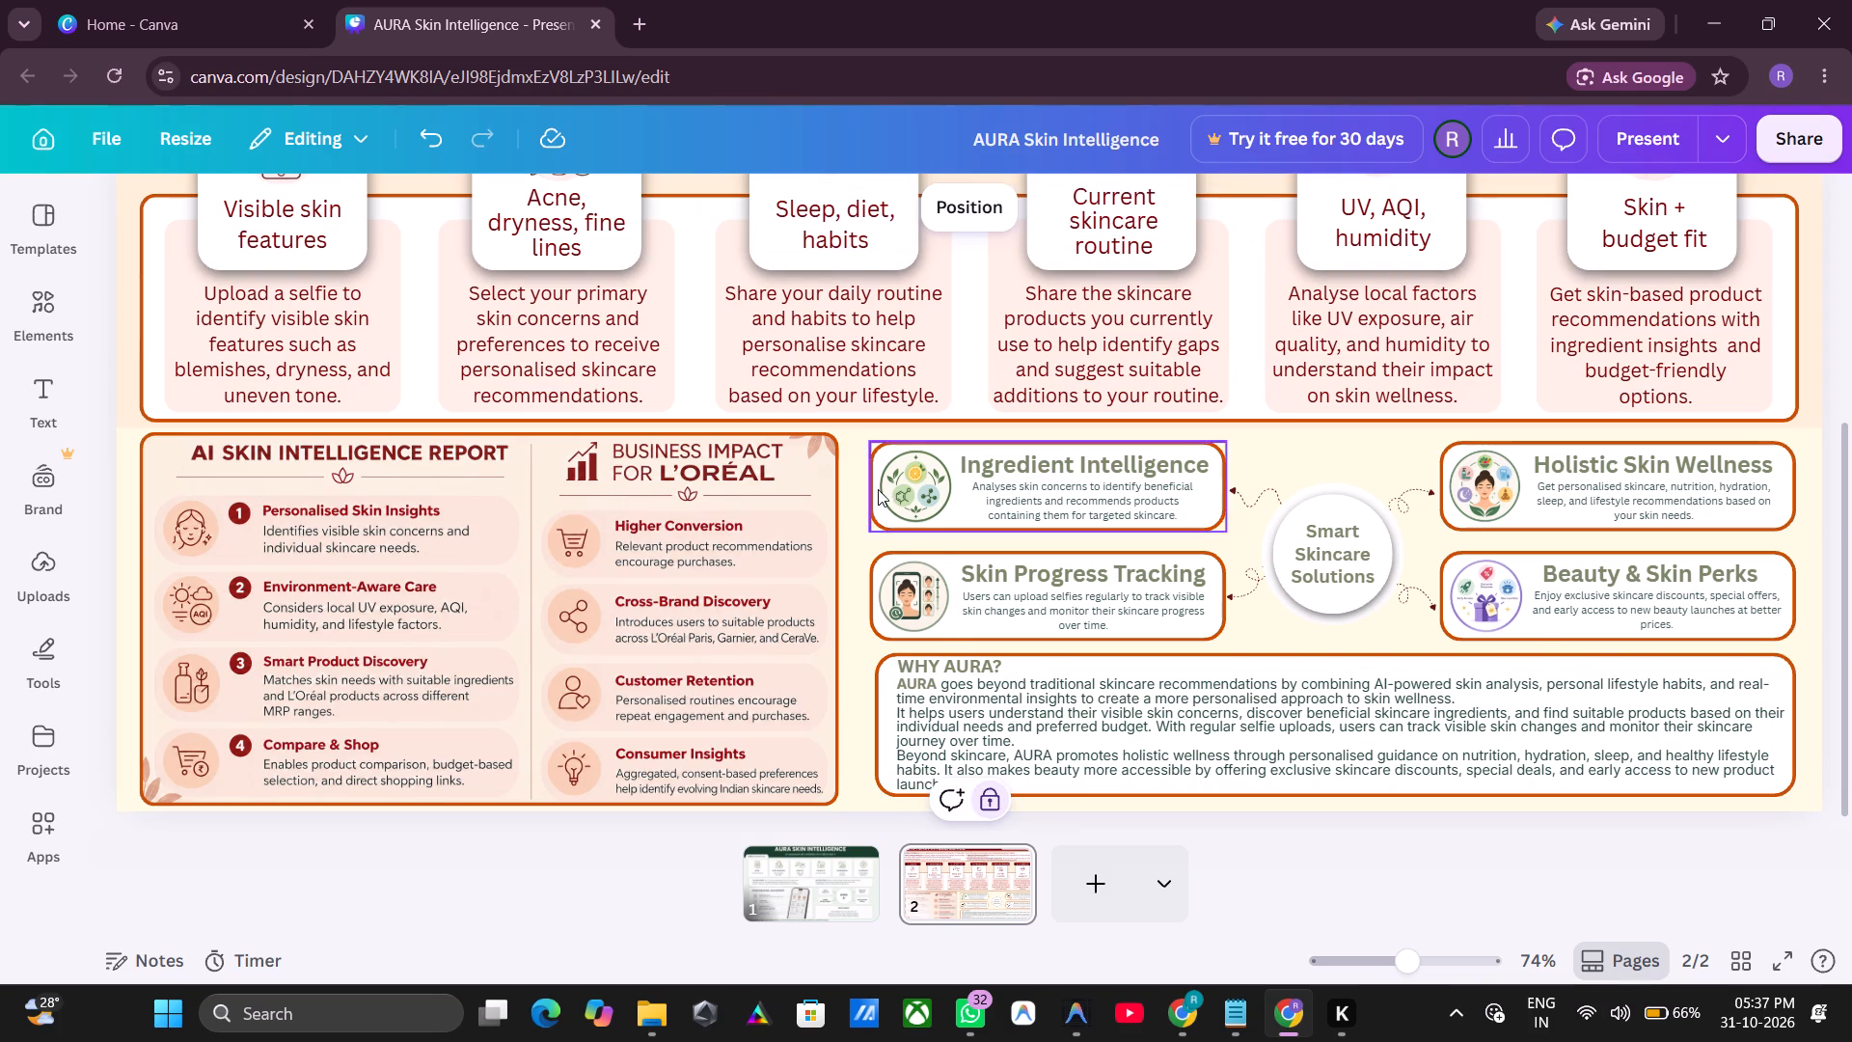
Group the four feature boxes together with their connecting arrows and the Smart Skincare Solutions circle.
{"action": "left_click_drag", "start_coordinate": [857, 435], "coordinate": [1677, 618]}
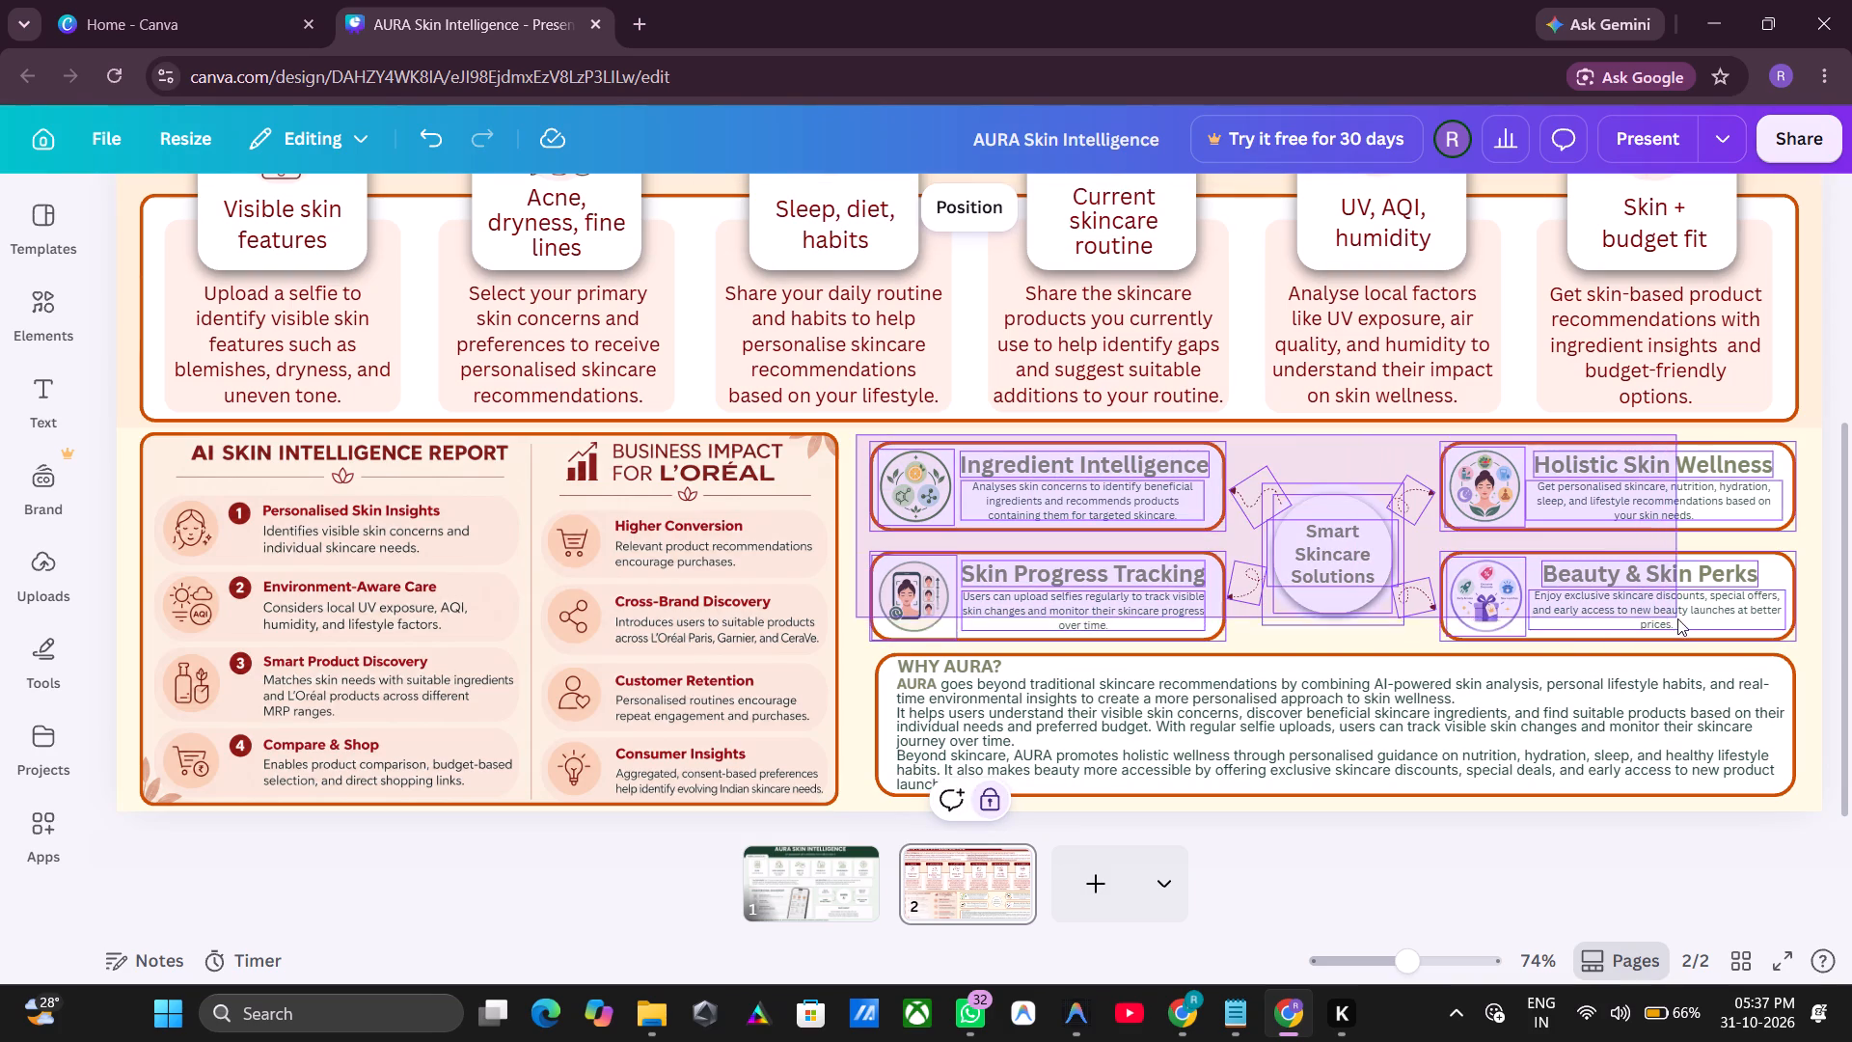
{"action": "left_click_drag", "start_coordinate": [1677, 618], "coordinate": [1807, 647]}
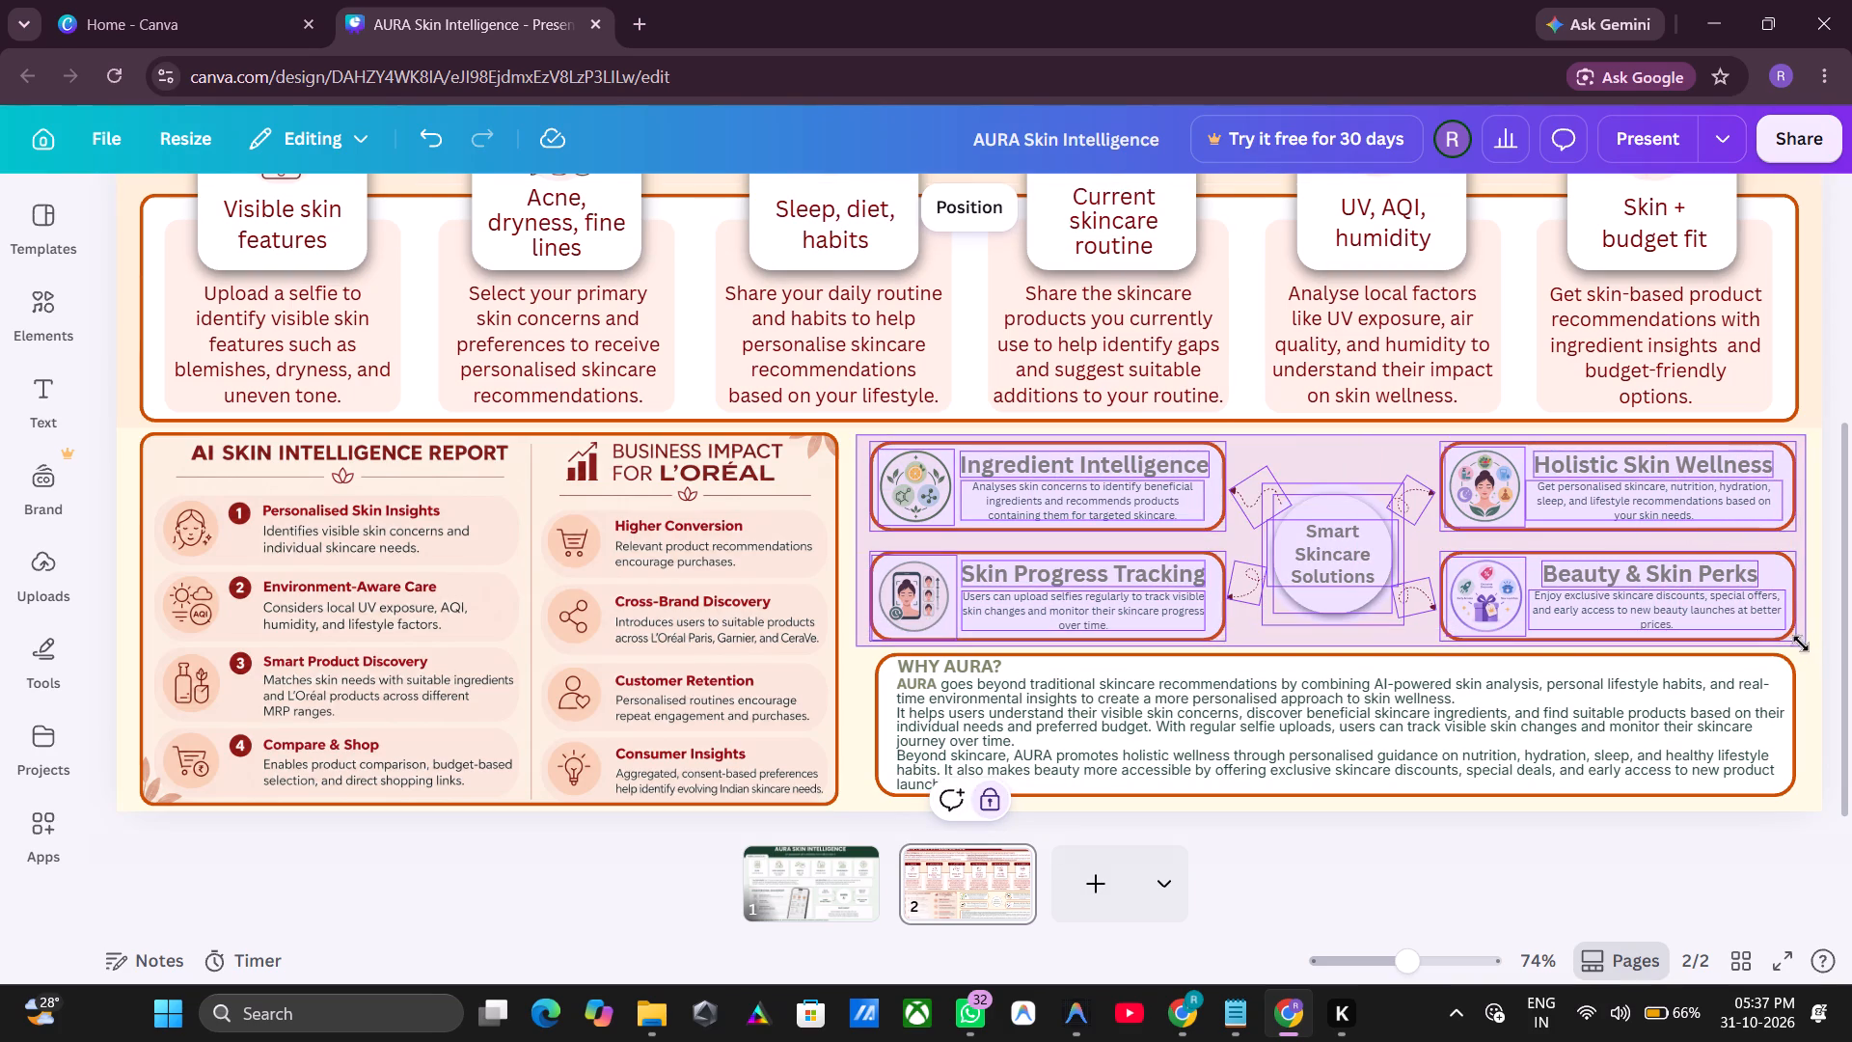
{"action": "left_click", "coordinate": [1261, 391]}
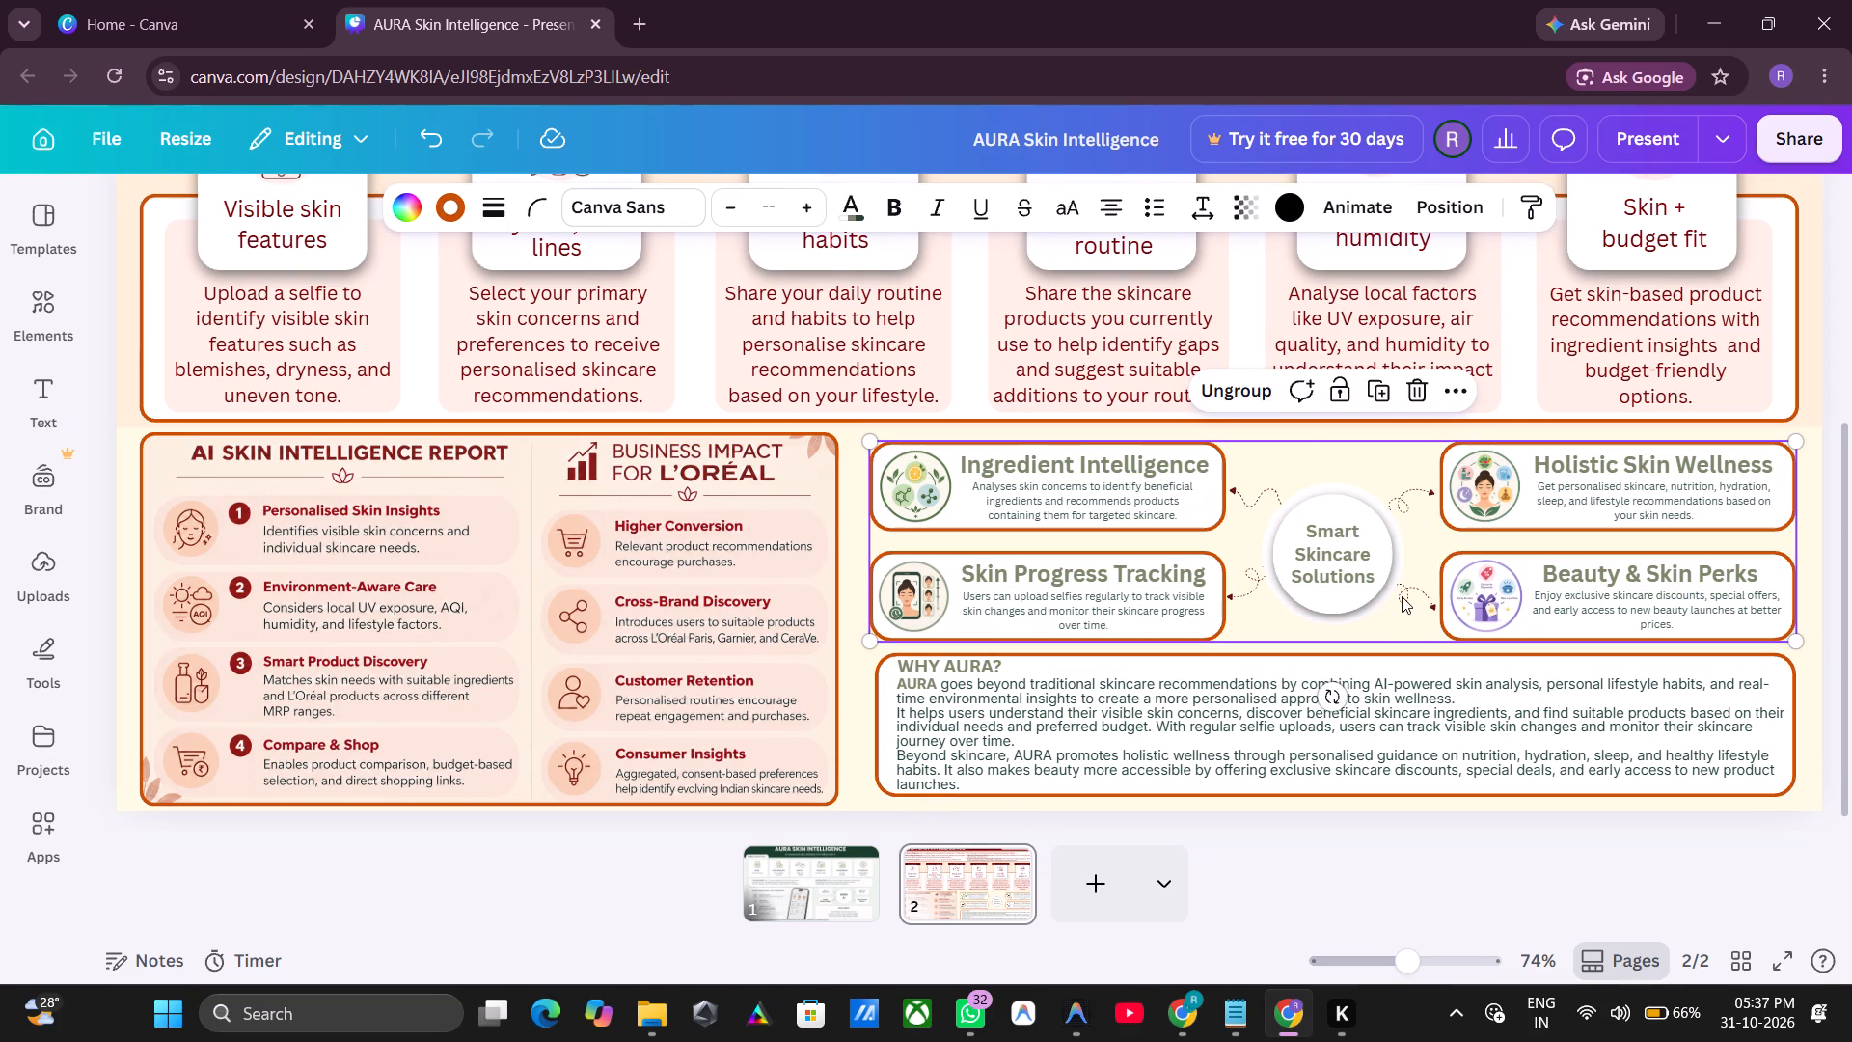
Nudge the grouped feature boxes upward until their top is level with the AI Skin Intelligence Report panel's top edge.
{"action": "left_click", "coordinate": [1402, 596]}
{"action": "left_click", "coordinate": [1591, 863]}
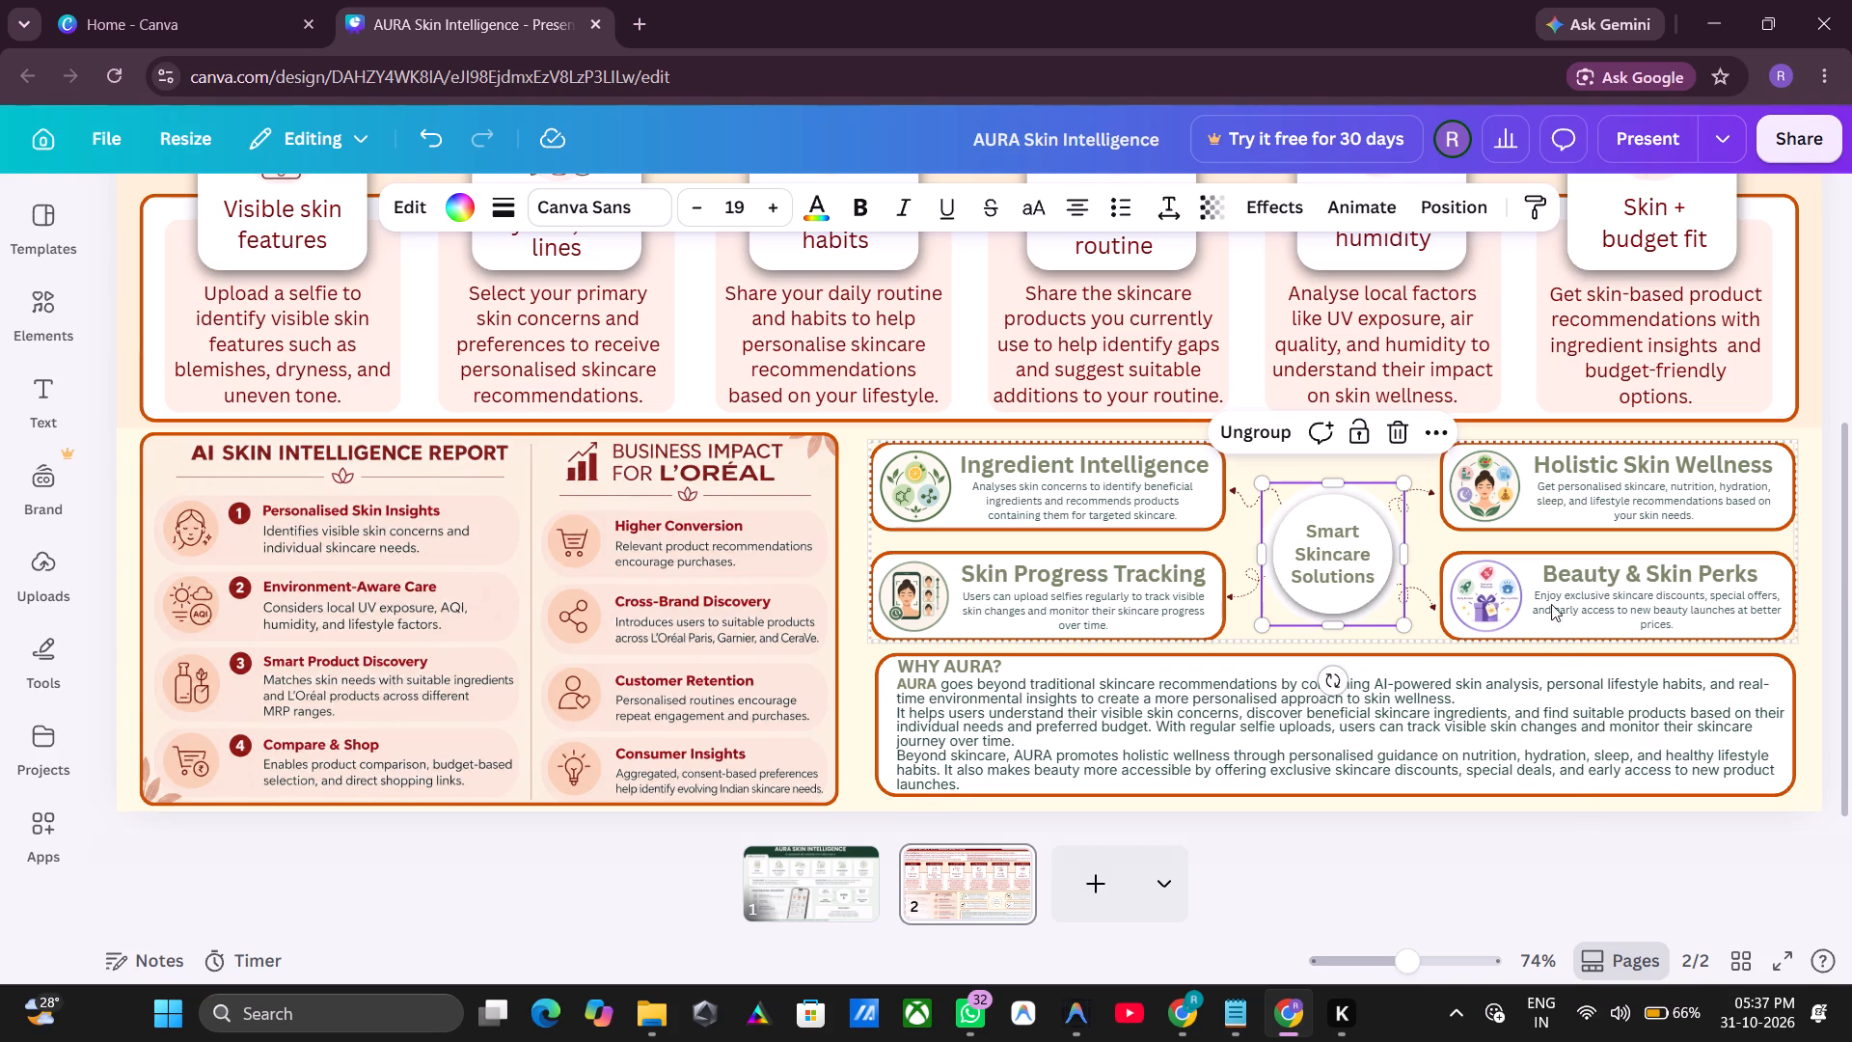
{"action": "left_click", "coordinate": [1805, 664]}
{"action": "left_click", "coordinate": [1628, 587]}
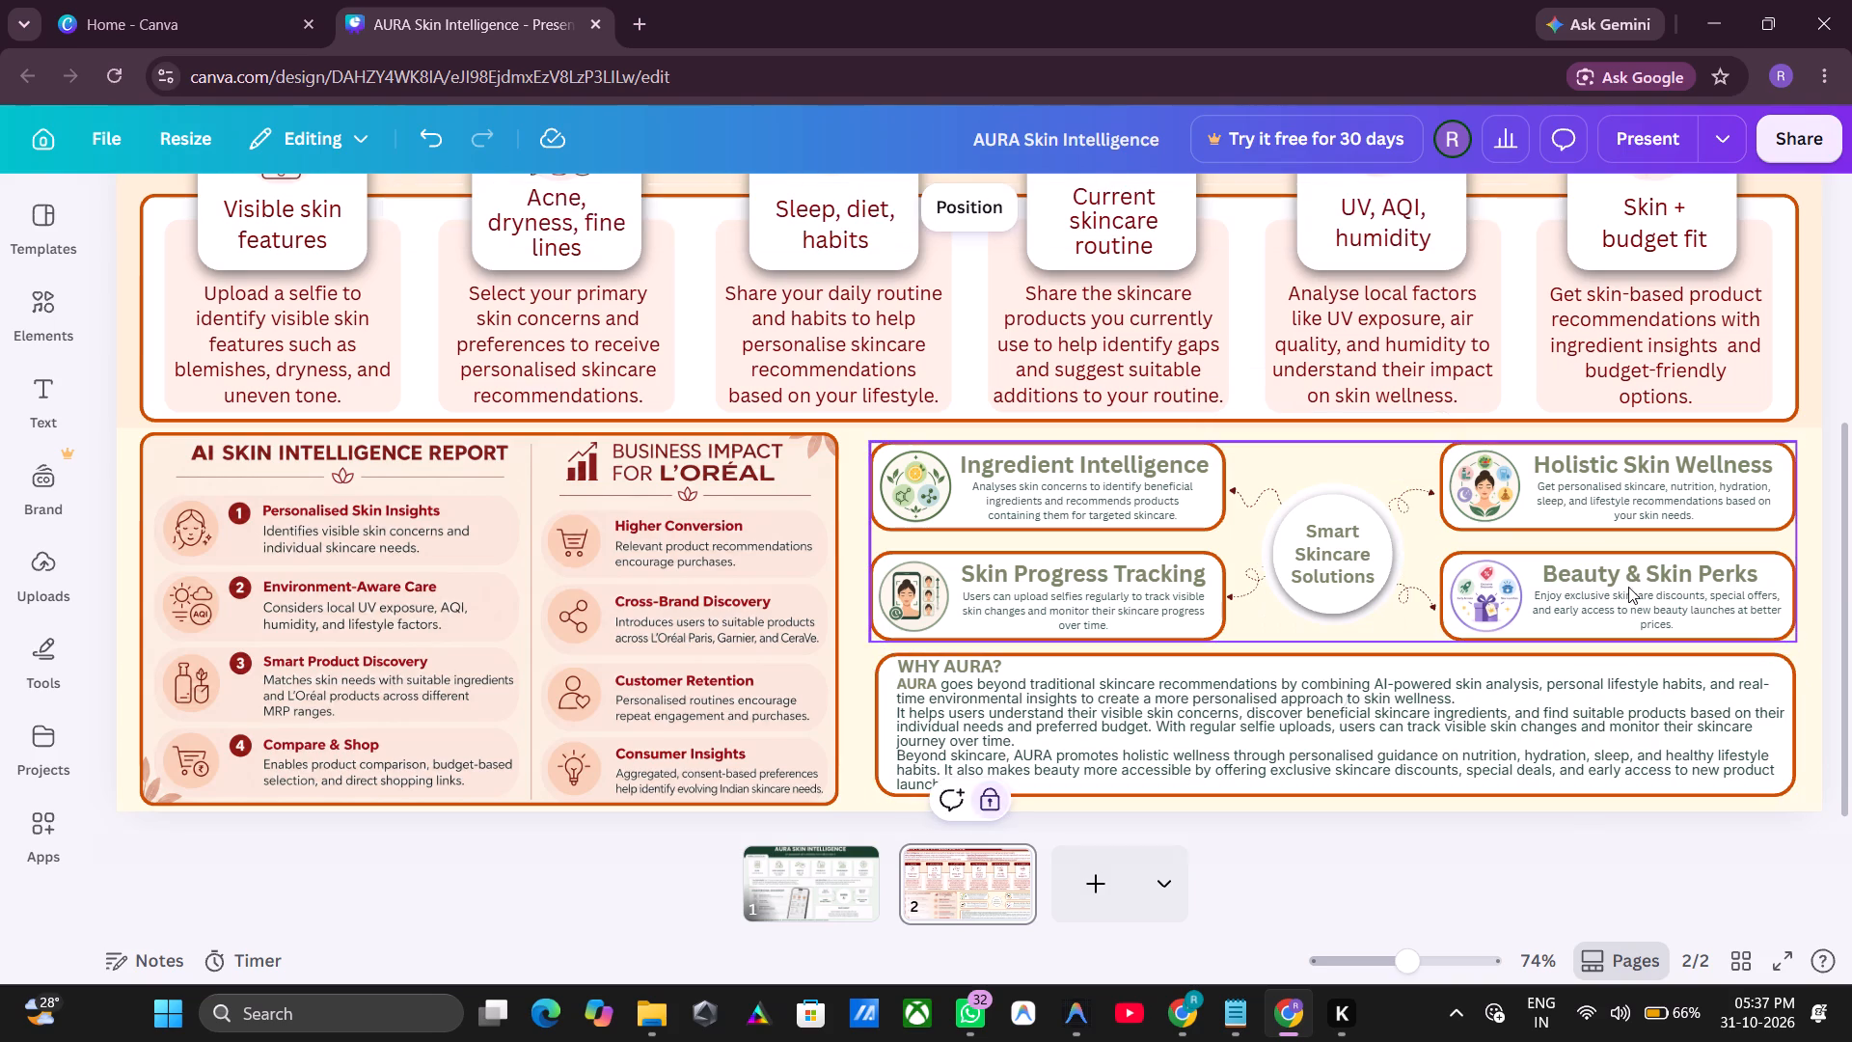
{"action": "key", "text": "Up"}
{"action": "key", "text": "Up"}
{"action": "key", "text": "Up"}
{"action": "key", "text": "Up"}
{"action": "key", "text": "Up"}
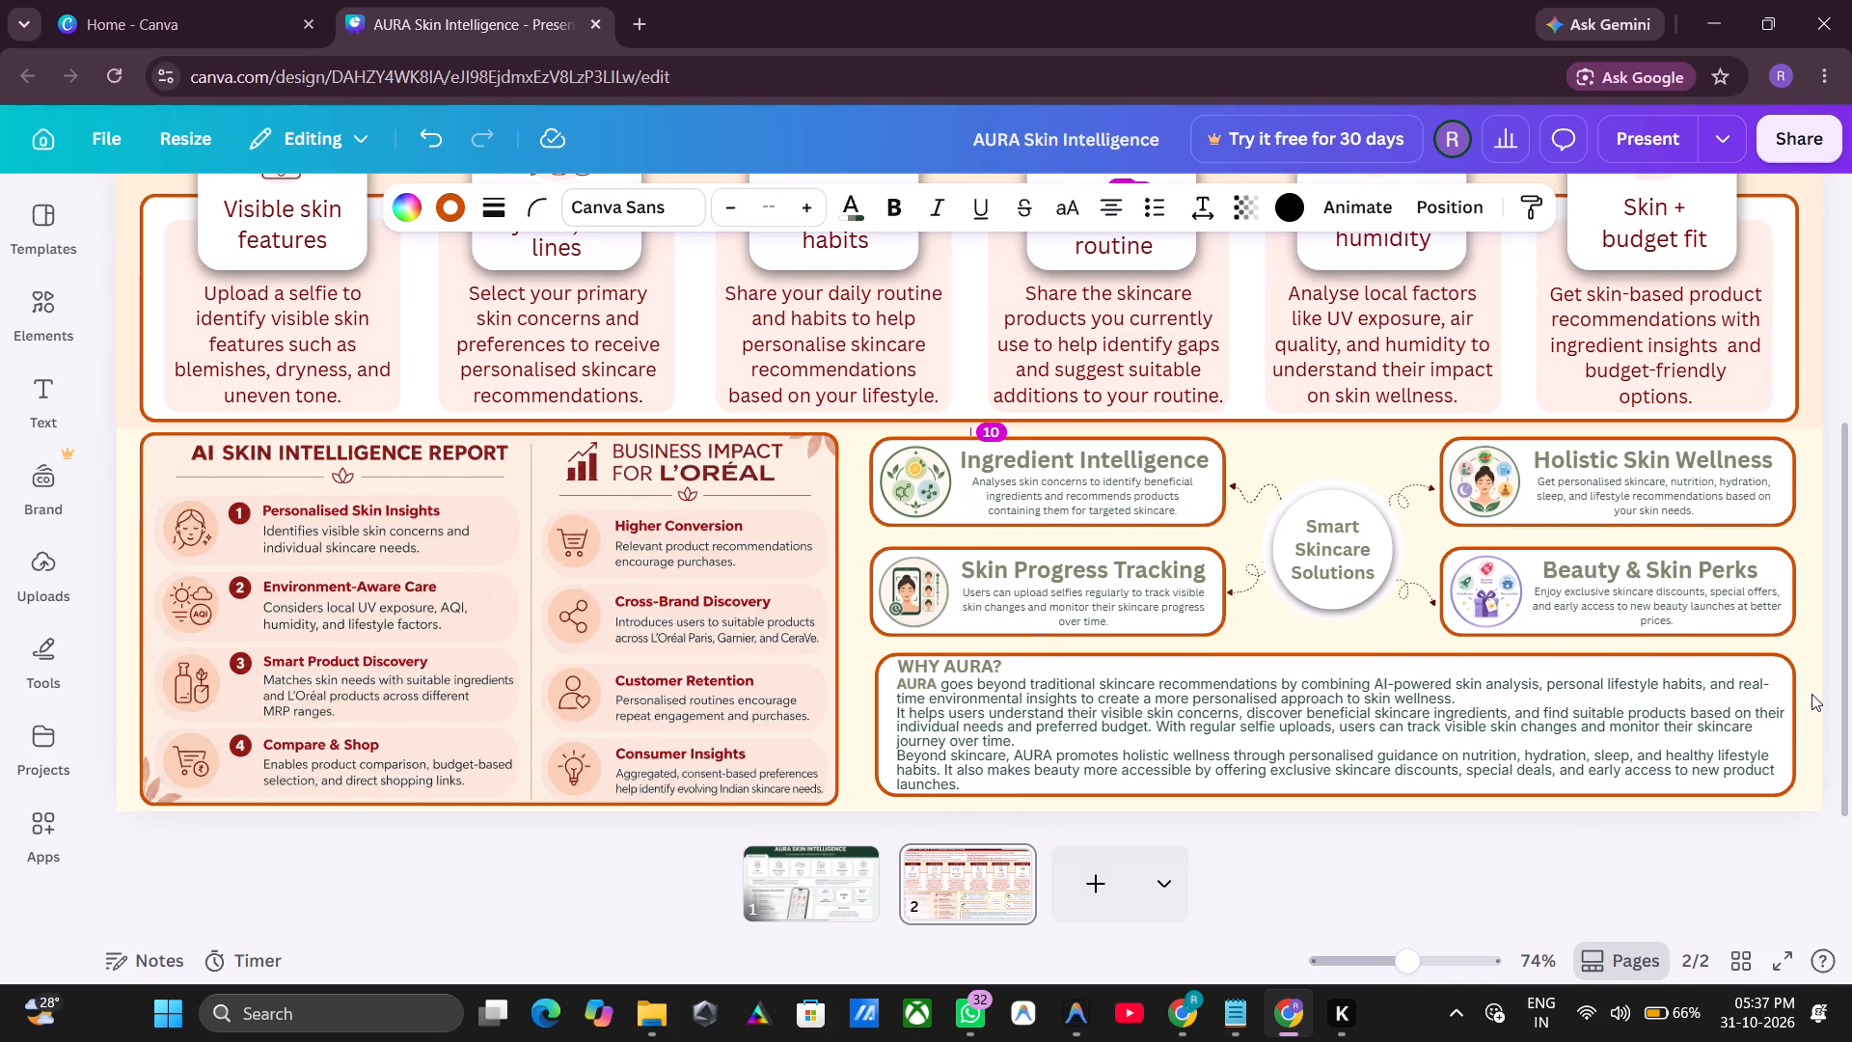
{"action": "key", "text": "Up"}
{"action": "key", "text": "Up"}
{"action": "key", "text": "Up"}
{"action": "key", "text": "Up"}
{"action": "key", "text": "Up"}
{"action": "key", "text": "Up"}
{"action": "key", "text": "Down"}
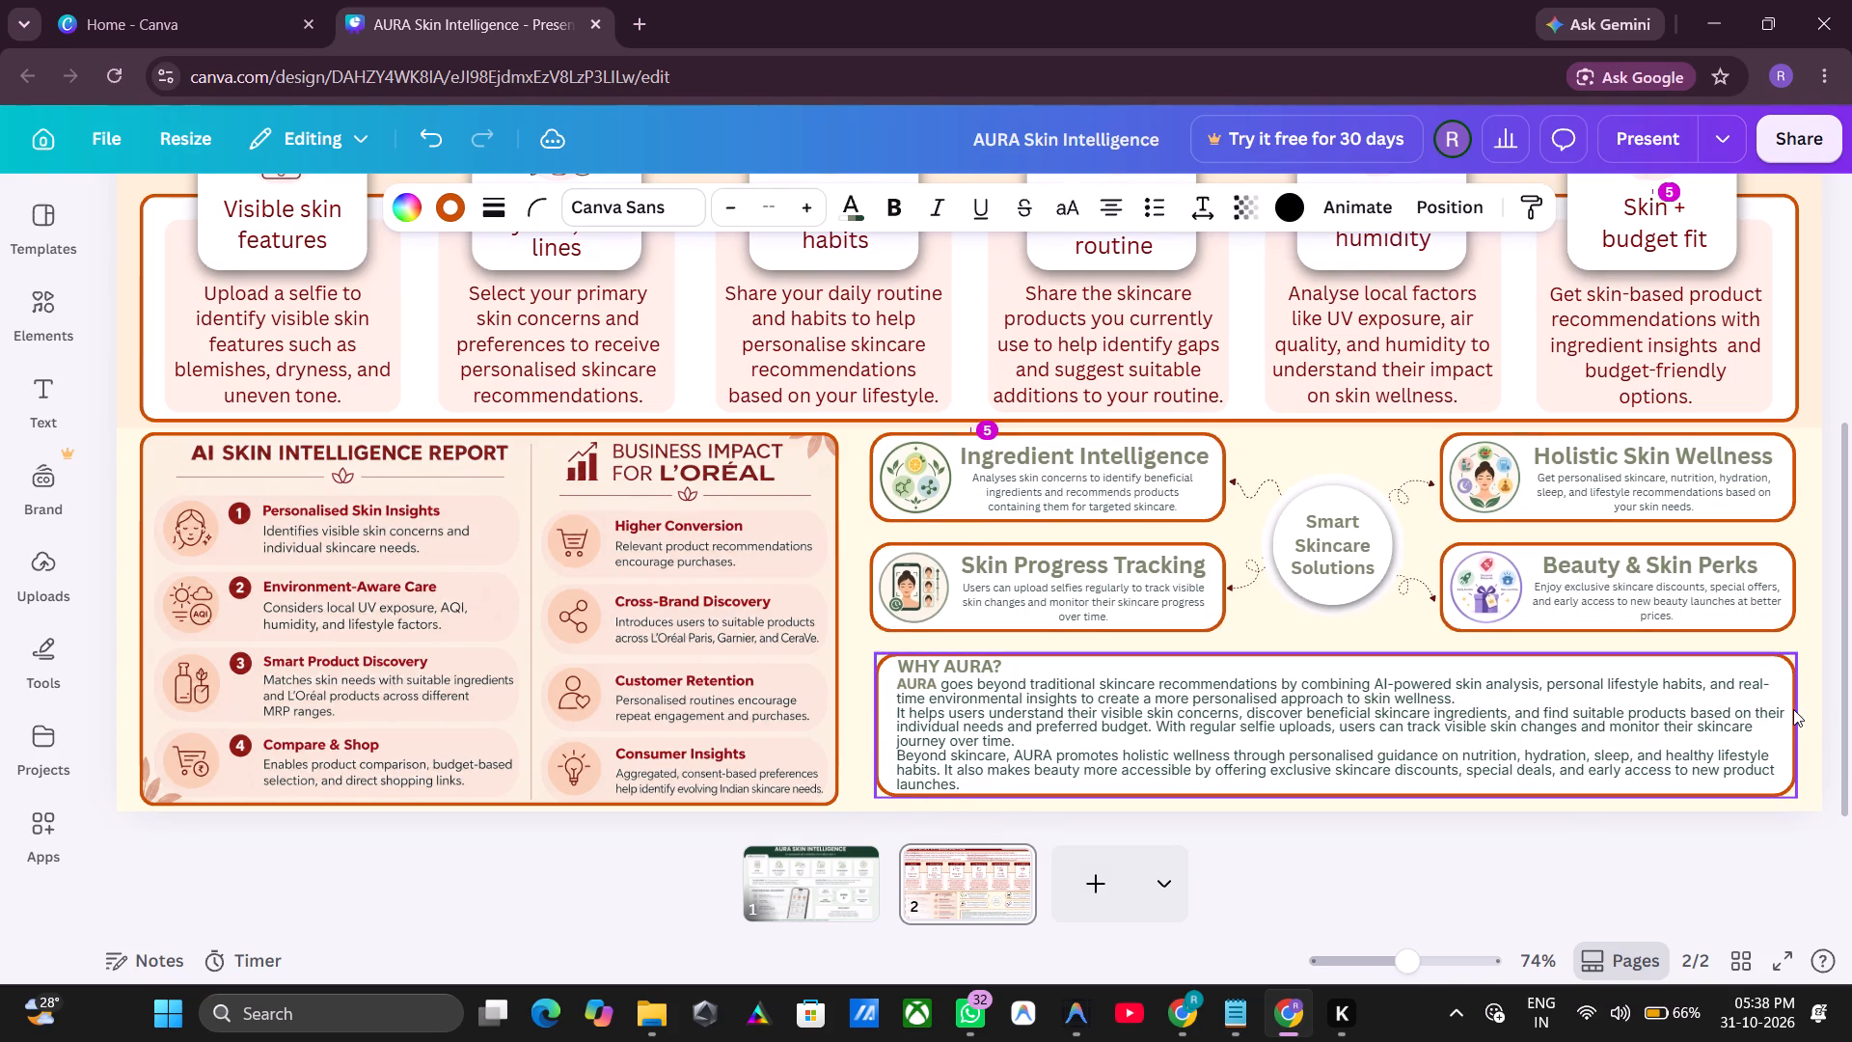
{"action": "key", "text": "Down"}
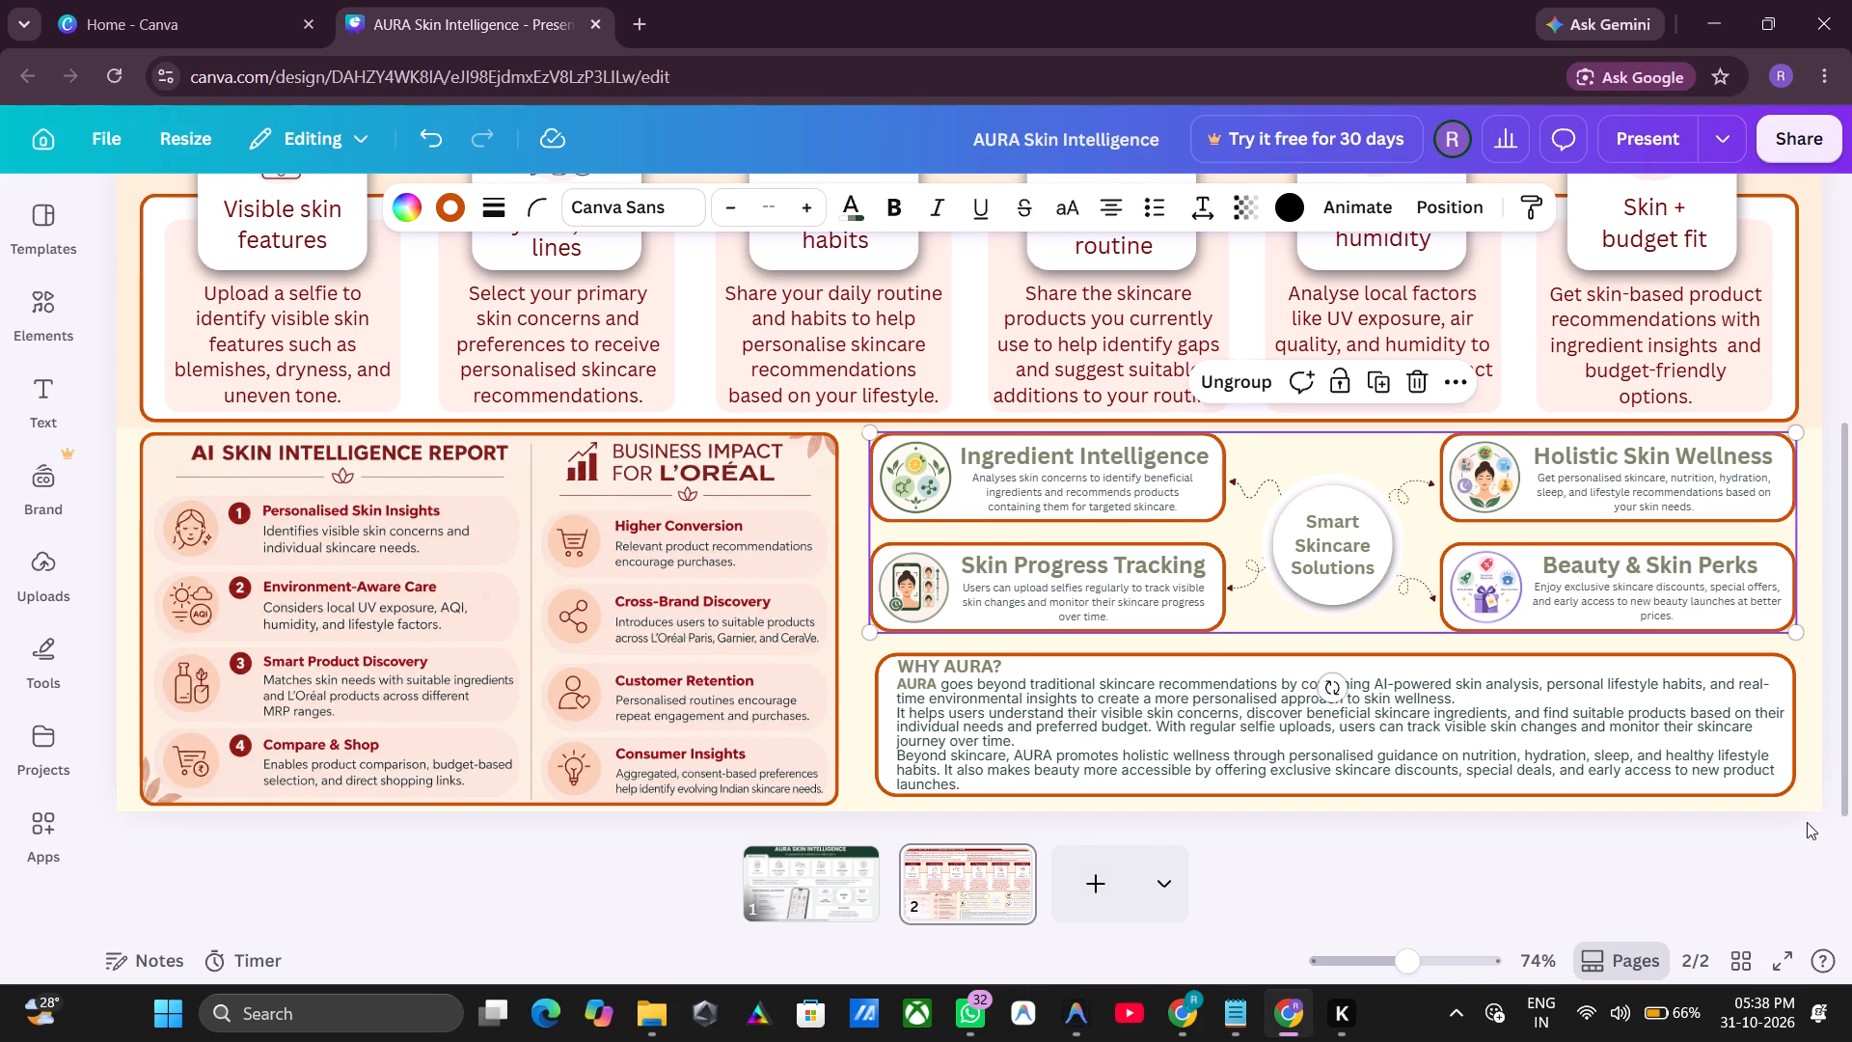
{"action": "key", "text": "Up"}
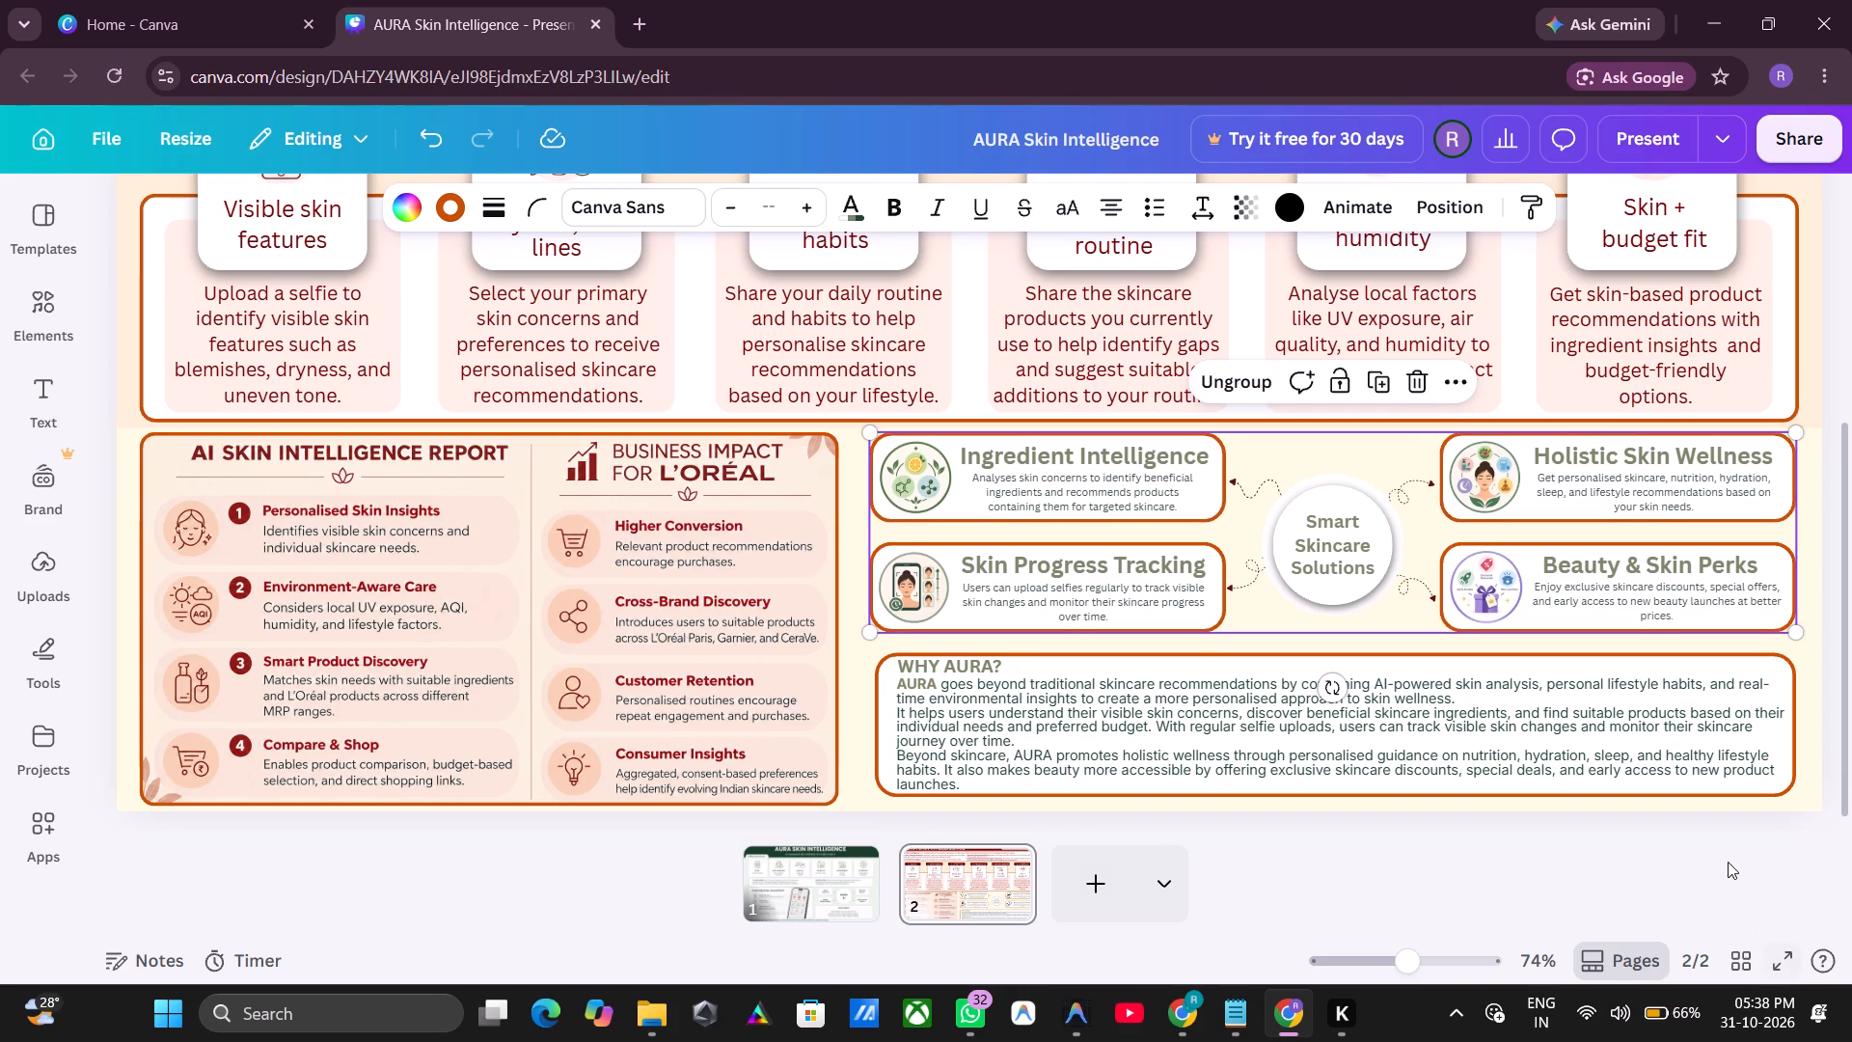
Extend the top edge of the WHY AURA? box slightly upward, keeping a small gap below the feature boxes.
{"action": "left_click", "coordinate": [1729, 865]}
{"action": "left_click", "coordinate": [1455, 663]}
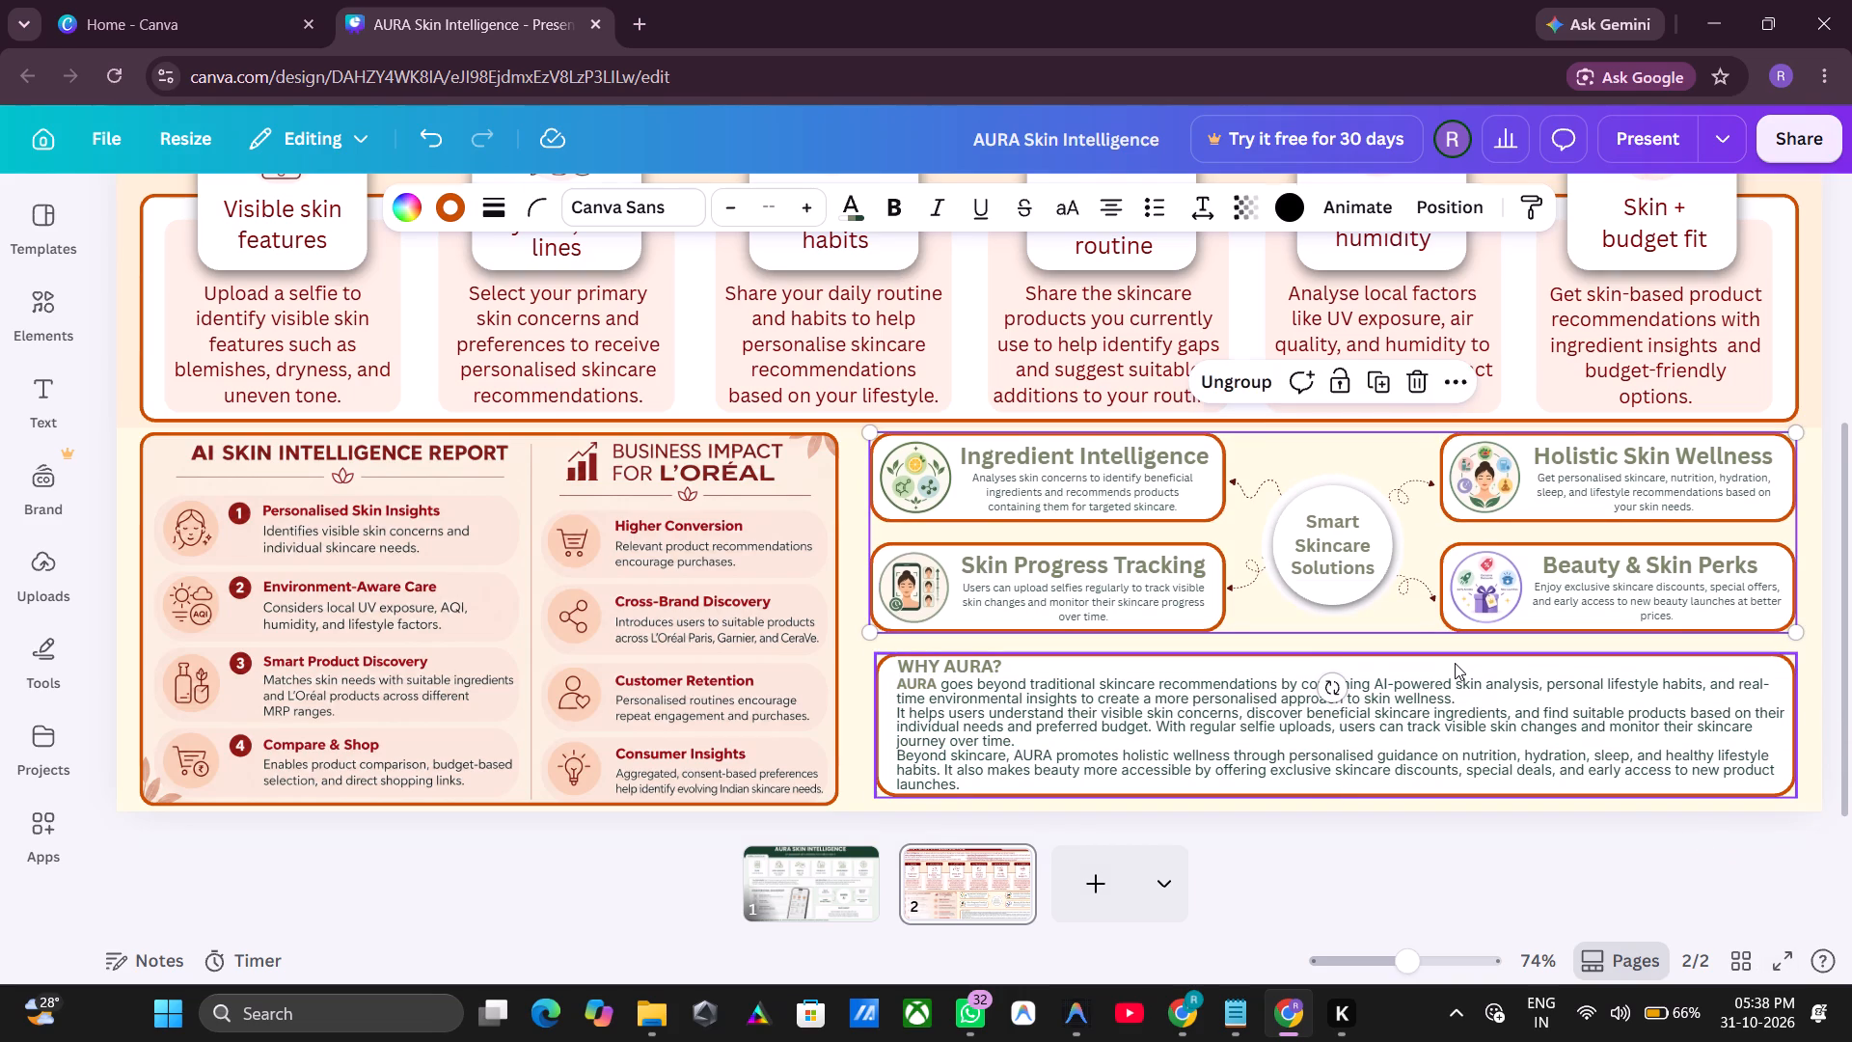
{"action": "left_click", "coordinate": [1336, 650]}
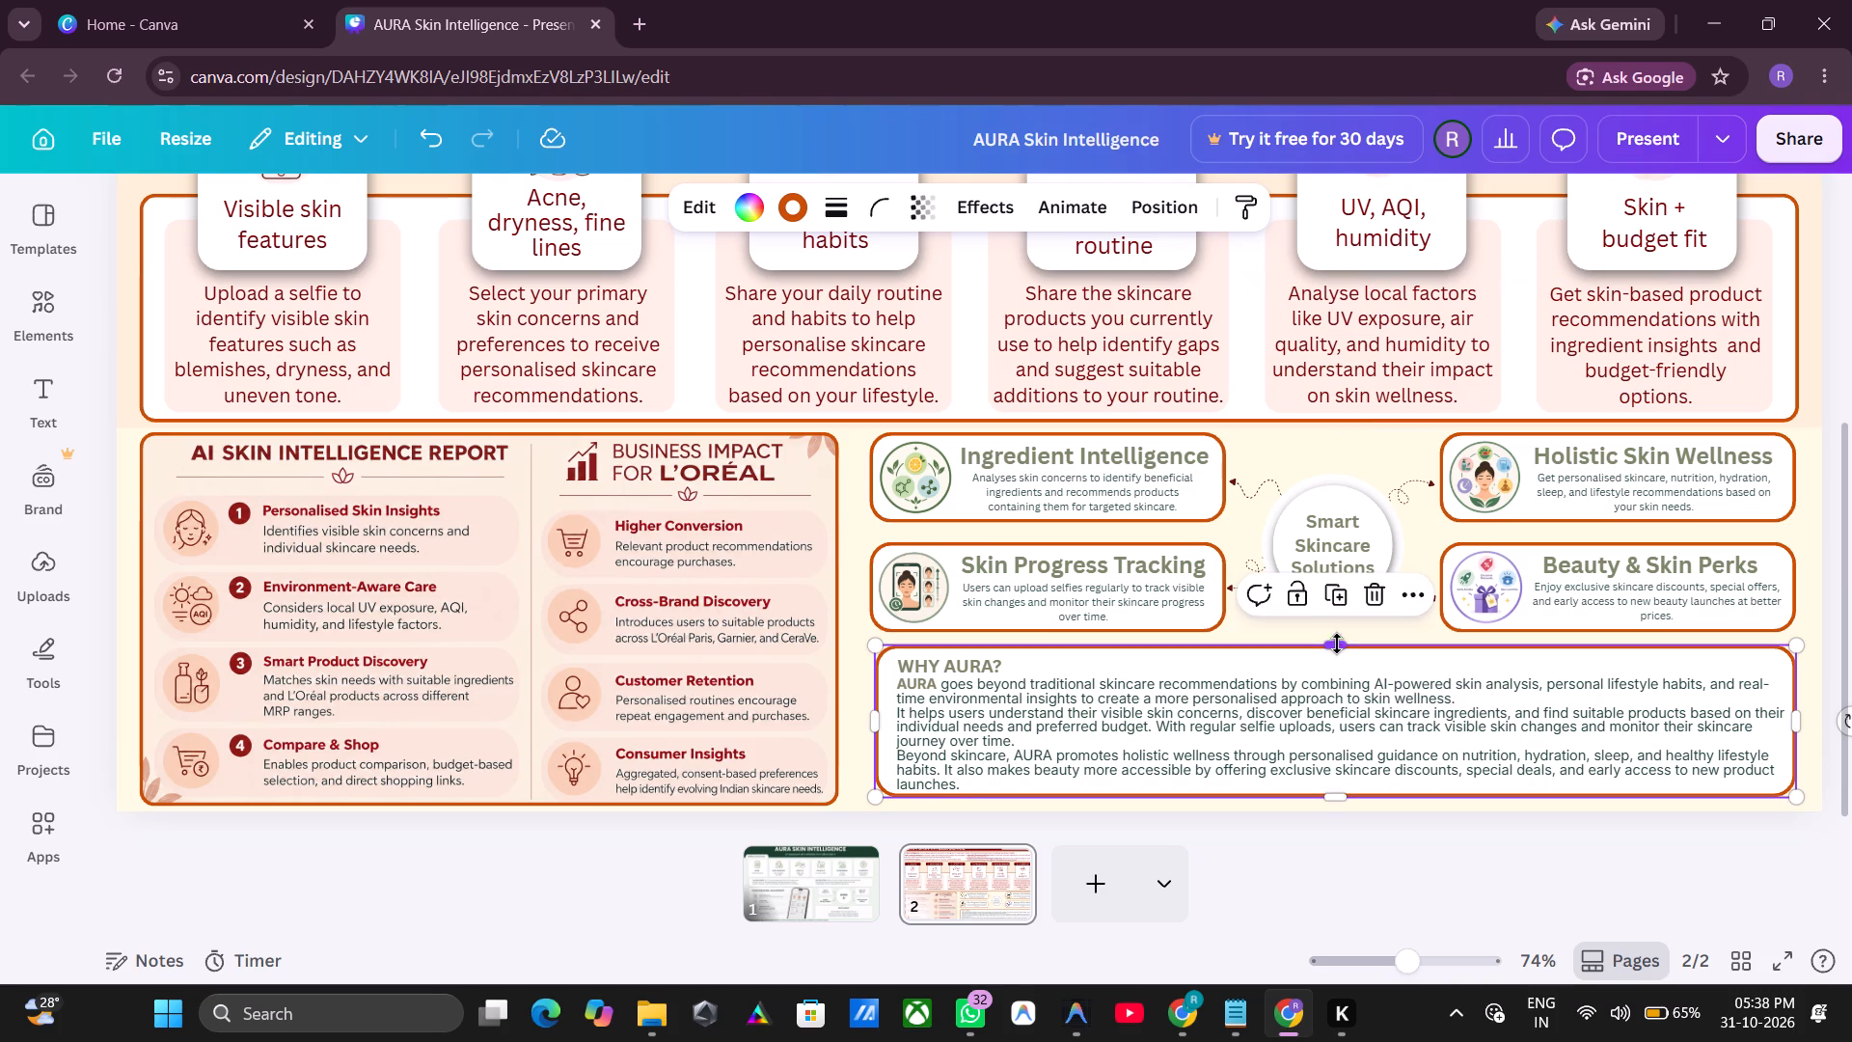
{"action": "left_click", "coordinate": [1517, 864]}
Ungroup the feature boxes, arrows and Smart Skincare Solutions circle, and clear the selection.
{"action": "left_click", "coordinate": [1484, 568]}
{"action": "left_click", "coordinate": [1238, 388]}
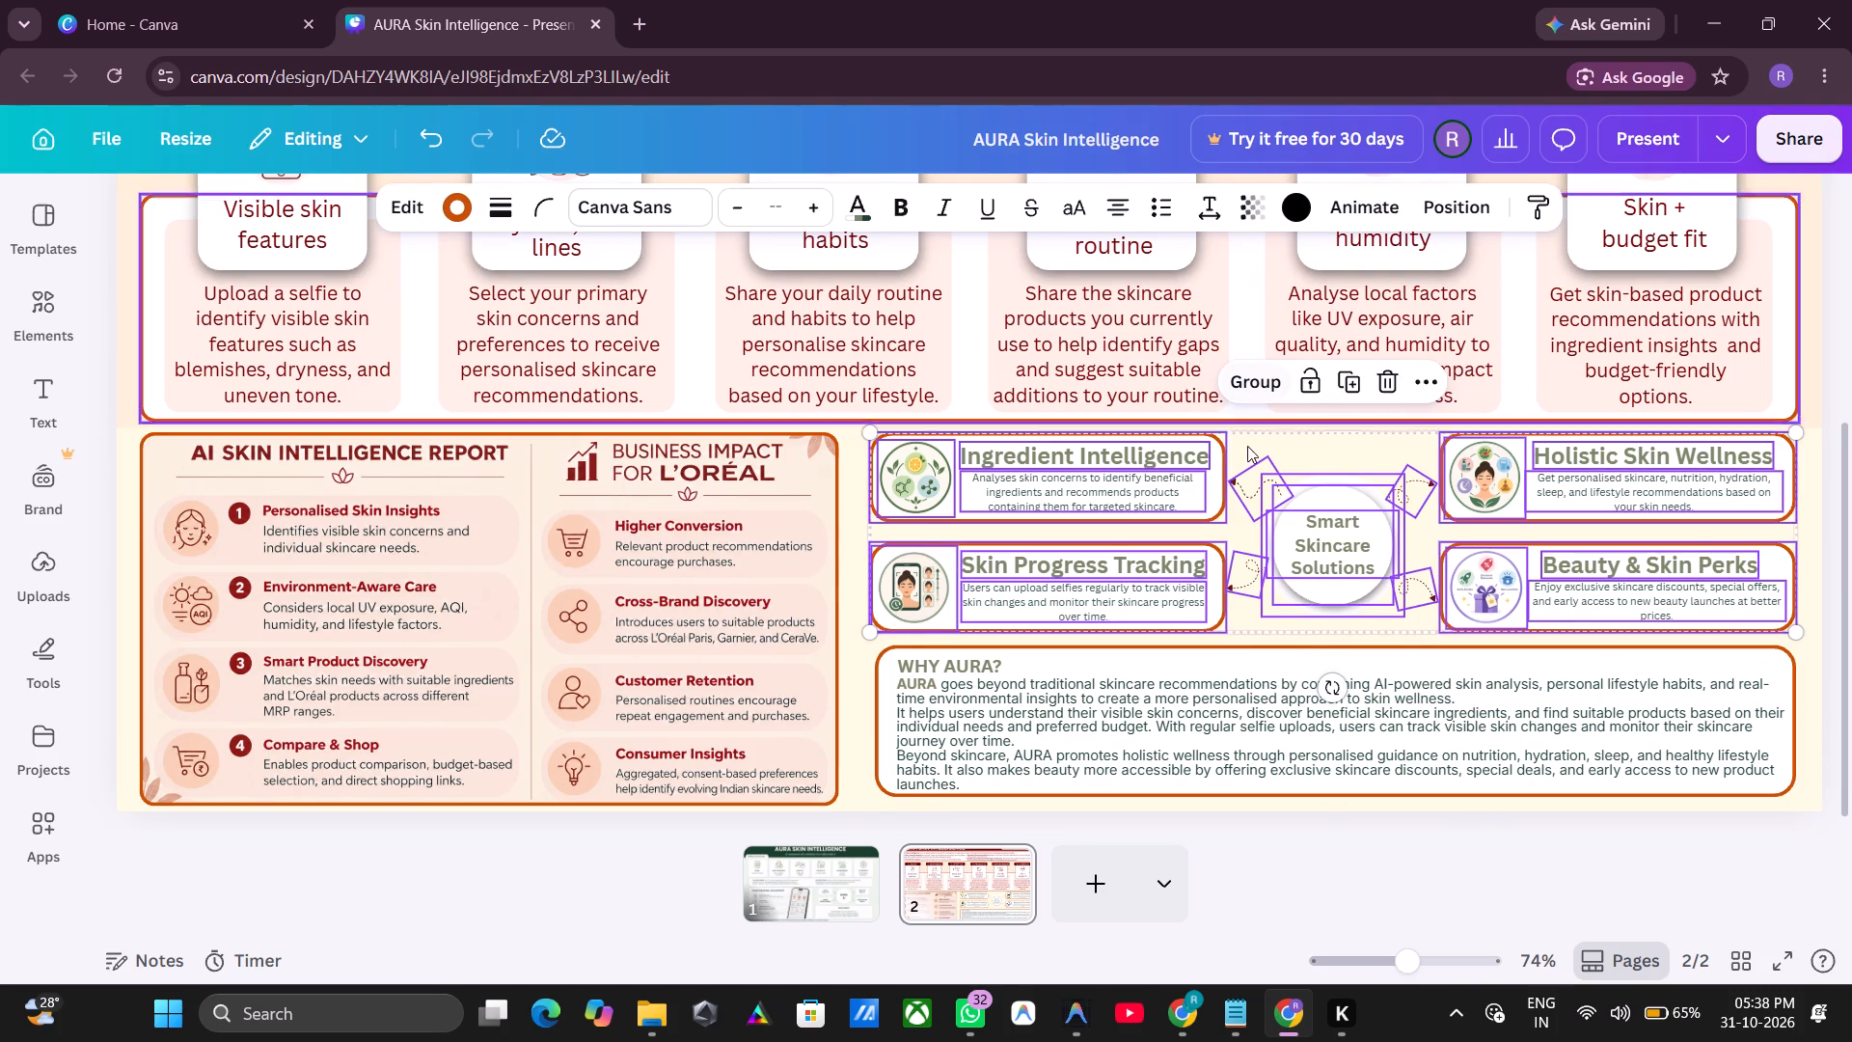
{"action": "left_click", "coordinate": [1469, 871]}
{"action": "left_click", "coordinate": [1467, 863]}
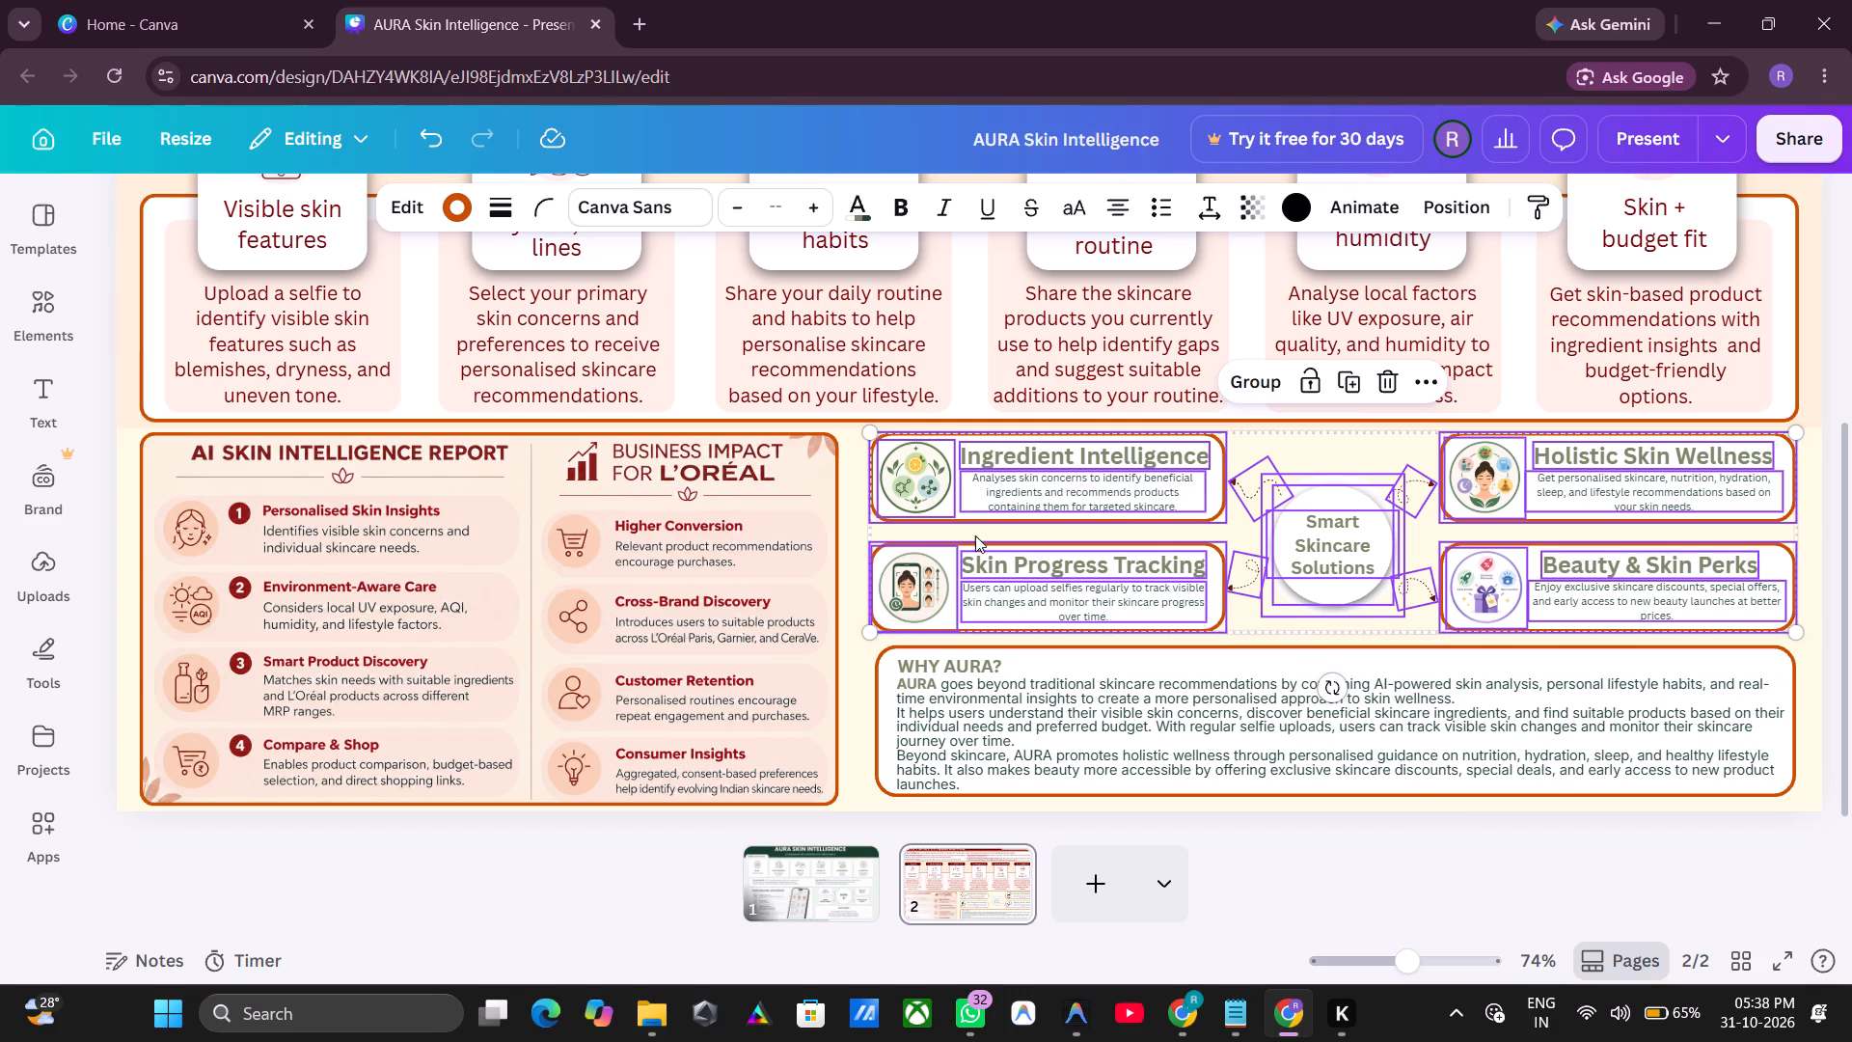
{"action": "left_click", "coordinate": [852, 523]}
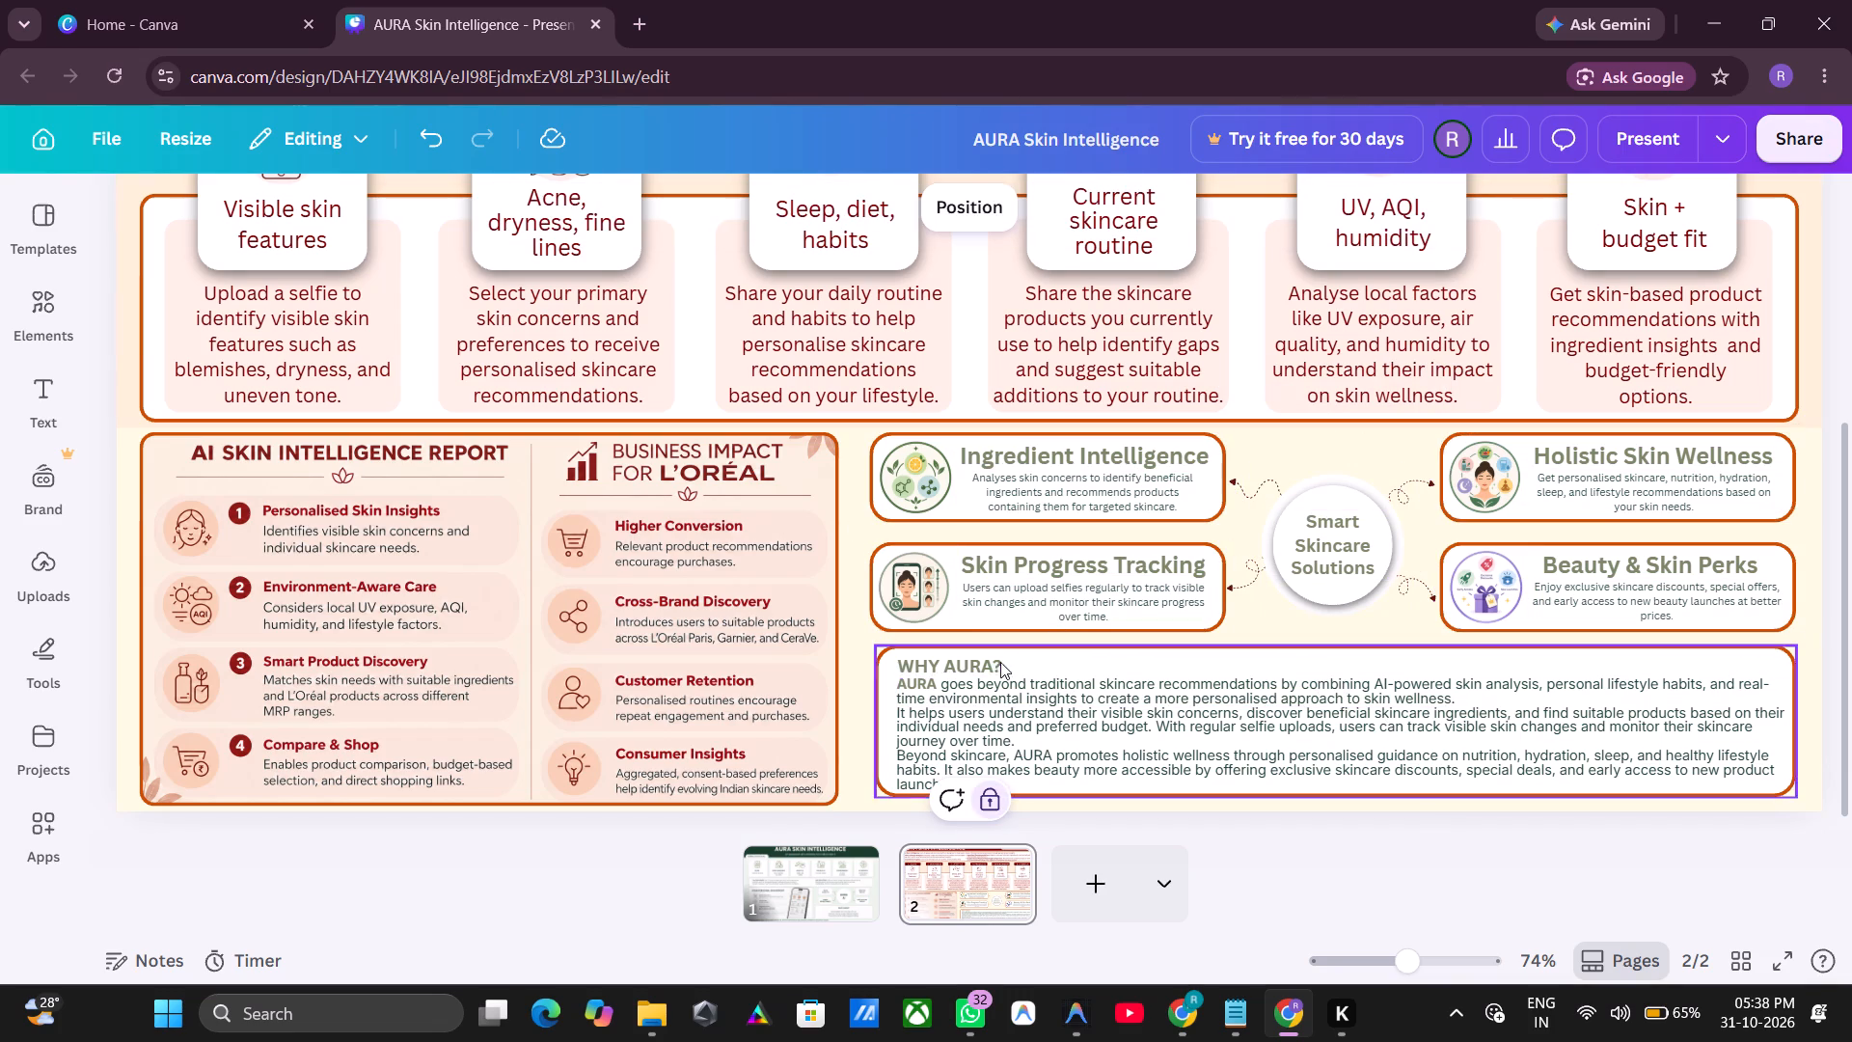
Nudge the WHY AURA? heading upward to sit near the box's extended top border.
{"action": "left_click", "coordinate": [983, 666]}
{"action": "key", "text": "Up"}
{"action": "key", "text": "Up"}
{"action": "key", "text": "Up"}
{"action": "key", "text": "Up"}
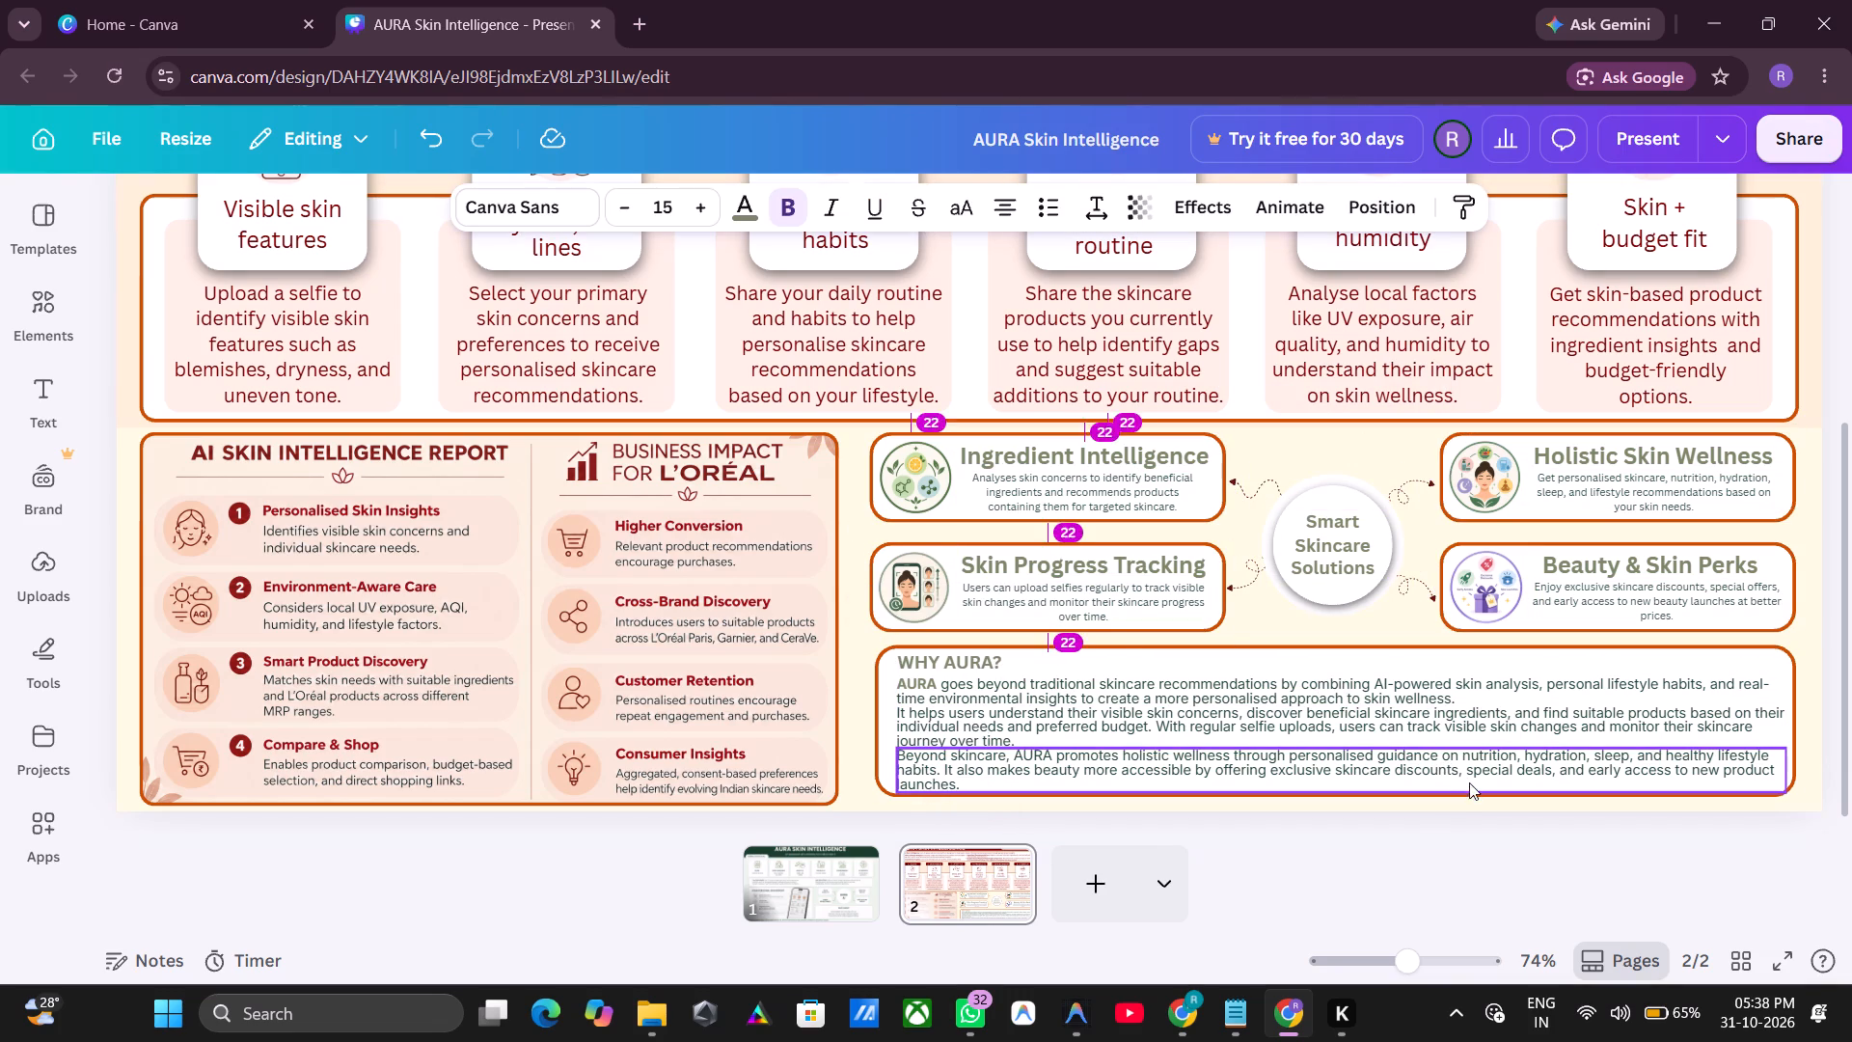
{"action": "key", "text": "Up"}
{"action": "key", "text": "Up"}
{"action": "key", "text": "Up"}
{"action": "key", "text": "Down"}
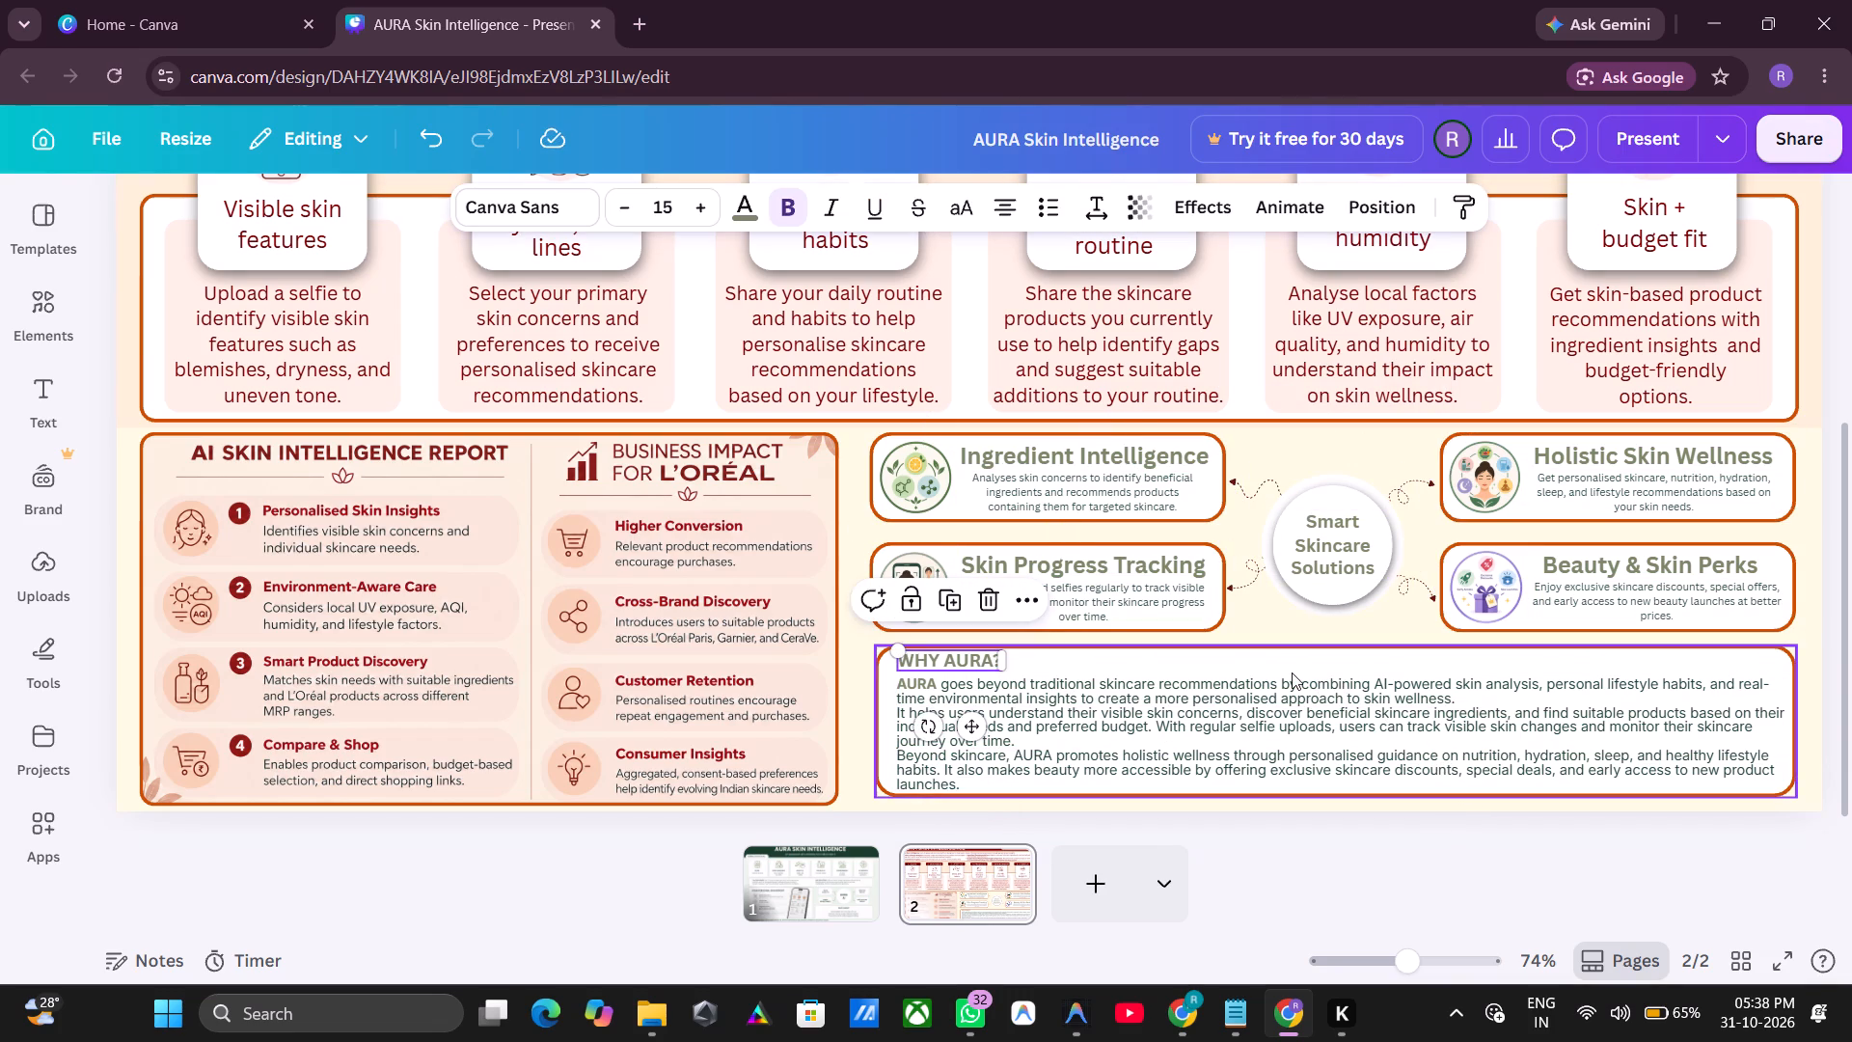
Nudge the paragraph starting "AURA goes beyond" upward to sit directly beneath the WHY AURA? heading.
{"action": "left_click", "coordinate": [1299, 686]}
{"action": "key", "text": "Up"}
{"action": "key", "text": "Up"}
{"action": "key", "text": "Up"}
{"action": "key", "text": "Up"}
{"action": "key", "text": "Up"}
{"action": "key", "text": "Up"}
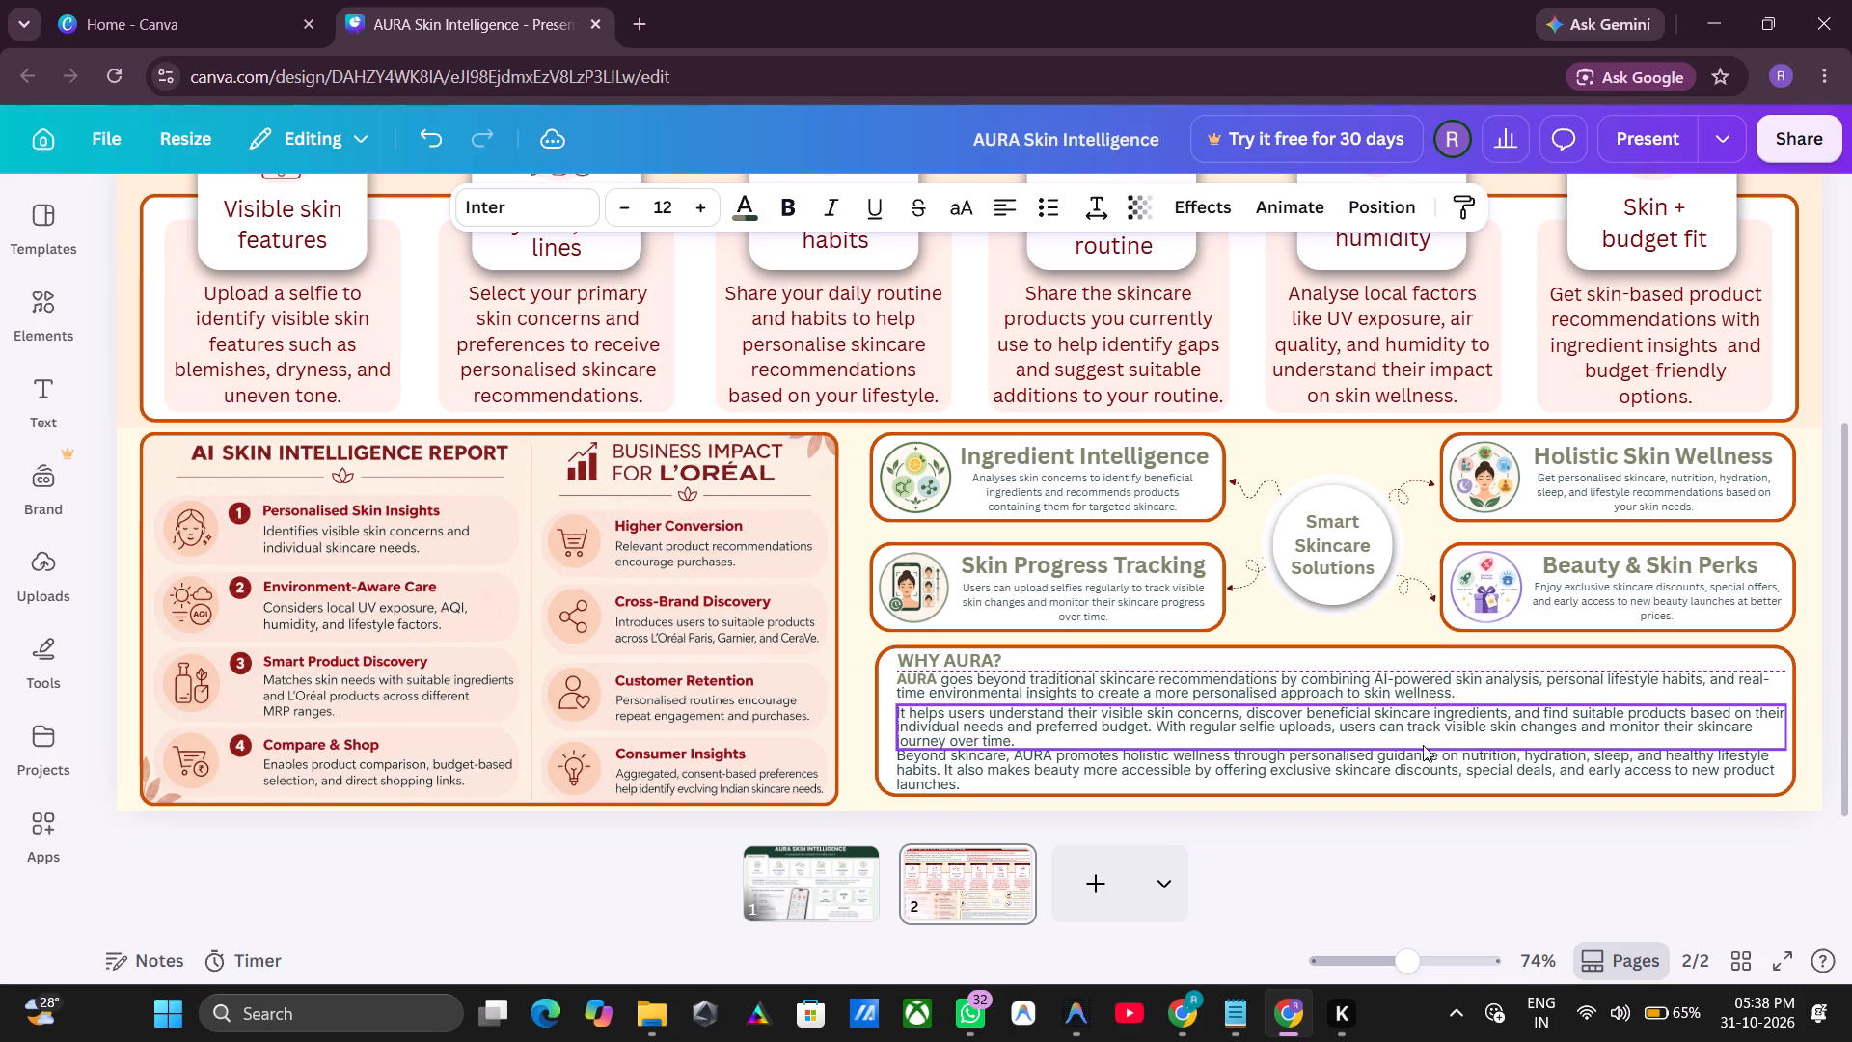
{"action": "key", "text": "Up"}
{"action": "key", "text": "Up"}
{"action": "key", "text": "Down"}
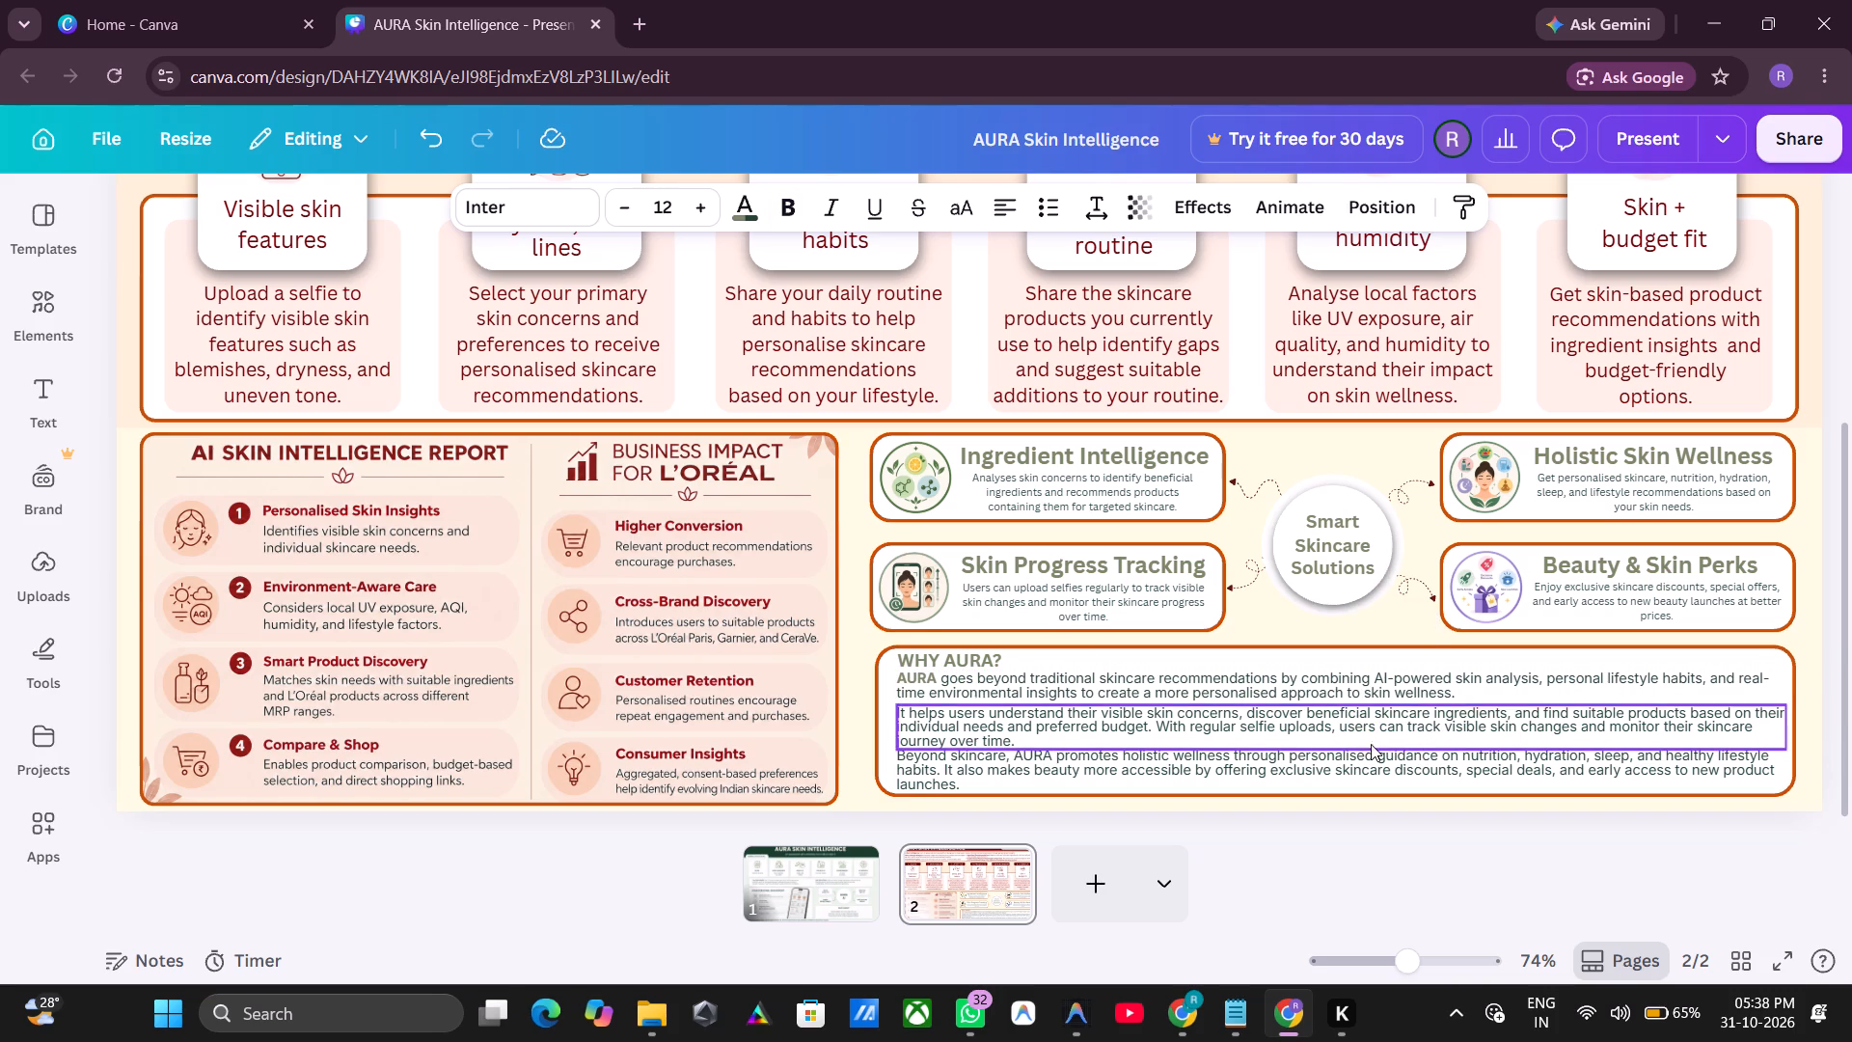
Nudge the paragraph starting "It helps users" slightly upward so it is evenly spaced between the other two paragraphs, and deselect it.
{"action": "left_click", "coordinate": [1340, 715]}
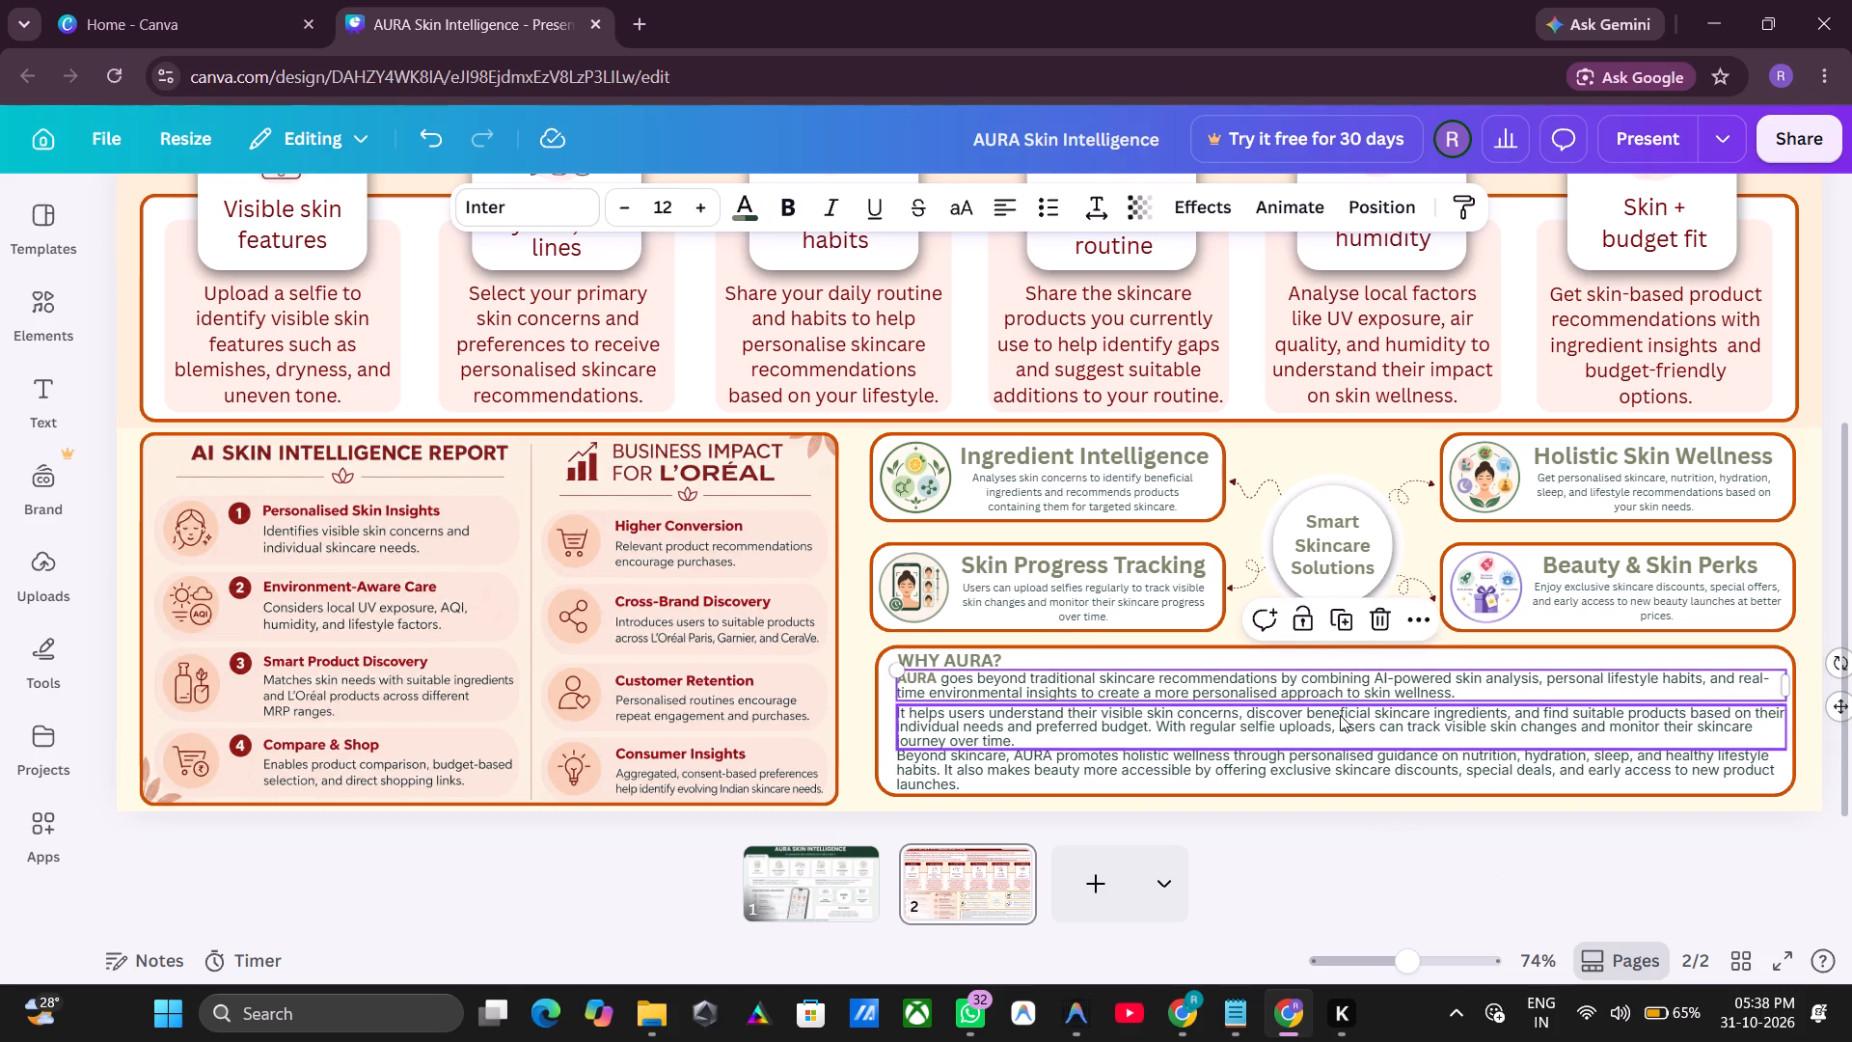
{"action": "key", "text": "Up"}
{"action": "key", "text": "Up"}
{"action": "key", "text": "Up"}
{"action": "key", "text": "Up"}
{"action": "key", "text": "Down"}
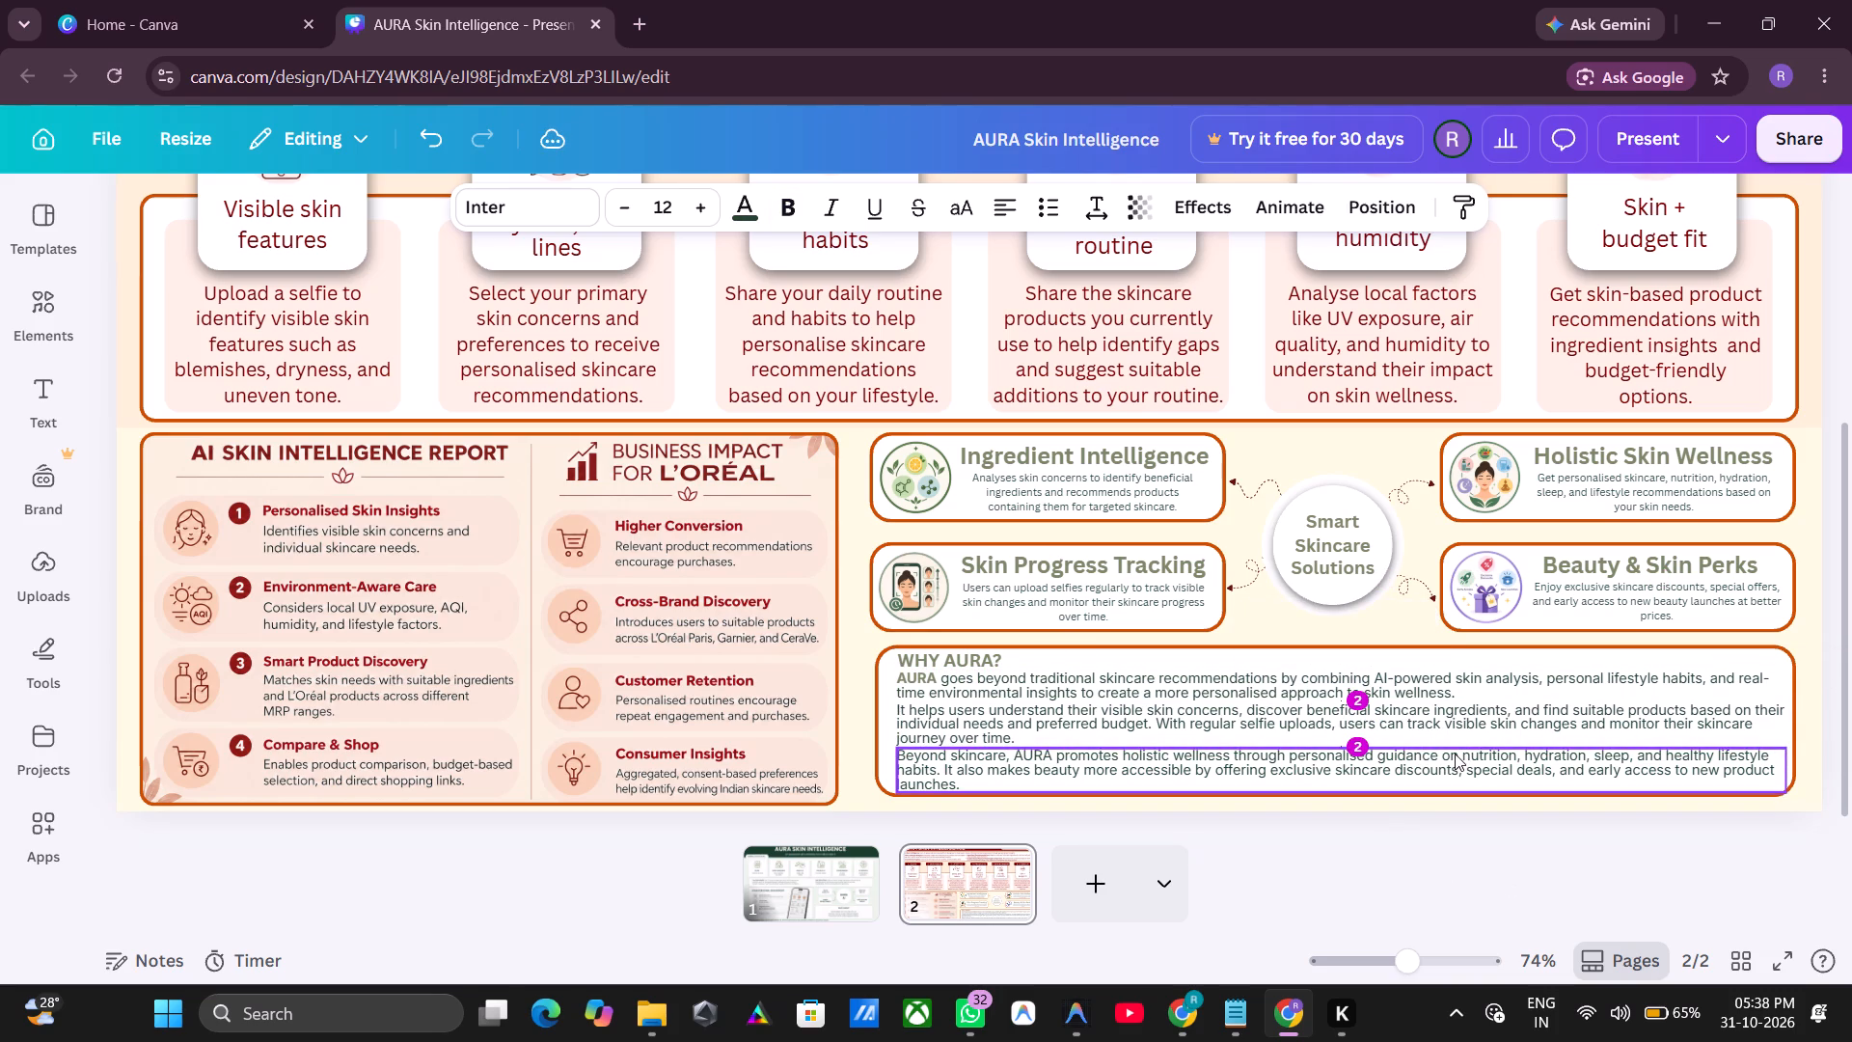
{"action": "left_click", "coordinate": [1428, 820]}
{"action": "left_click", "coordinate": [1429, 806]}
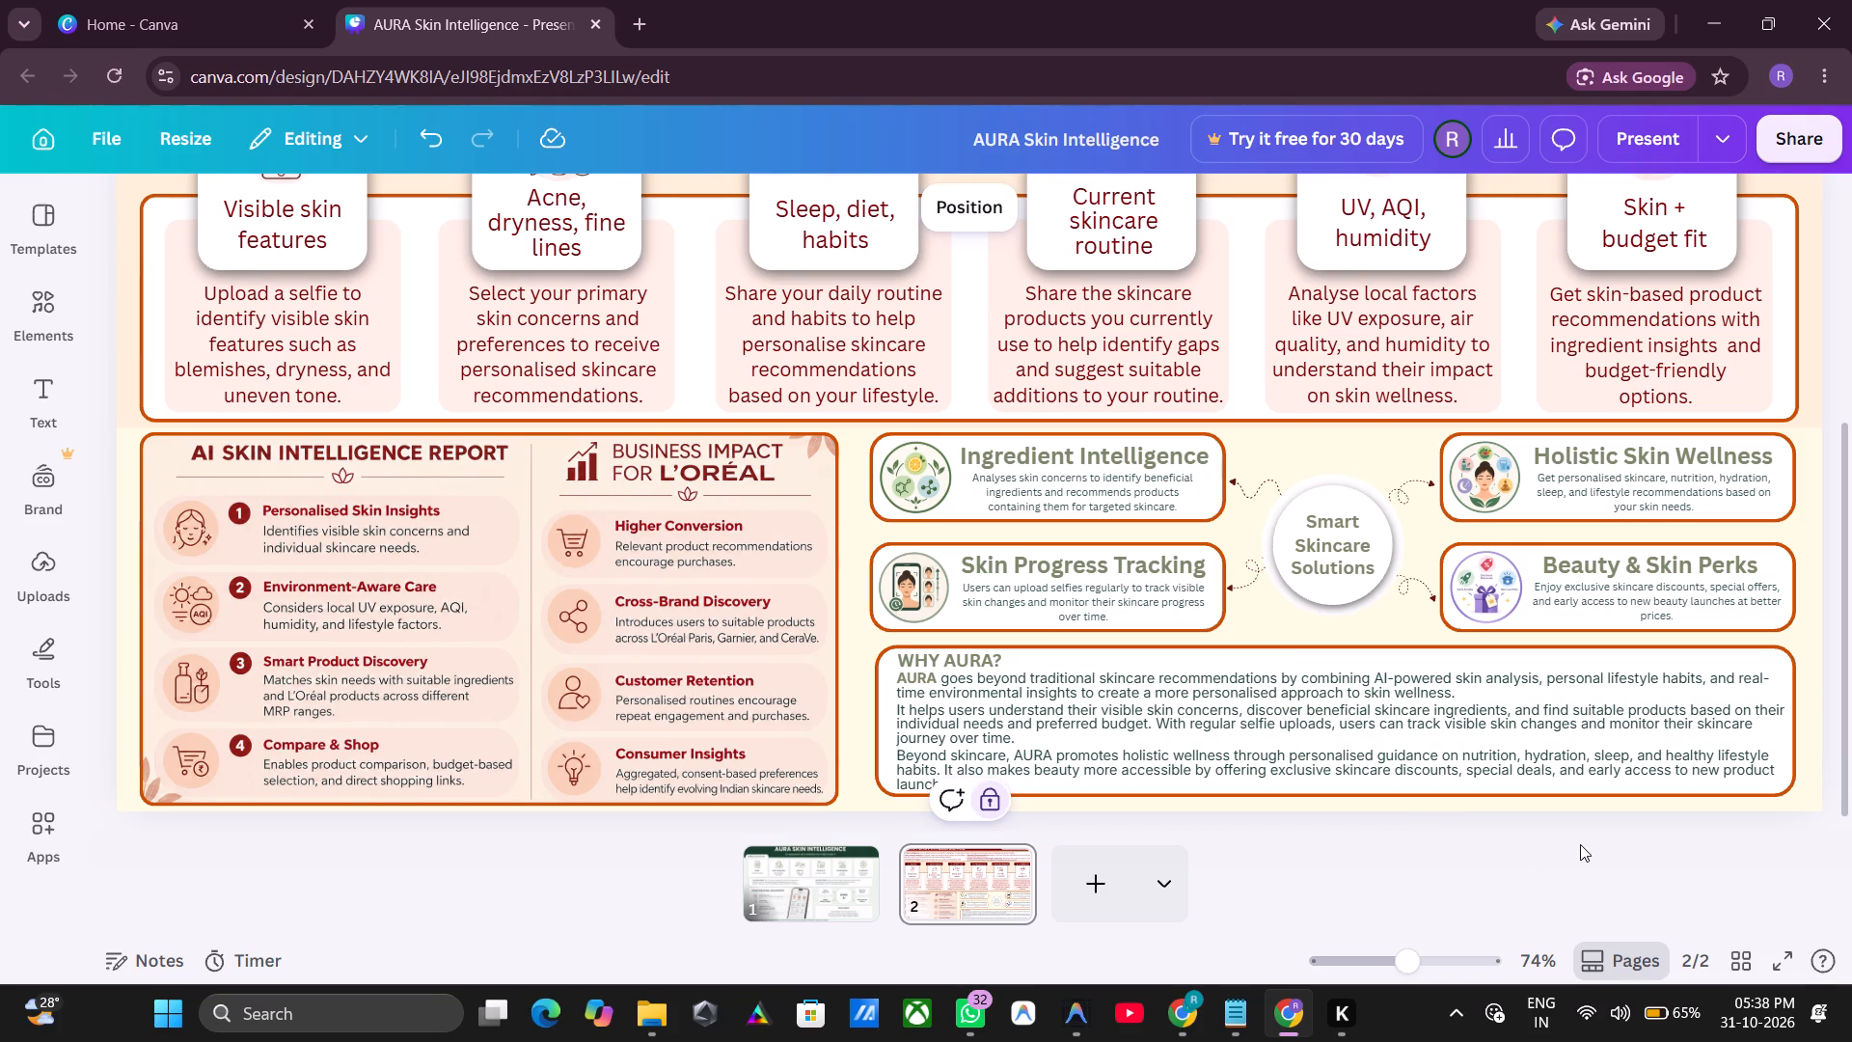
{"action": "left_click", "coordinate": [1551, 850]}
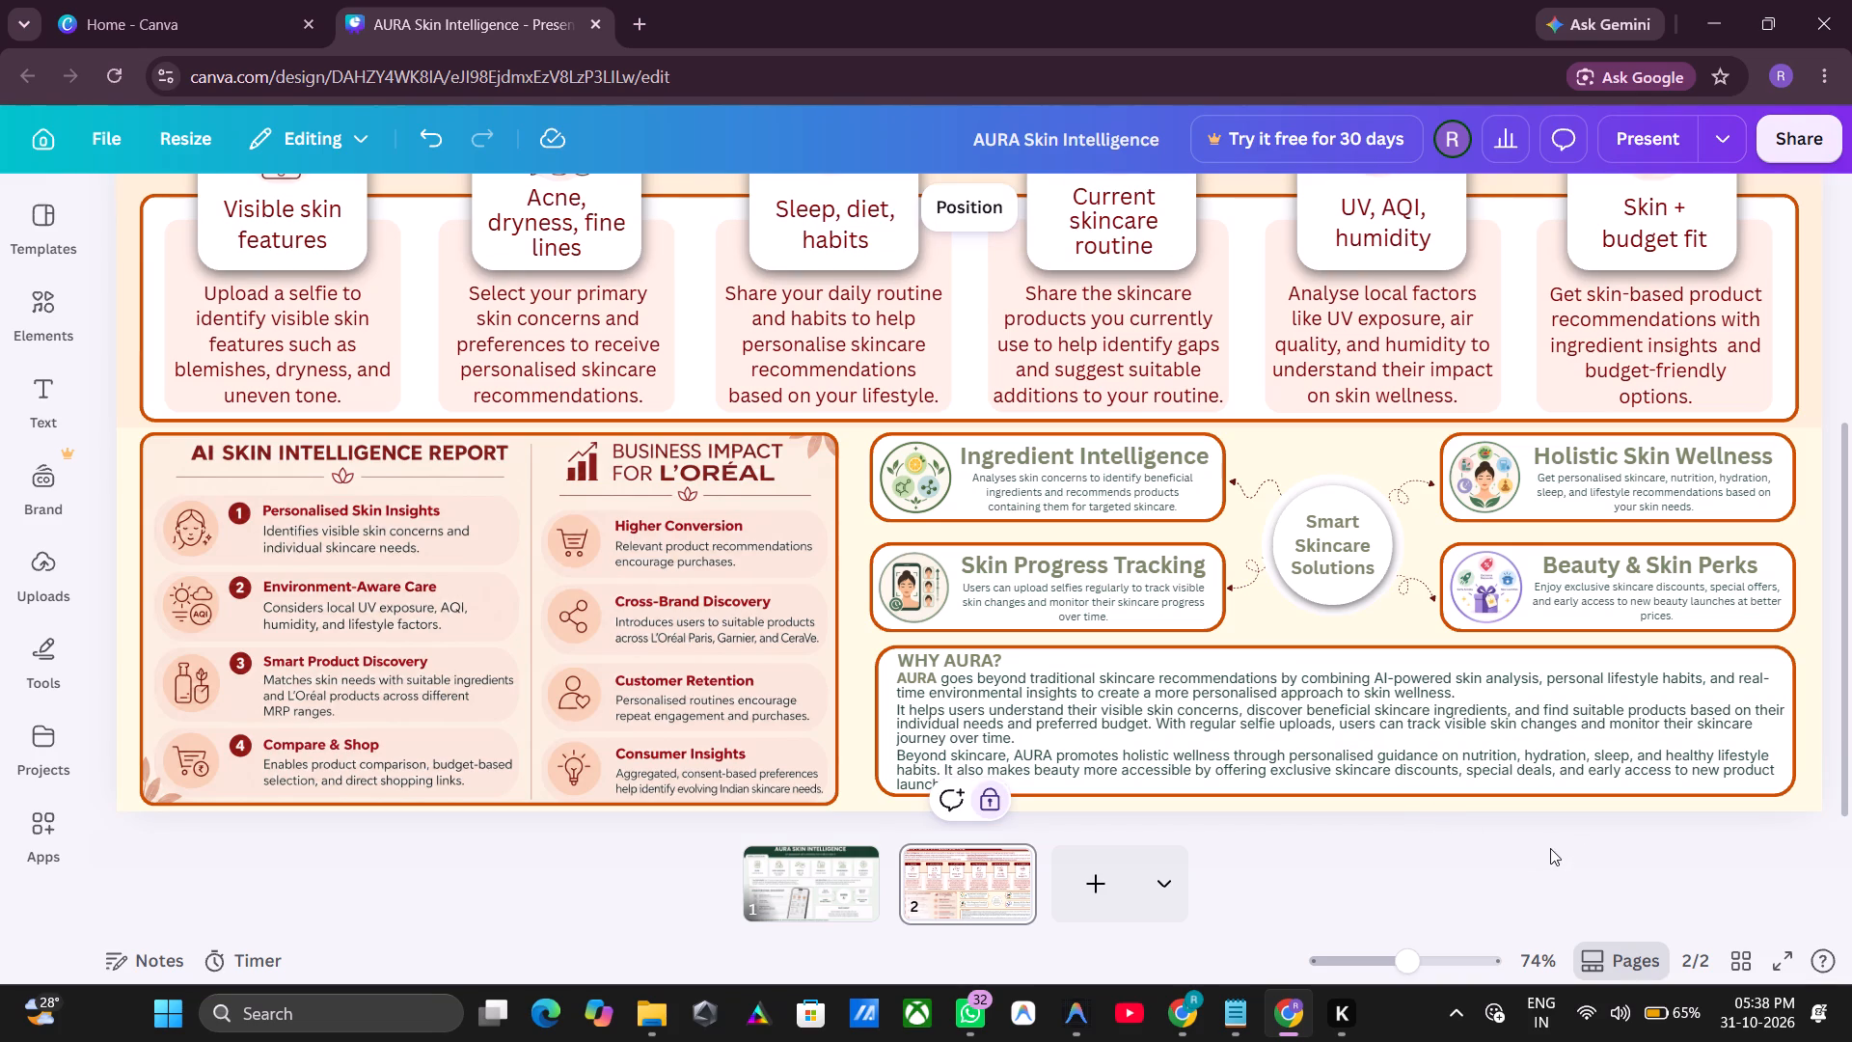
Change the font of the paragraph starting "AURA goes beyond" to Canva Sans, trying Roboto first.
{"action": "left_click", "coordinate": [853, 612]}
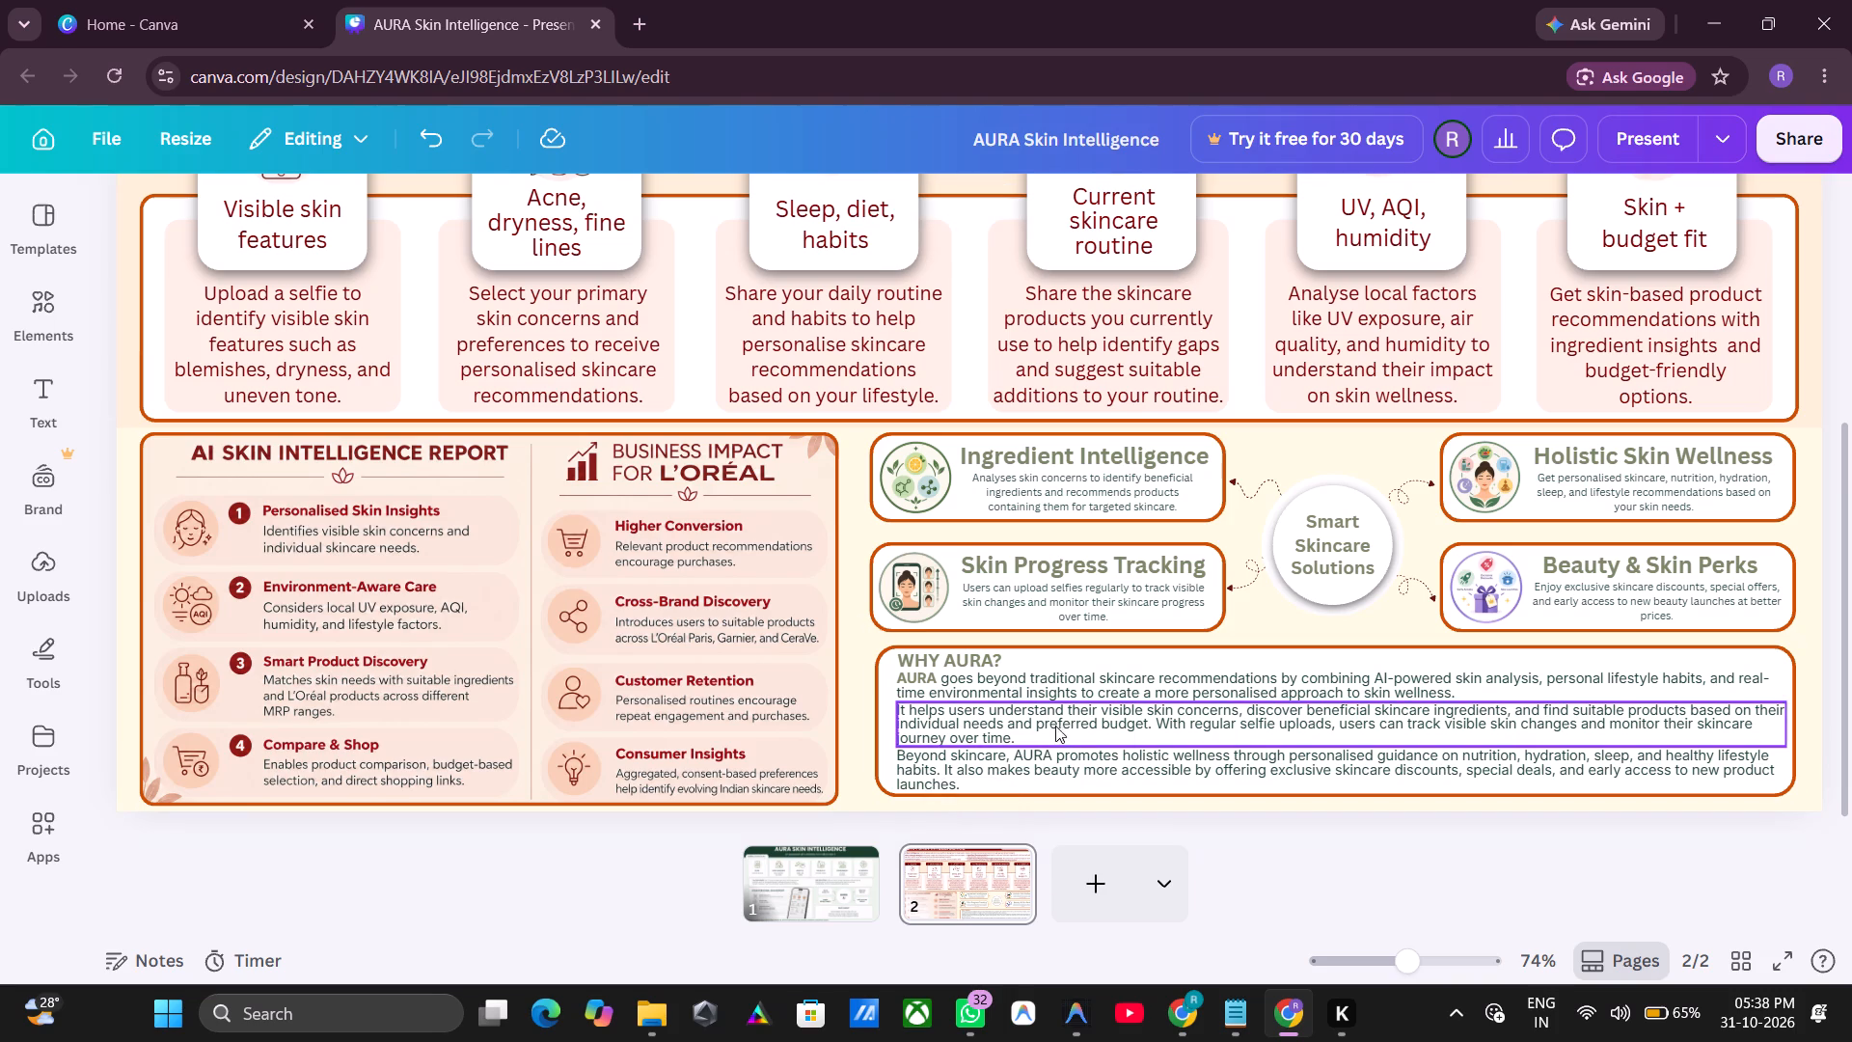
{"action": "left_click", "coordinate": [1108, 680]}
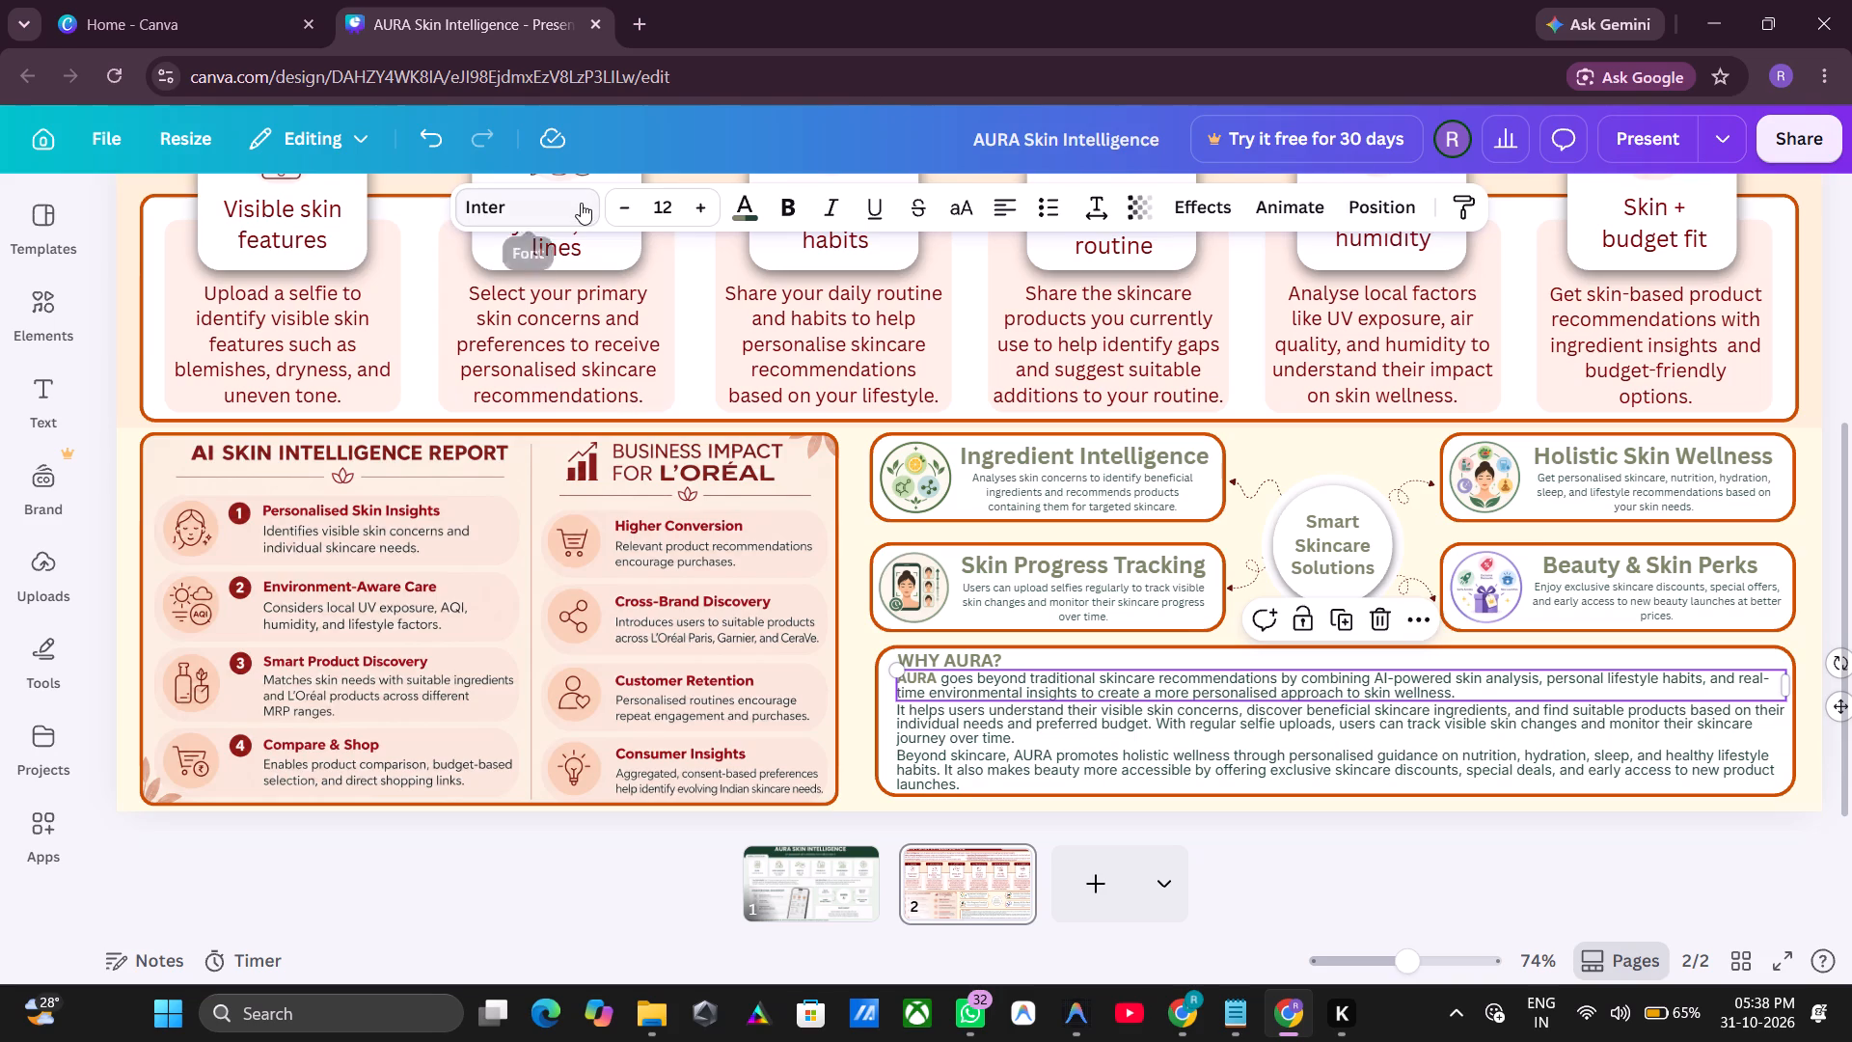
{"action": "left_click", "coordinate": [581, 203]}
{"action": "scroll", "coordinate": [358, 699], "scroll_direction": "down", "scroll_amount": 2}
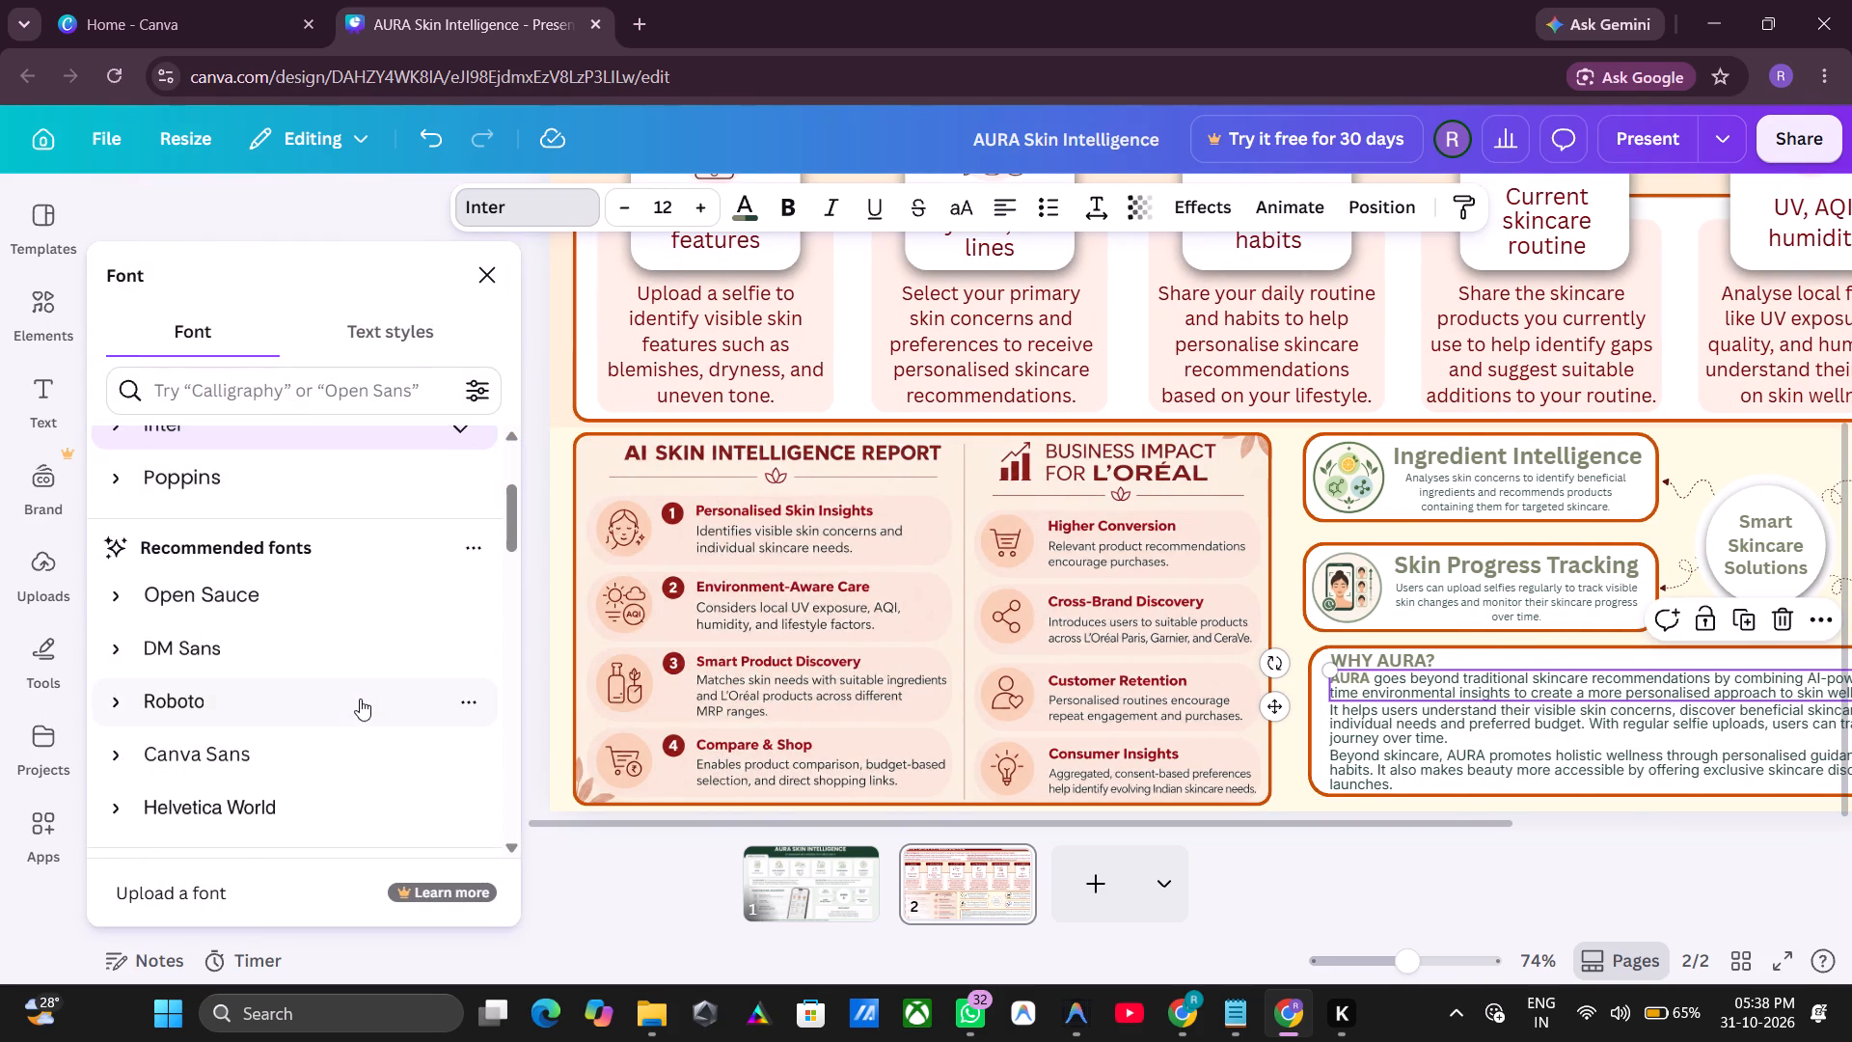
{"action": "scroll", "coordinate": [352, 683], "scroll_direction": "down", "scroll_amount": 1}
{"action": "left_click", "coordinate": [303, 575]}
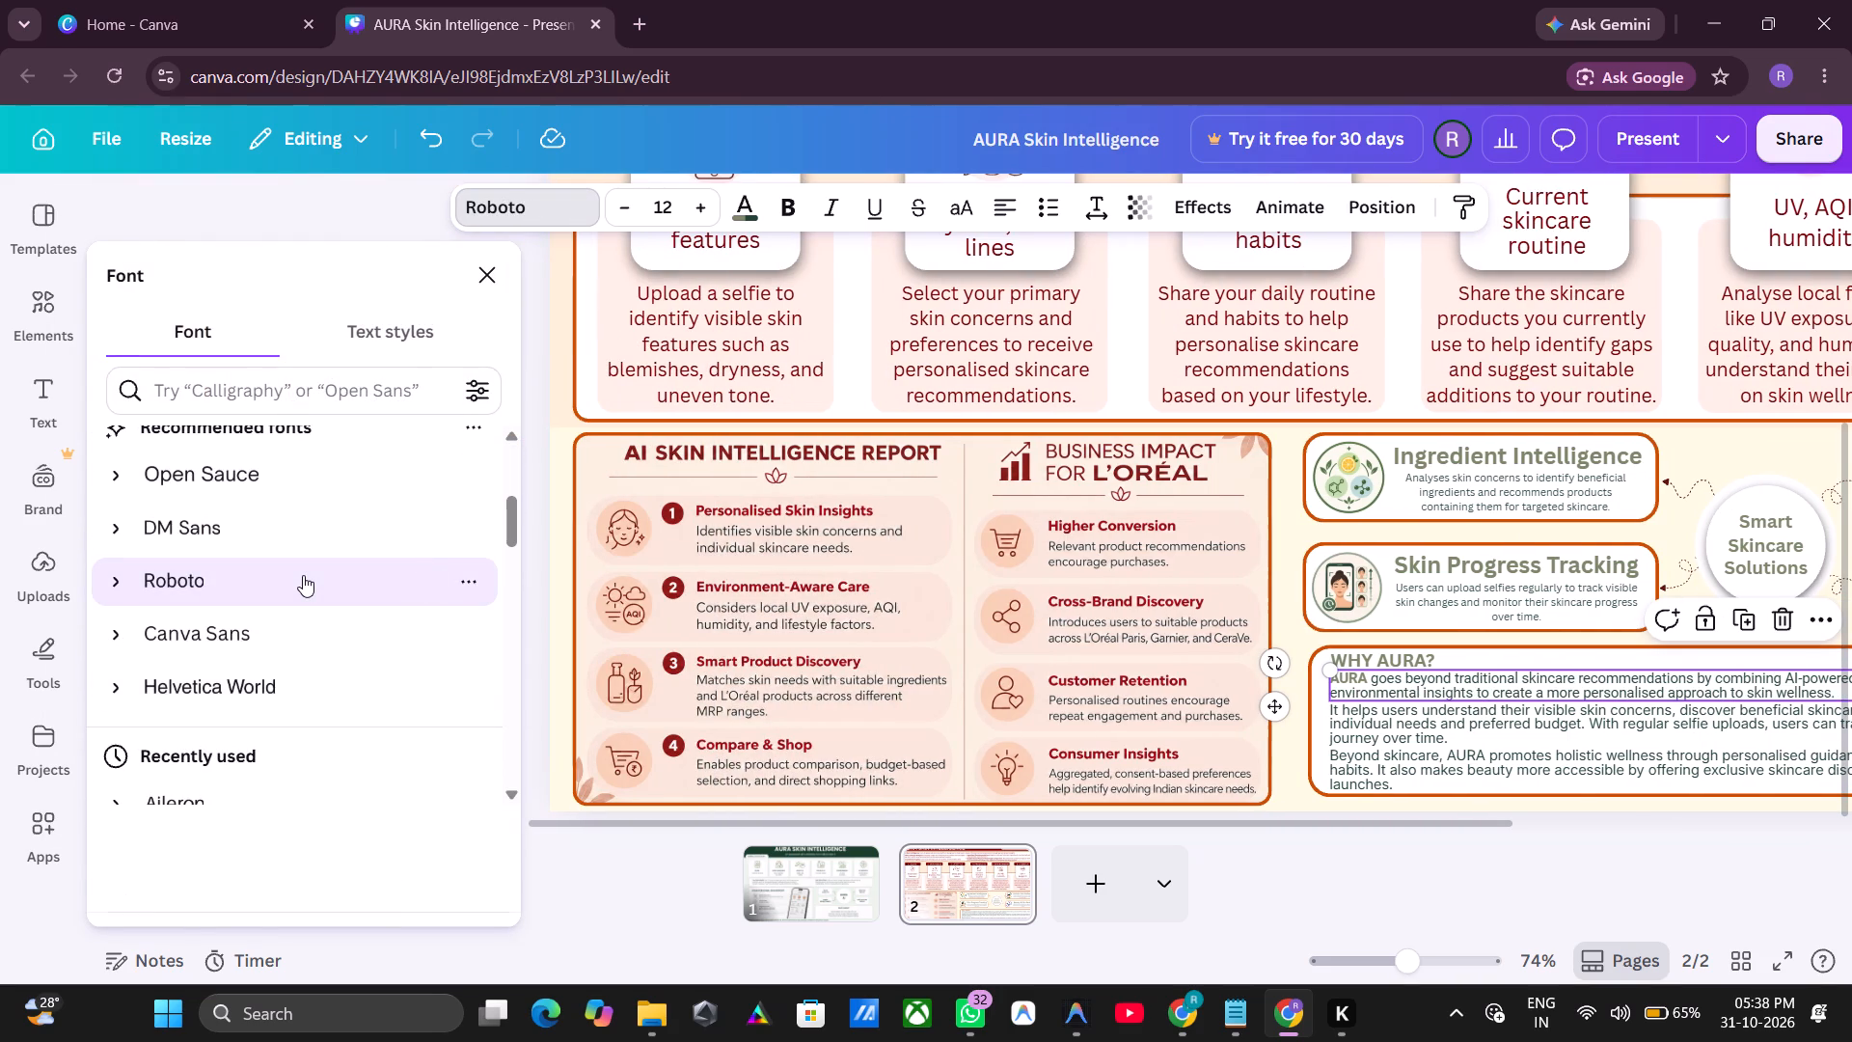
{"action": "left_click", "coordinate": [261, 640]}
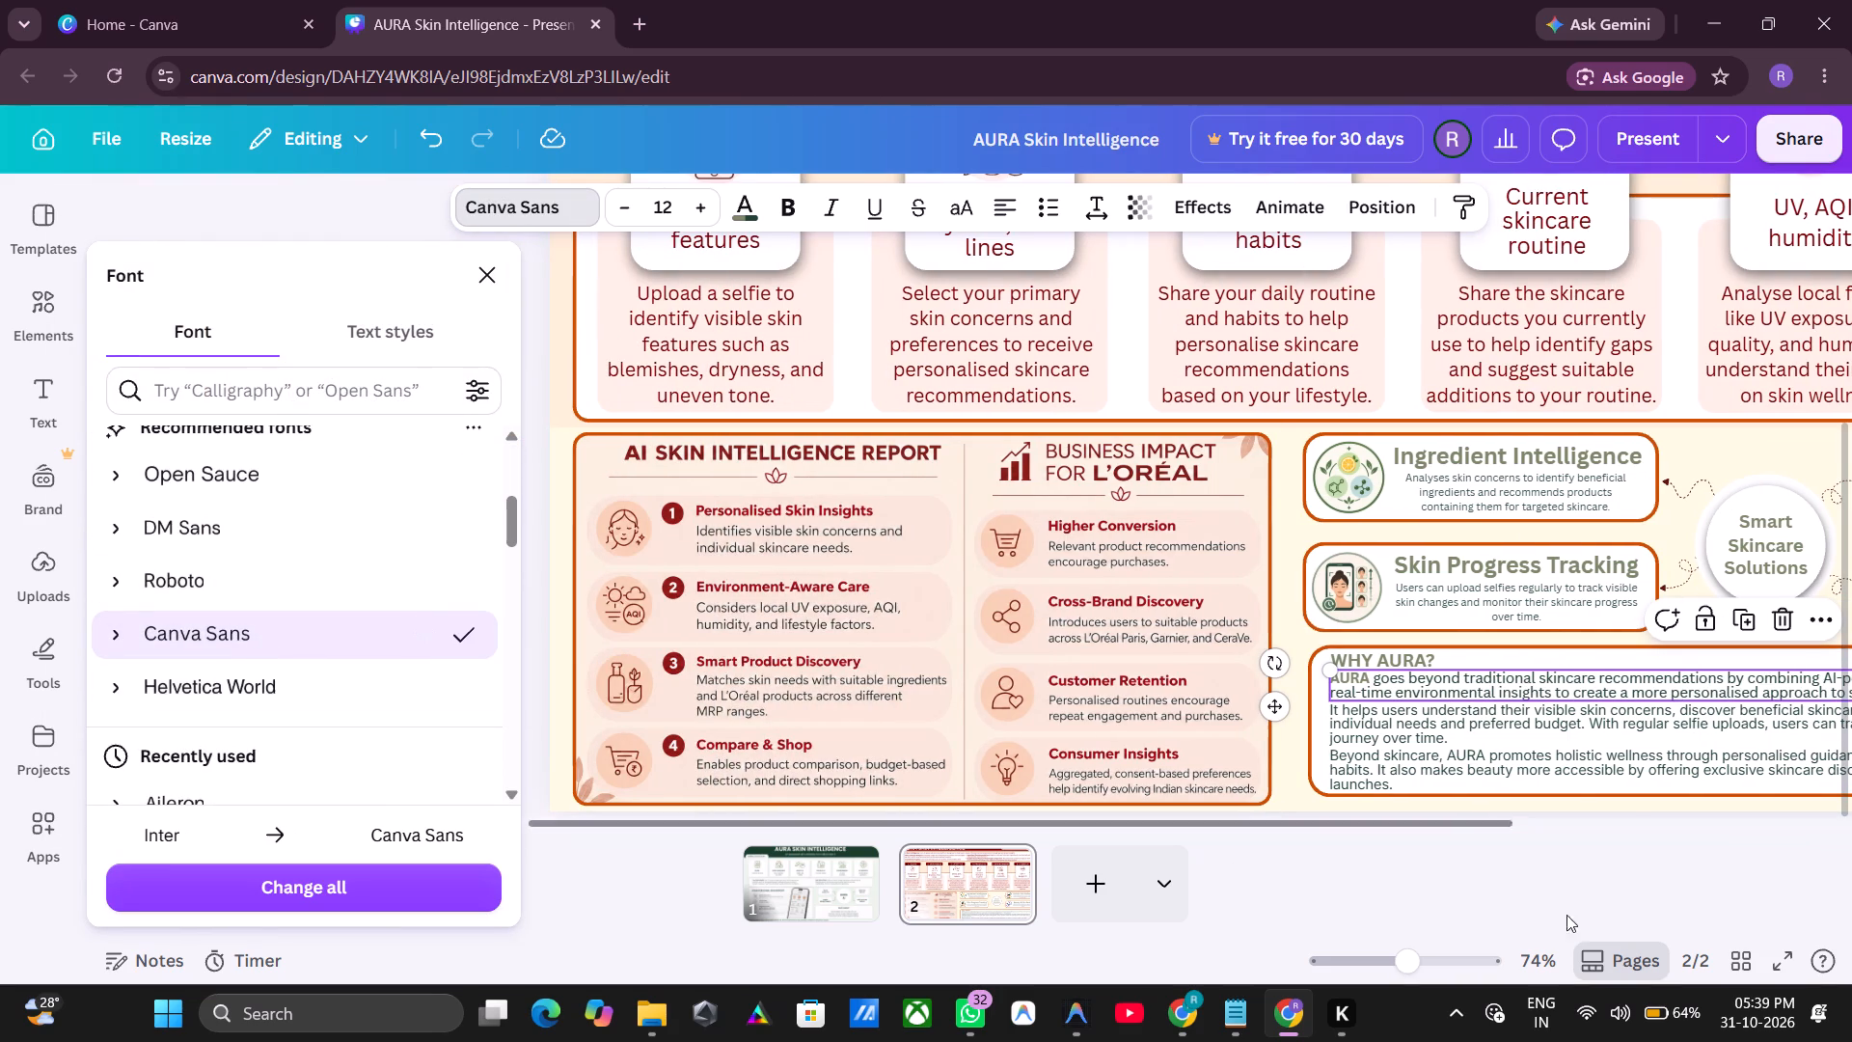
{"action": "left_click", "coordinate": [1704, 878]}
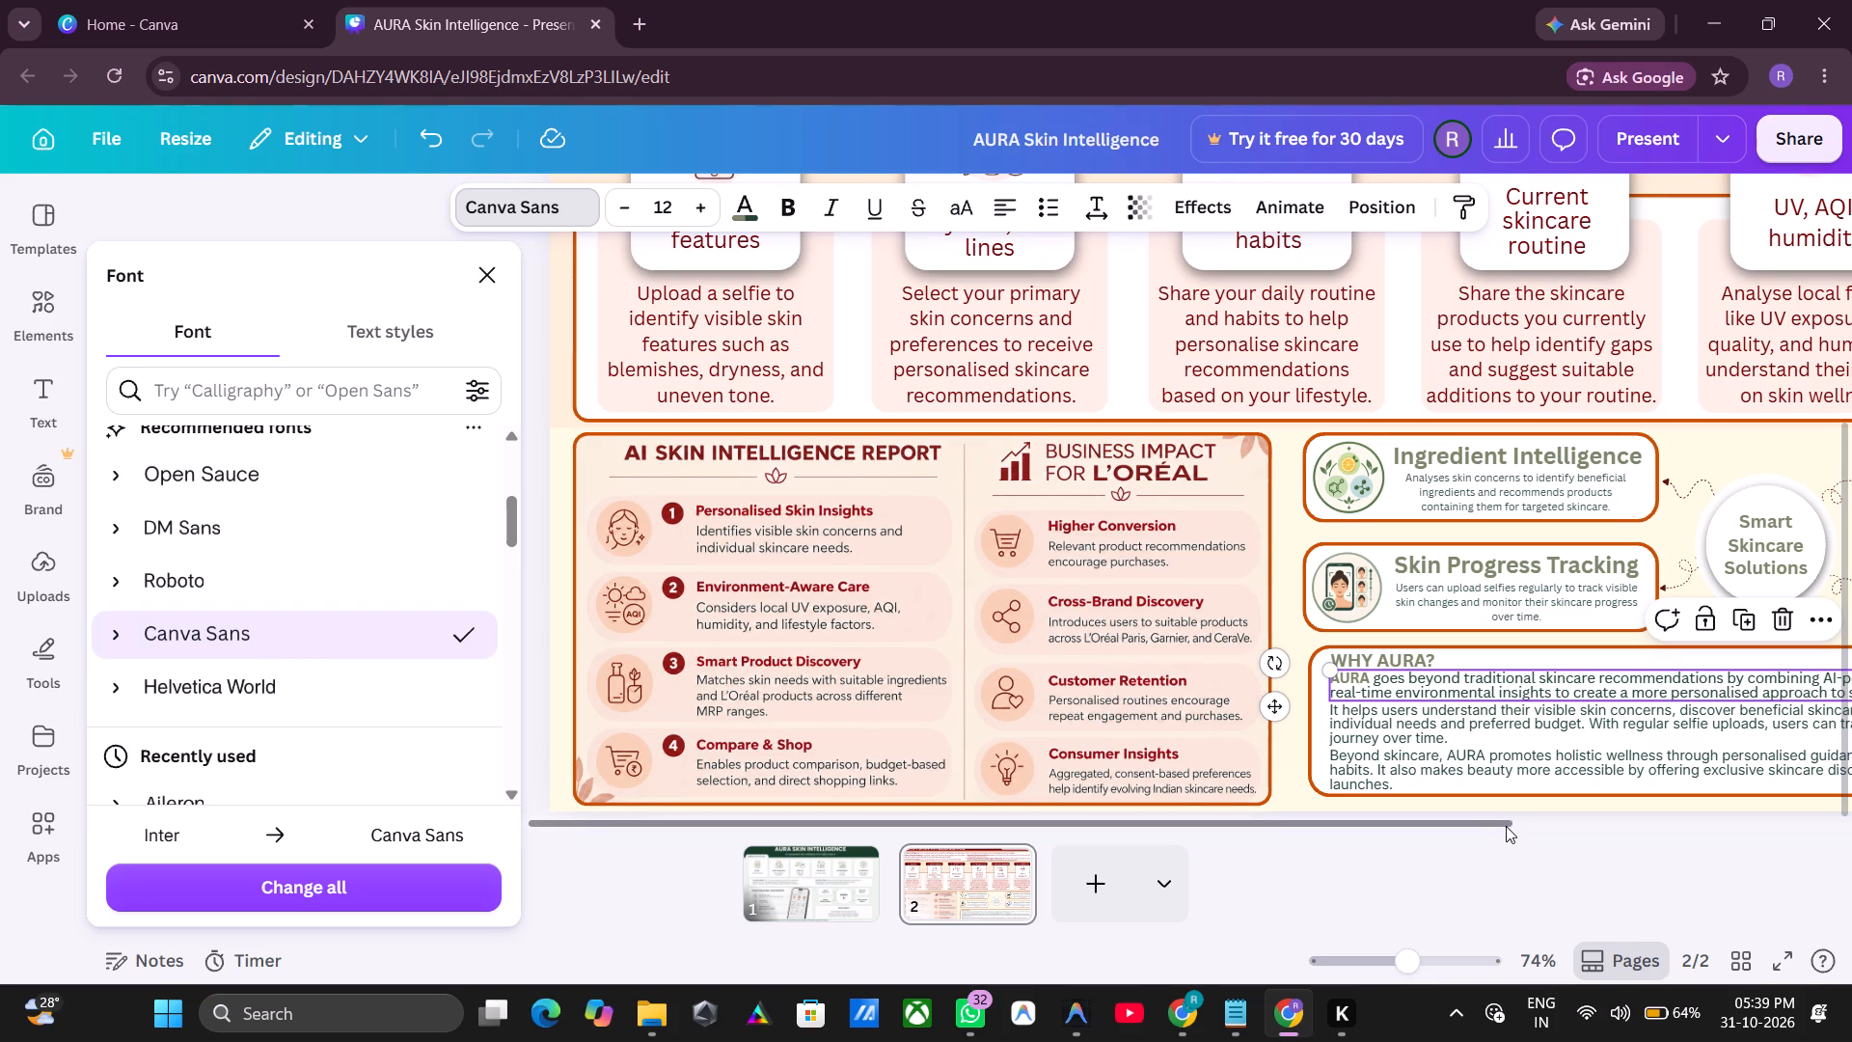
Change the font of the paragraph starting "It helps users" to Canva Sans.
{"action": "left_click_drag", "start_coordinate": [1504, 825], "coordinate": [1835, 836]}
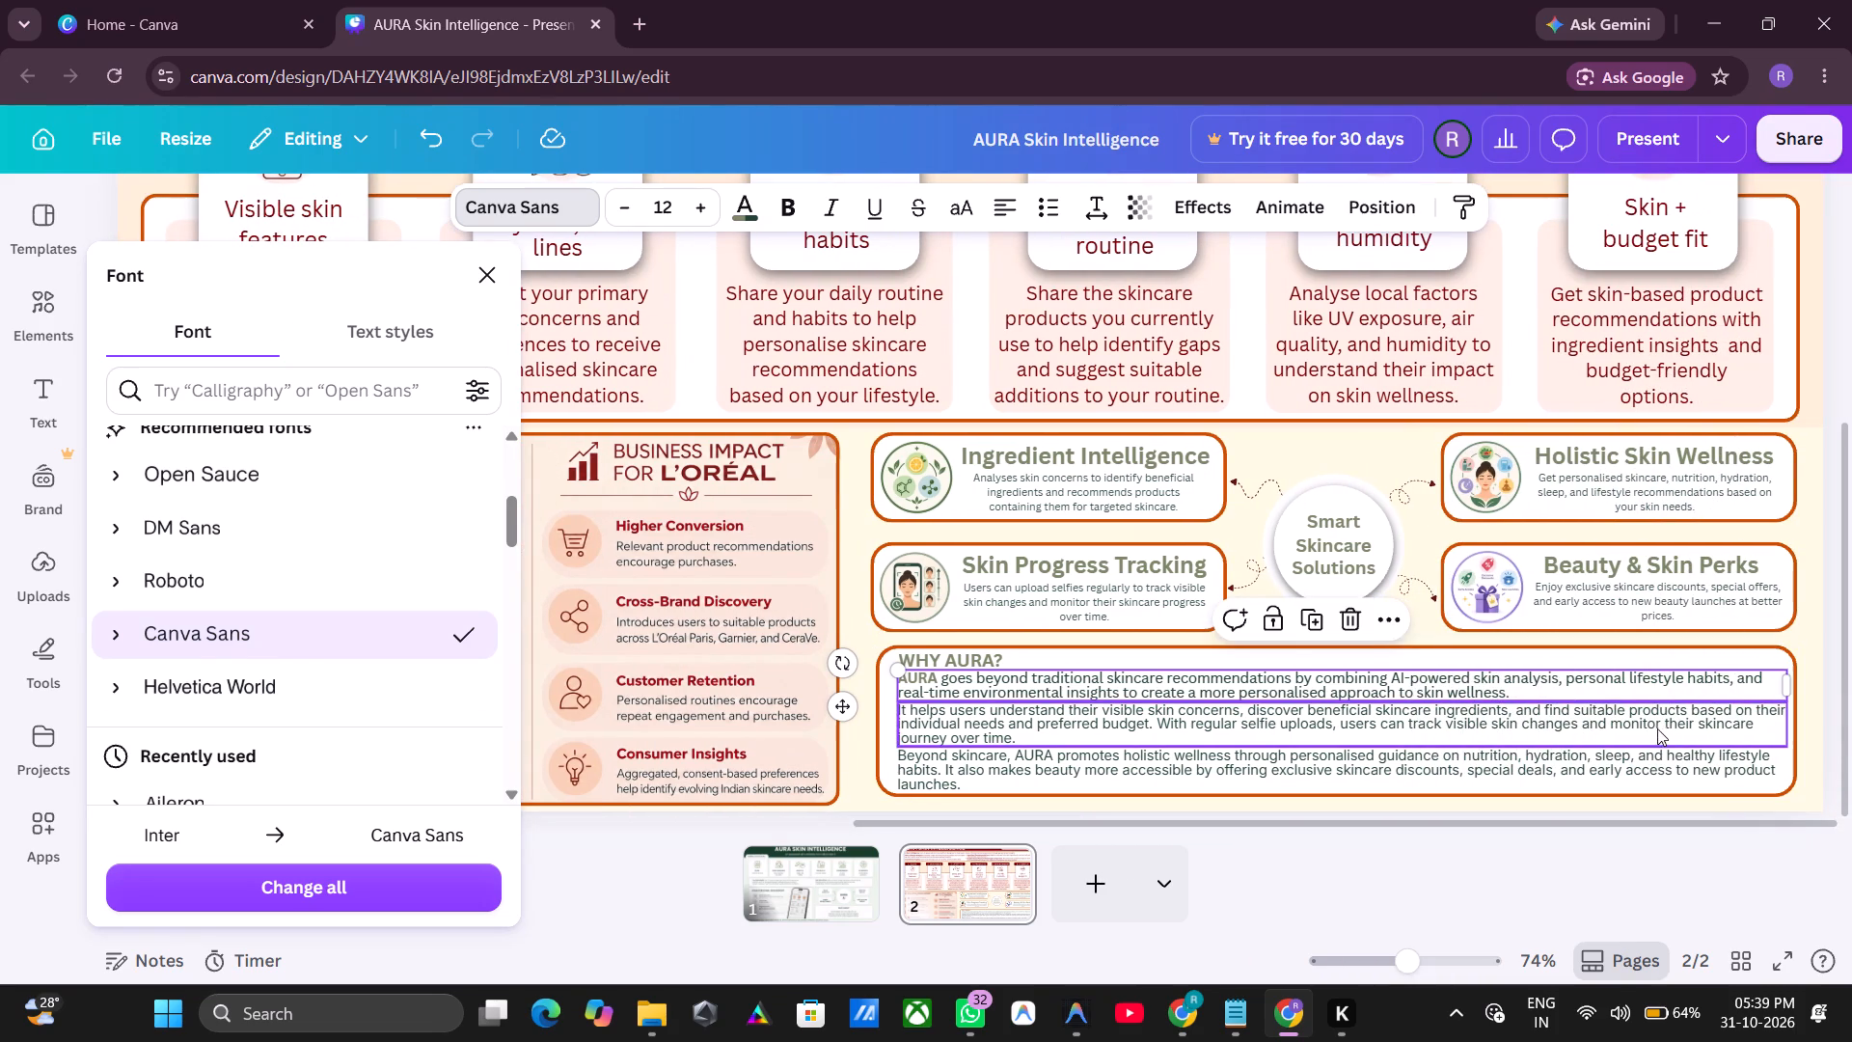
{"action": "left_click", "coordinate": [1655, 724]}
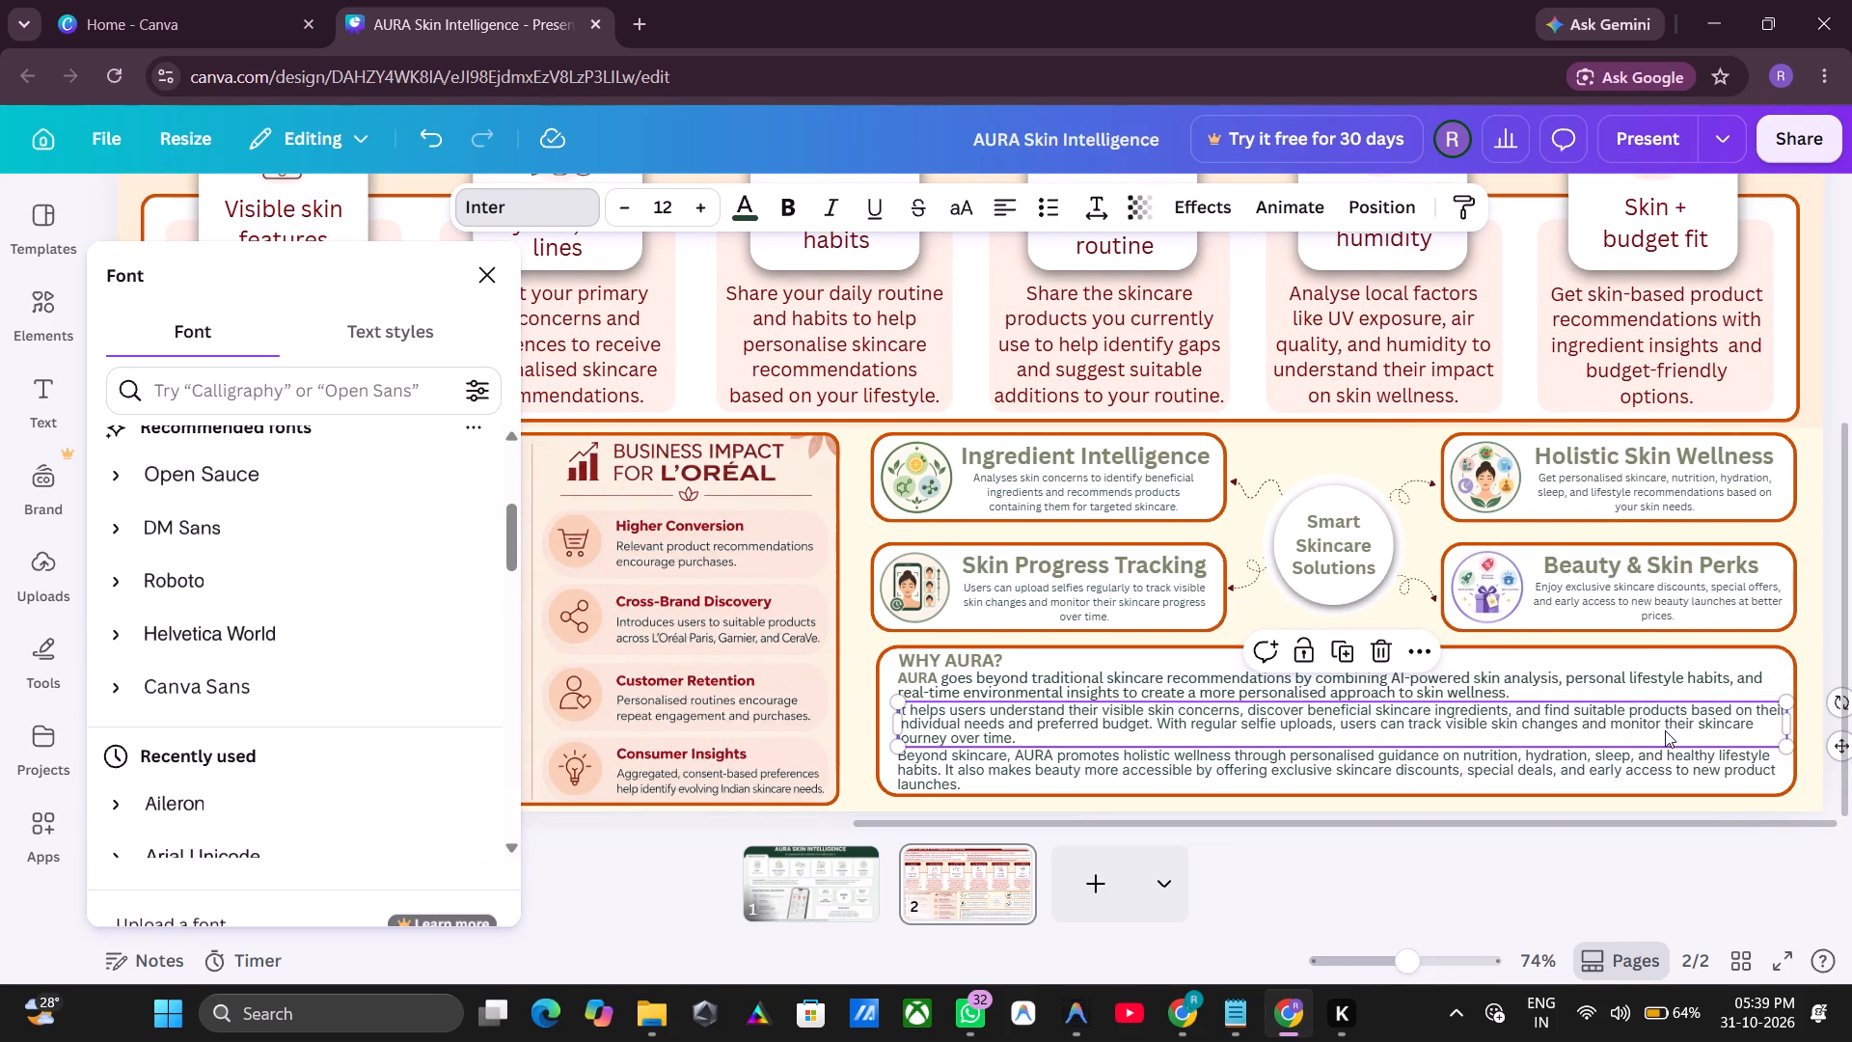
{"action": "left_click", "coordinate": [532, 204]}
{"action": "left_click", "coordinate": [532, 204]}
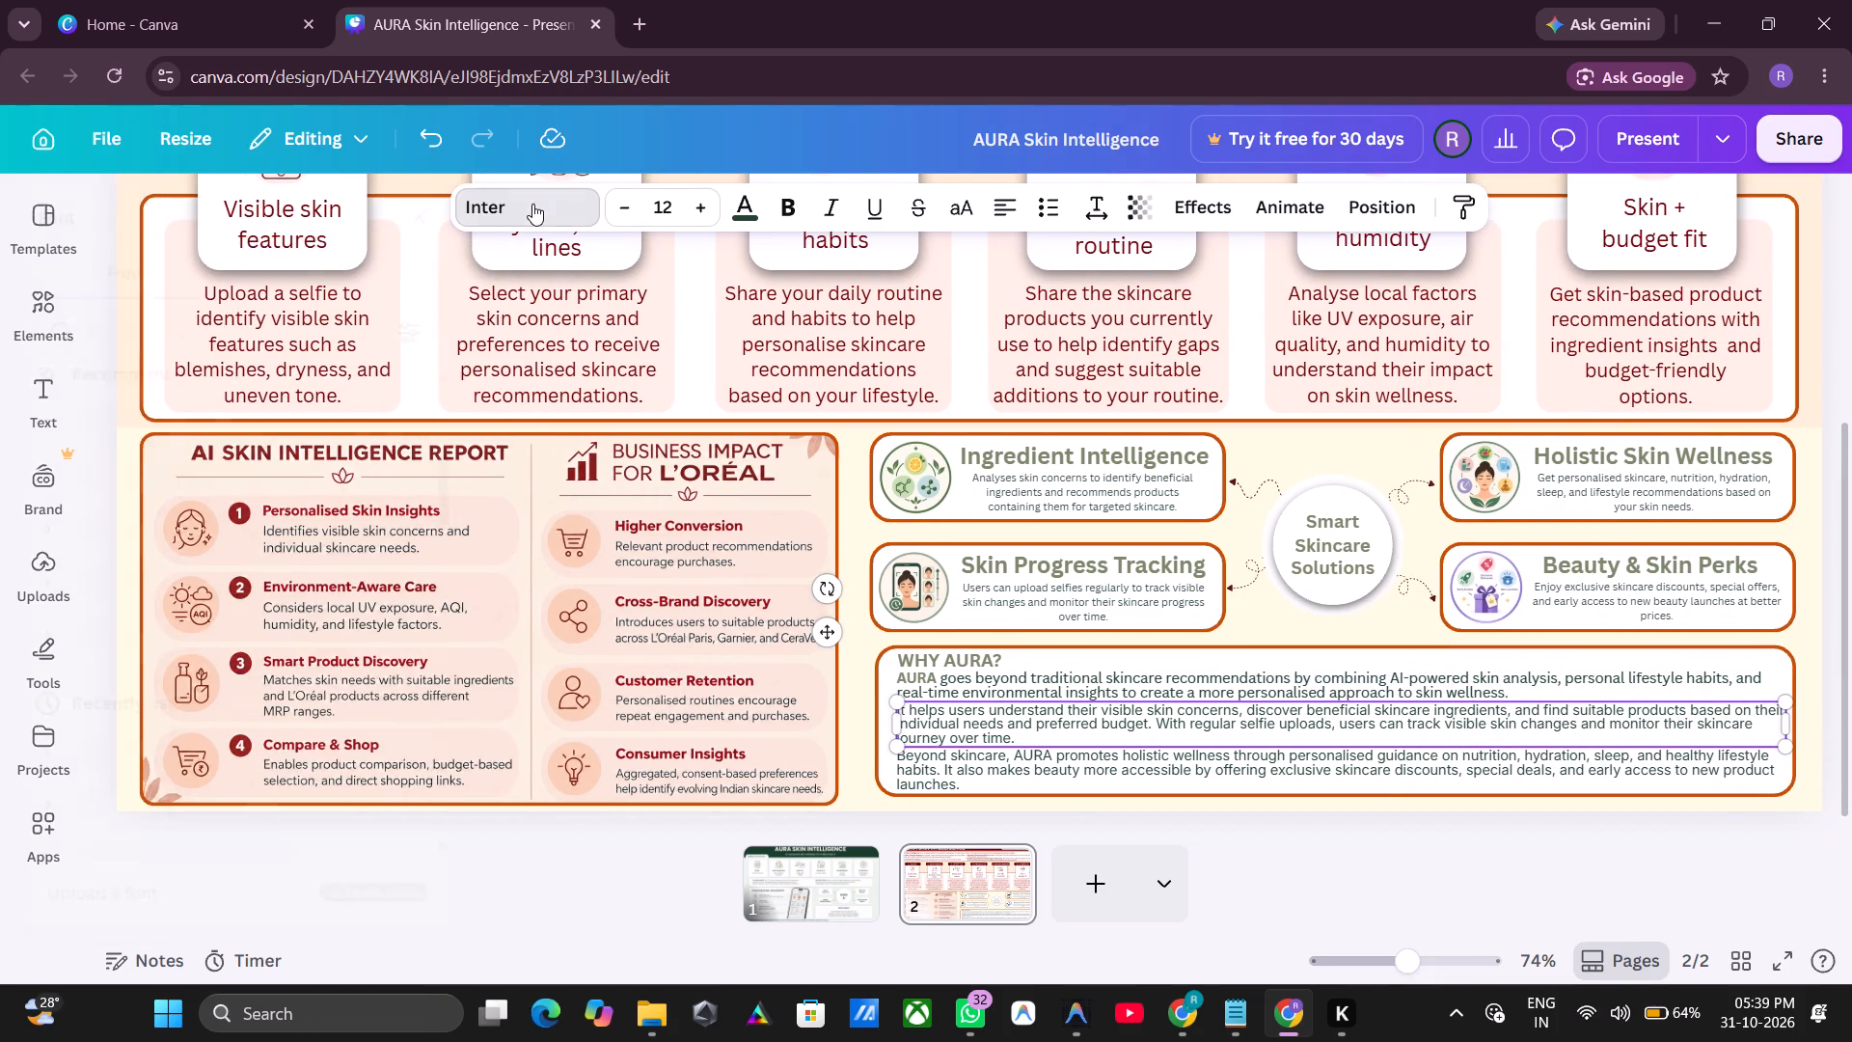
{"action": "left_click", "coordinate": [278, 732]}
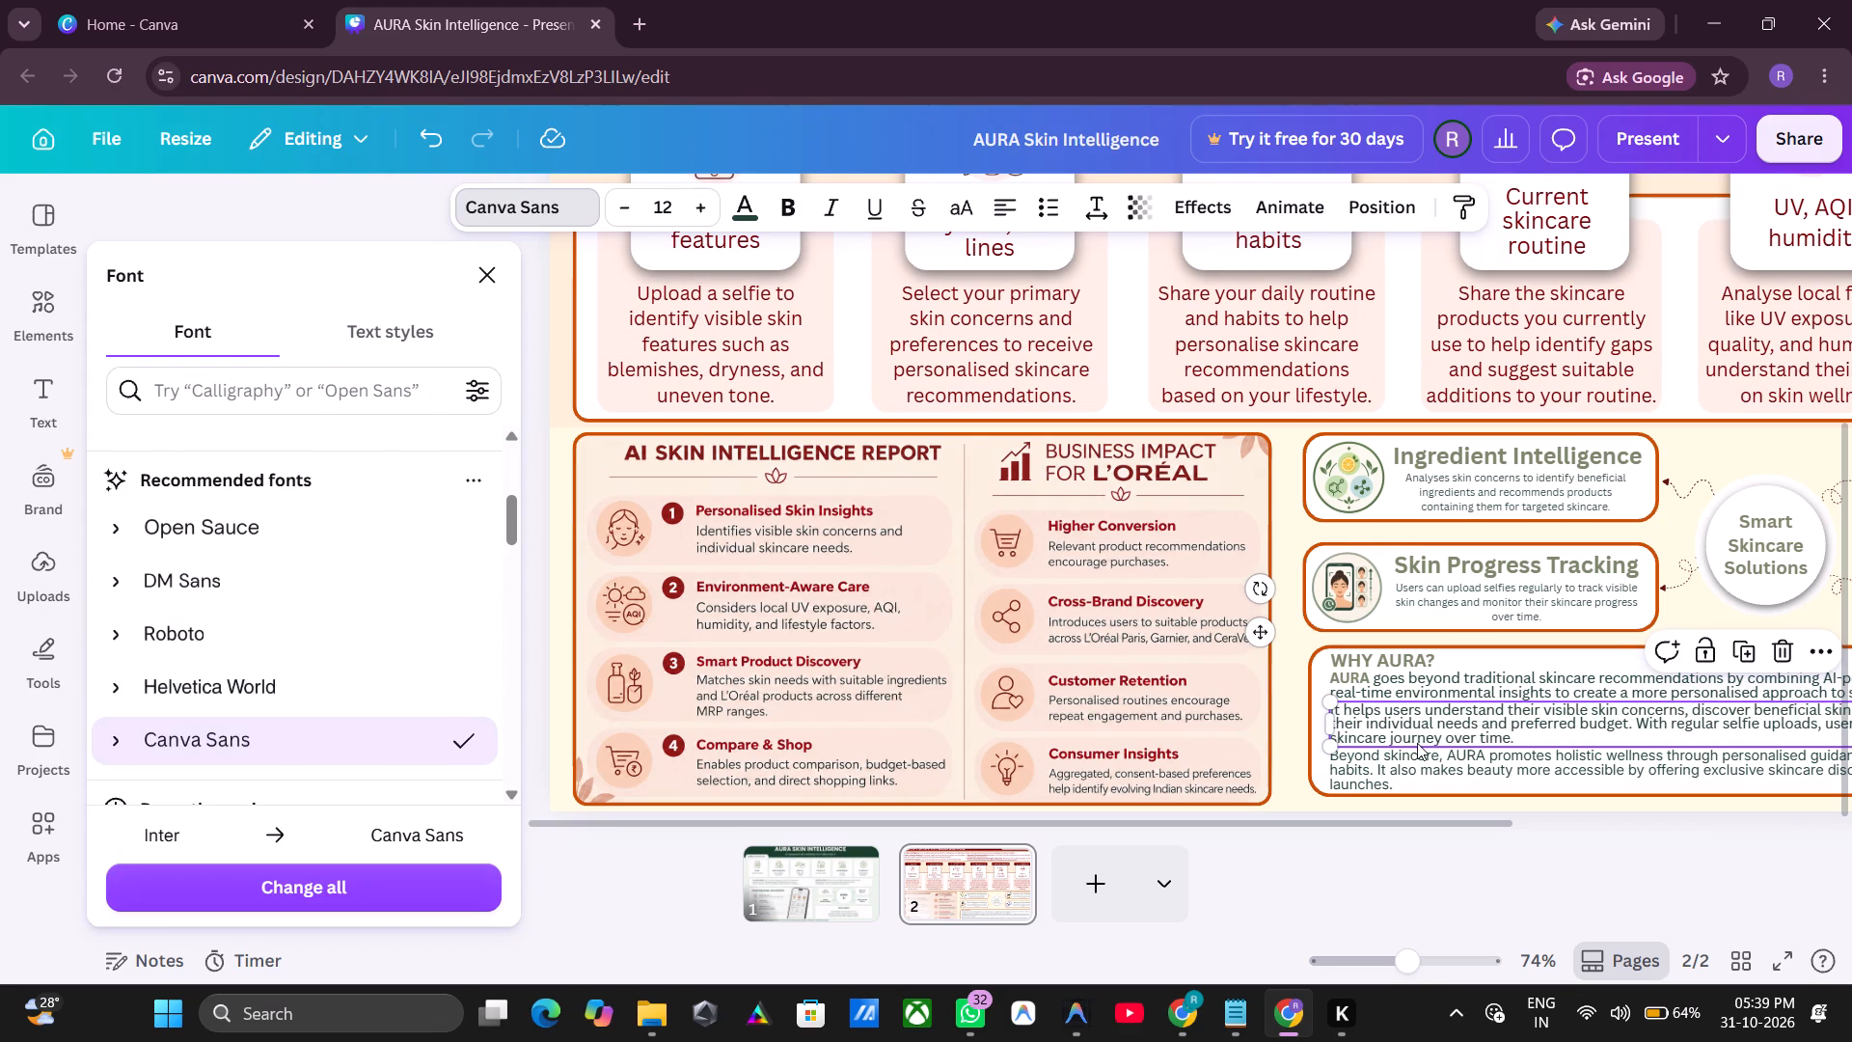
Change the font of the paragraph starting "Beyond skincare" to Canva Sans and clear the selection.
{"action": "left_click", "coordinate": [1442, 759]}
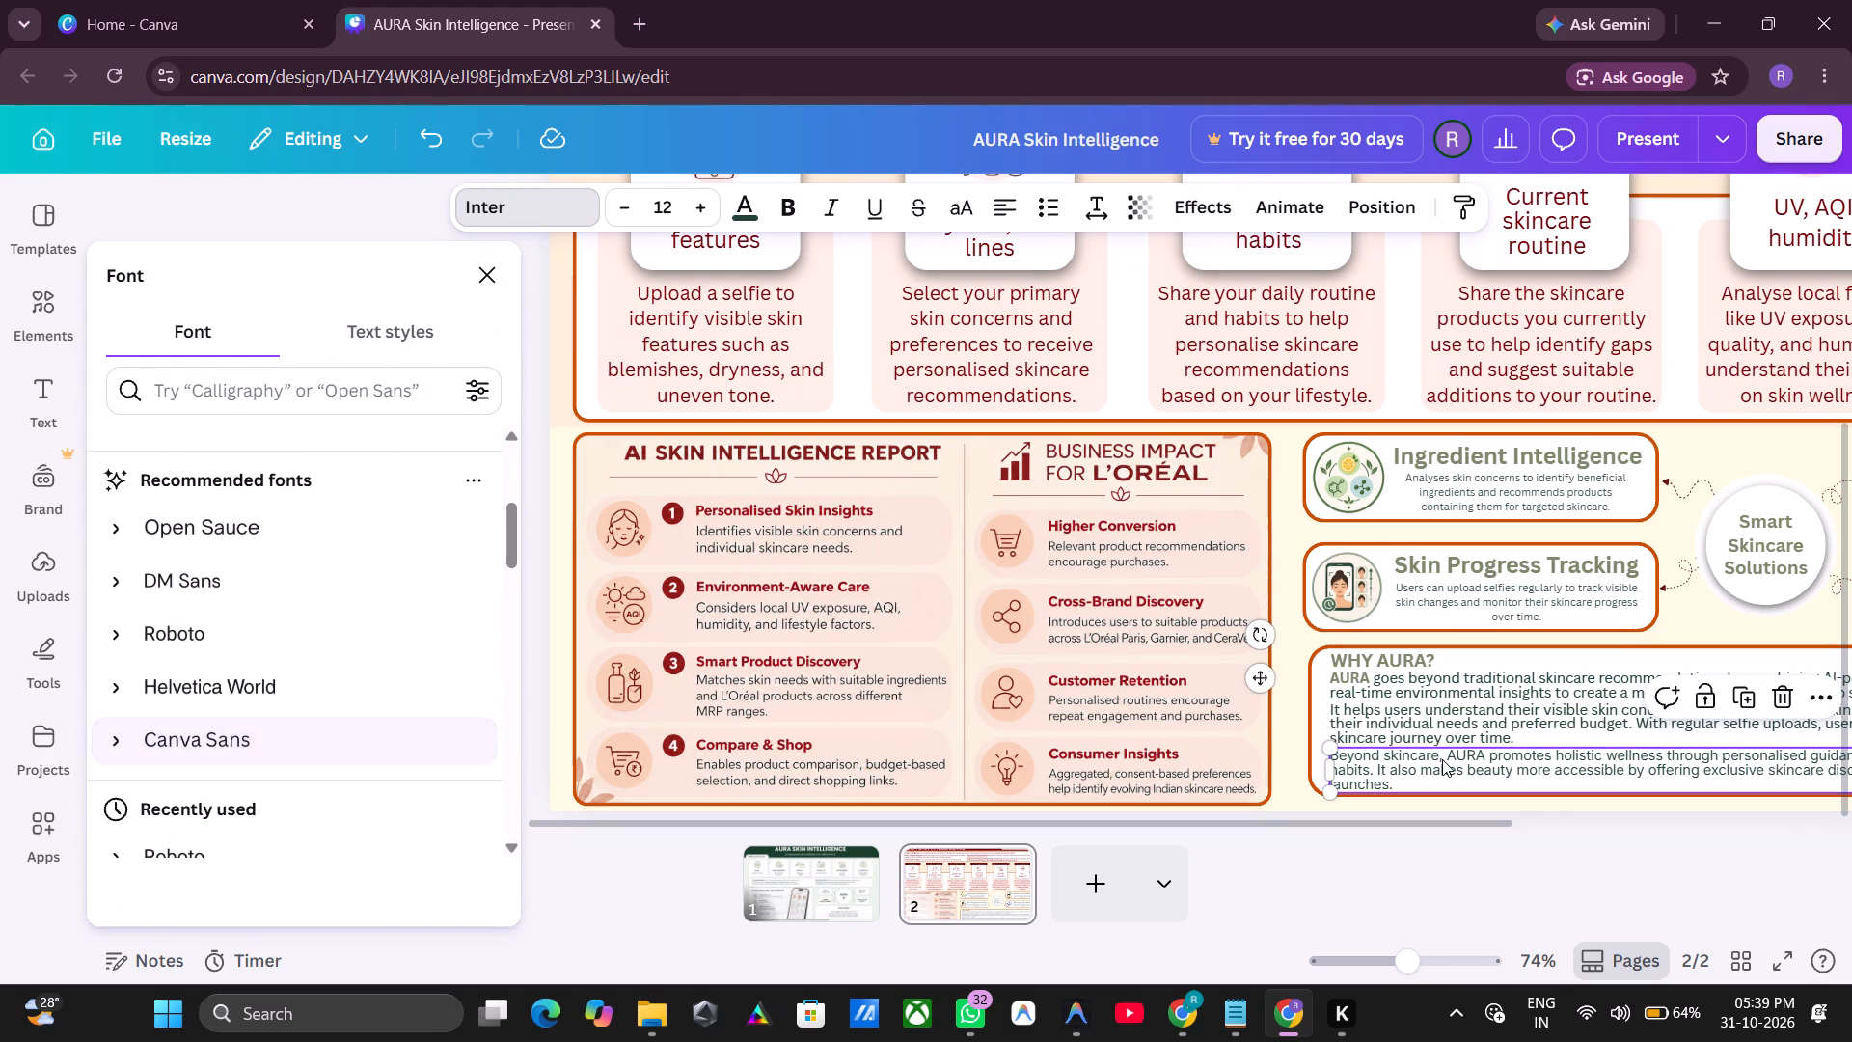
{"action": "left_click", "coordinate": [286, 741]}
{"action": "left_click", "coordinate": [1630, 866]}
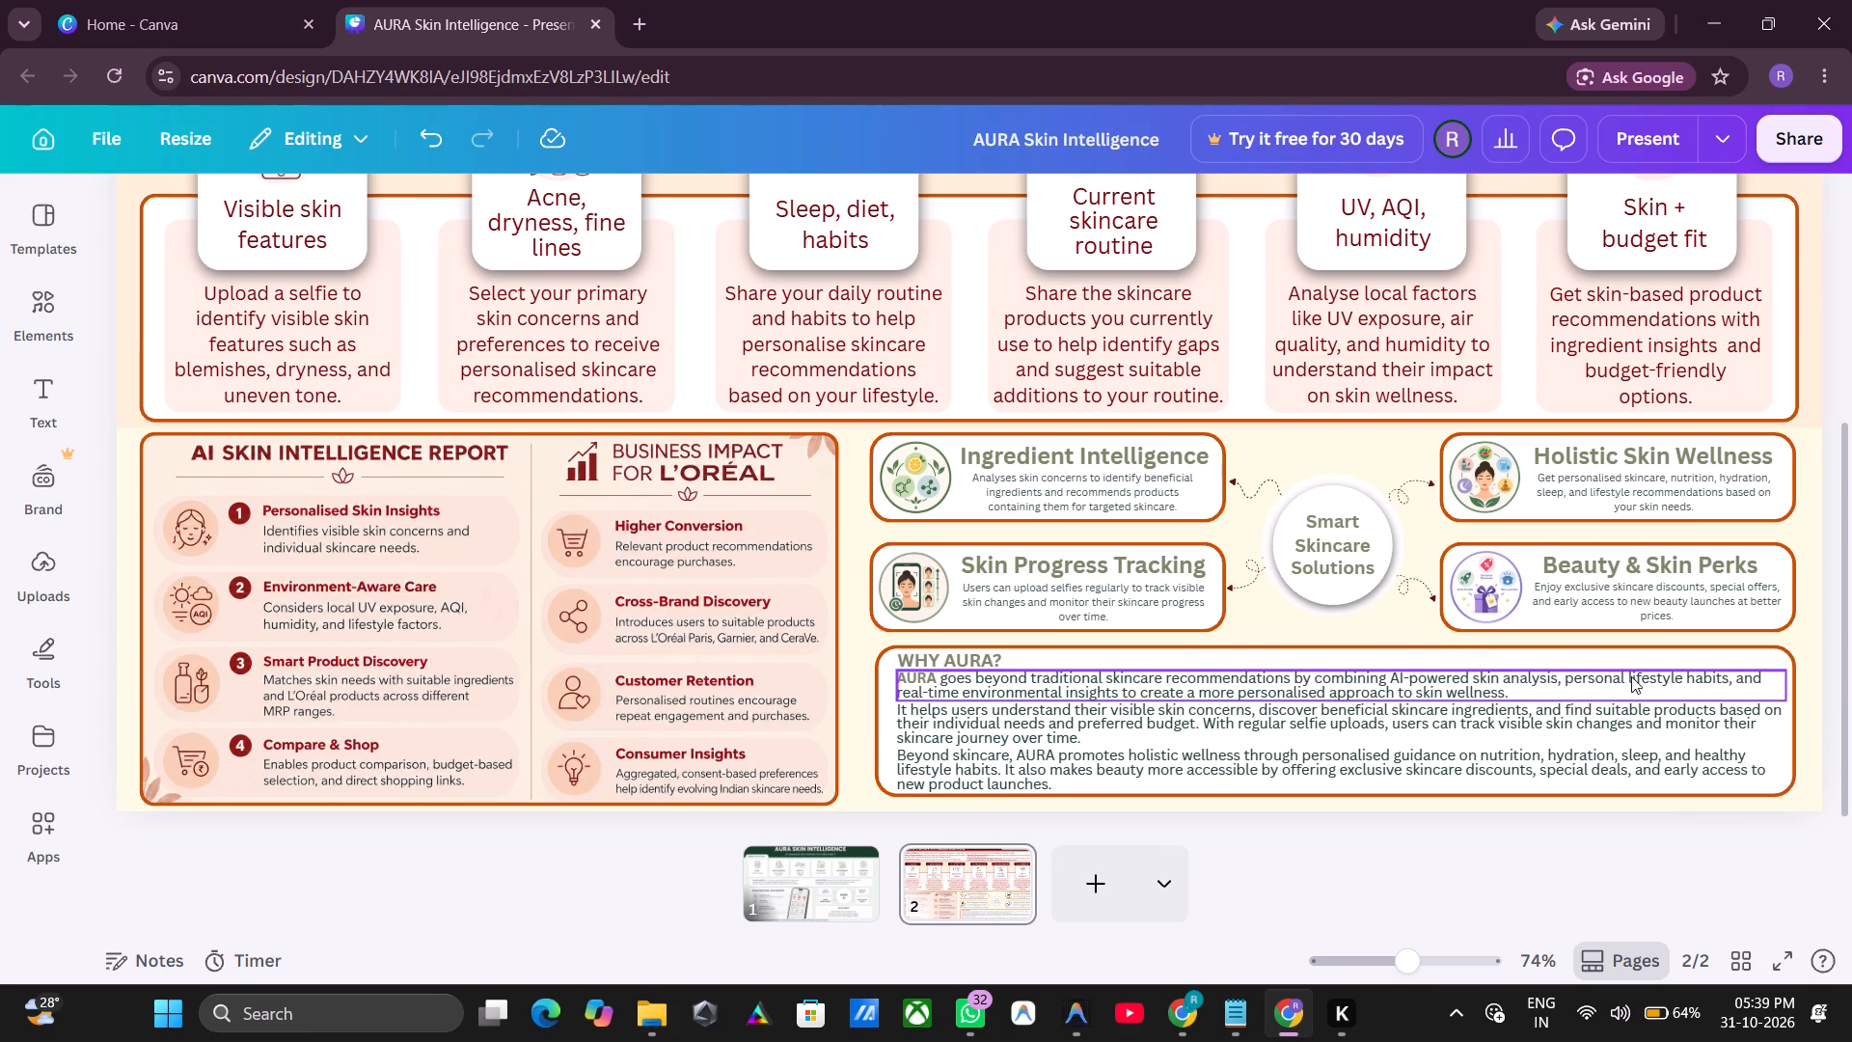
Extend the top border of the WHY AURA? box slightly upward.
{"action": "scroll", "coordinate": [1333, 649], "scroll_direction": "up", "scroll_amount": 4, "text": "ctrl"}
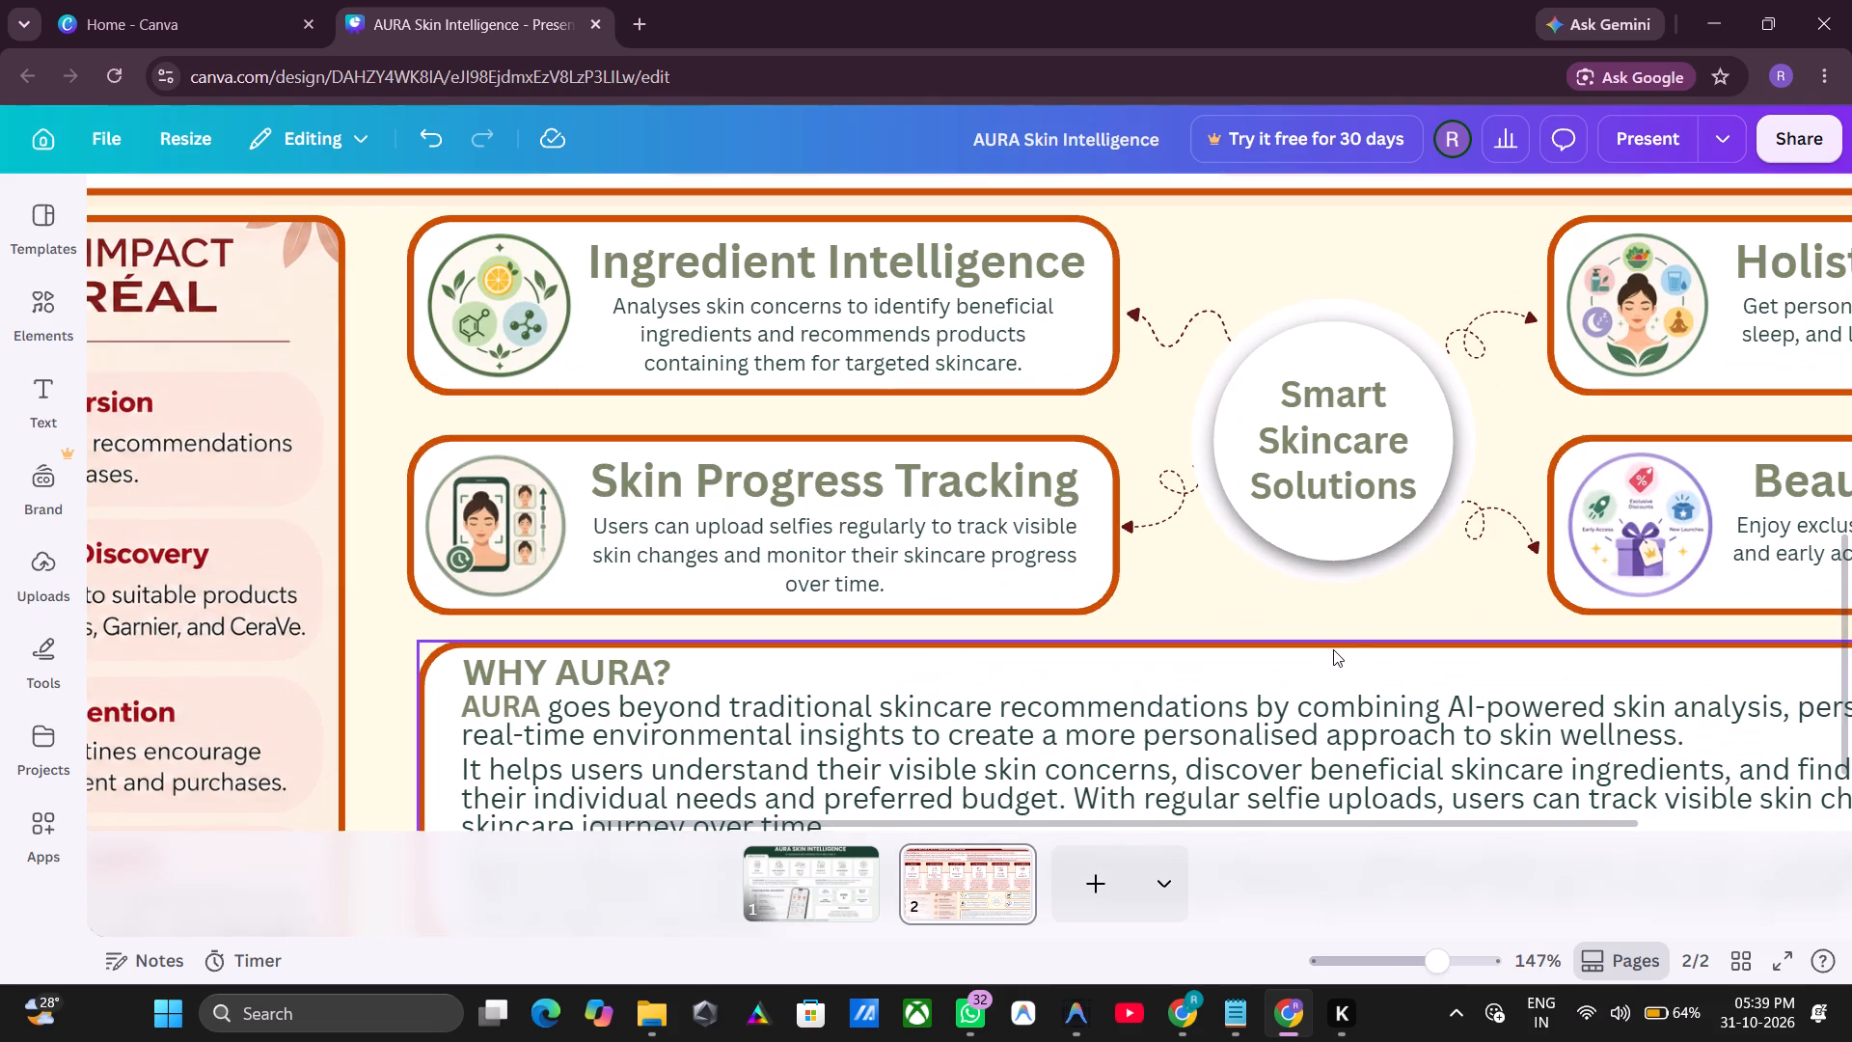
{"action": "left_click", "coordinate": [1358, 644]}
{"action": "left_click_drag", "start_coordinate": [1347, 643], "coordinate": [1349, 634]}
Nudge the WHY AURA? heading upward, closer to the box's top border.
{"action": "left_click", "coordinate": [619, 660]}
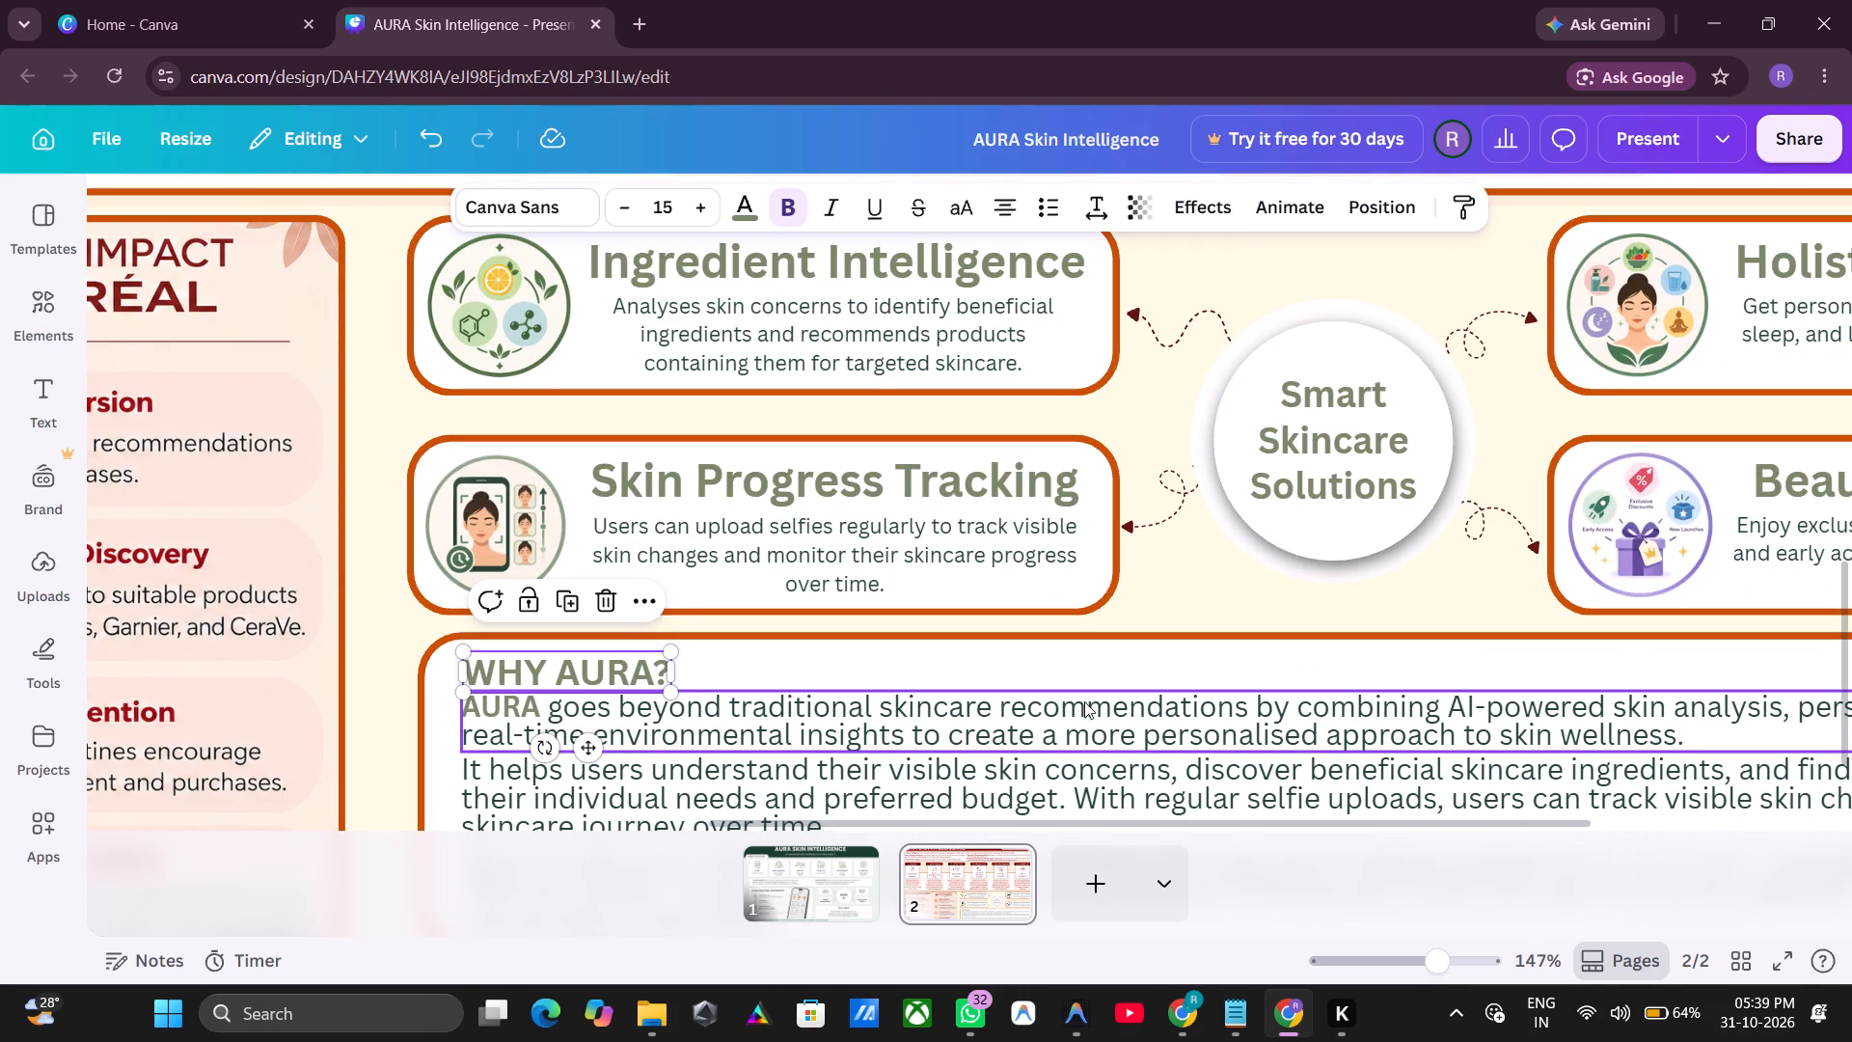
{"action": "key", "text": "Up"}
{"action": "key", "text": "Up"}
{"action": "key", "text": "Up"}
{"action": "key", "text": "Up"}
{"action": "key", "text": "Up"}
{"action": "key", "text": "Up"}
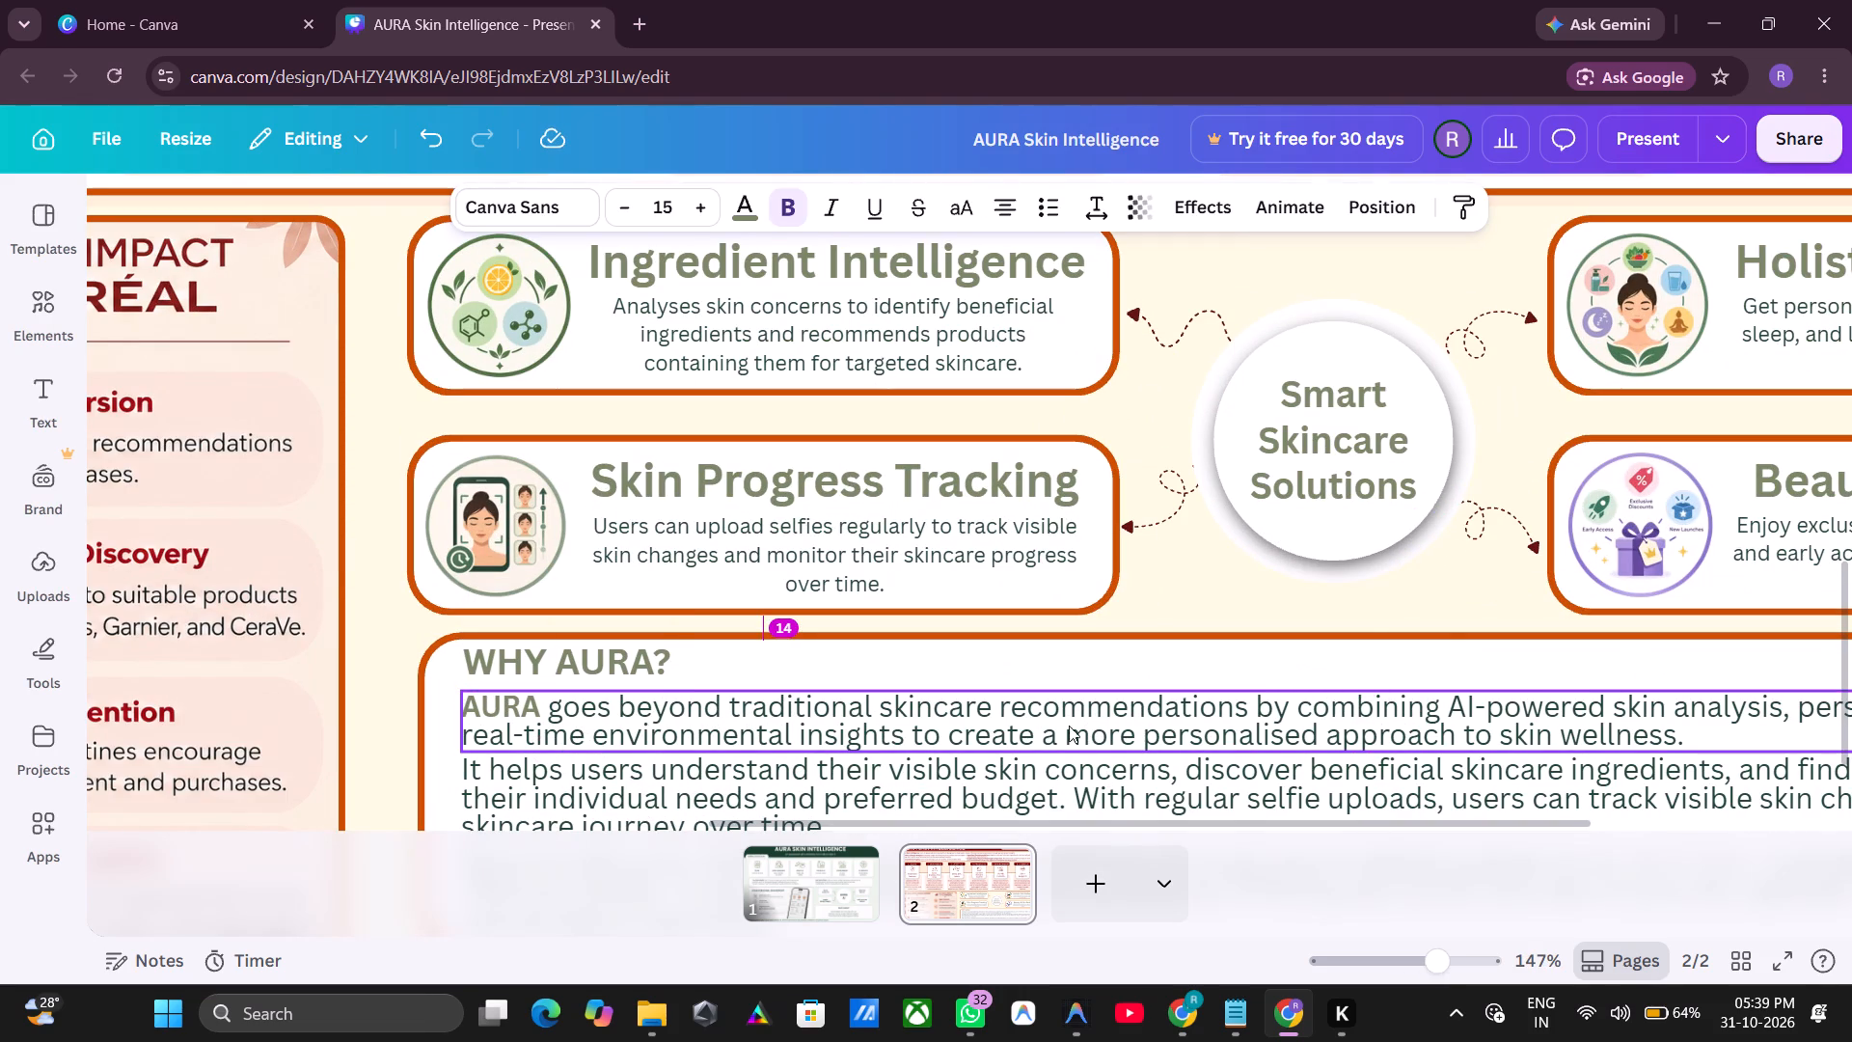
Nudge the paragraph starting "AURA goes beyond" upward to sit just beneath the WHY AURA? heading.
{"action": "left_click", "coordinate": [1063, 727]}
{"action": "key", "text": "Up"}
{"action": "key", "text": "Up"}
{"action": "key", "text": "Up"}
{"action": "key", "text": "Up"}
{"action": "key", "text": "Up"}
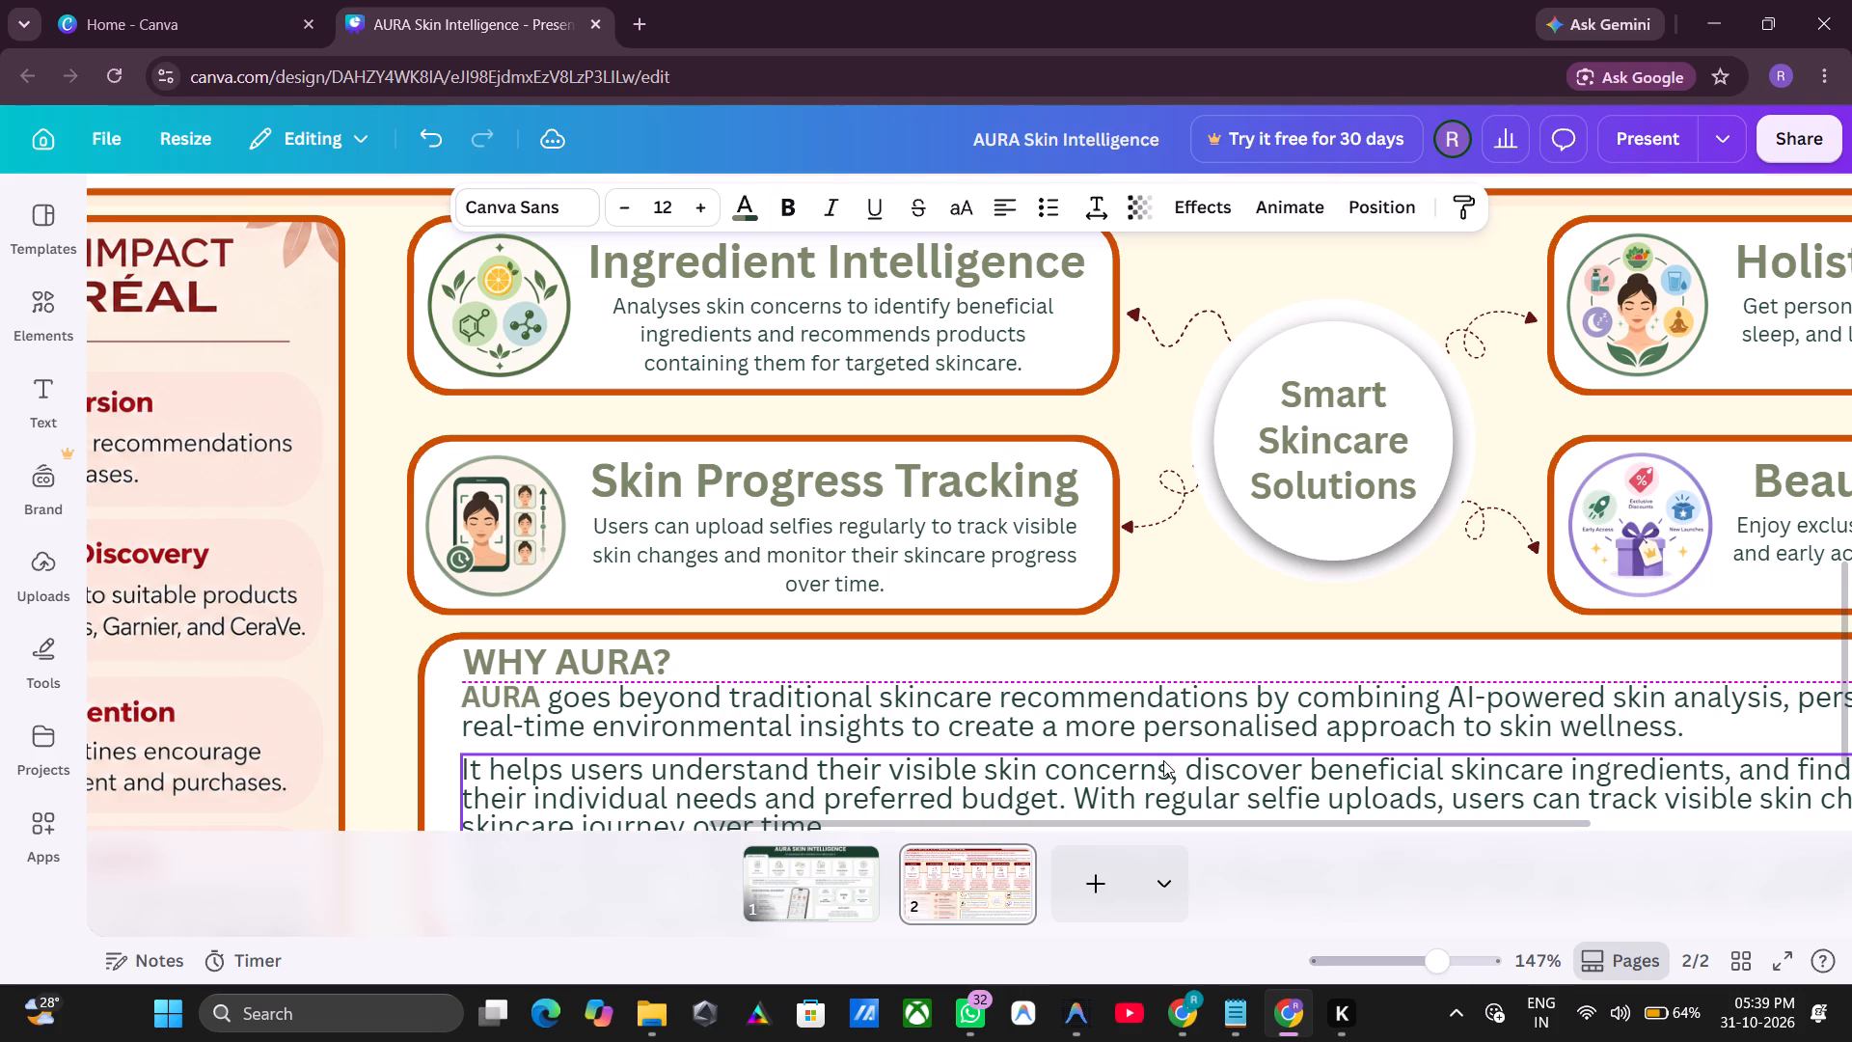
{"action": "key", "text": "Down"}
Nudge the paragraph starting "It helps users" slightly upward until it is evenly spaced between the other two paragraphs, and deselect it.
{"action": "scroll", "coordinate": [1208, 638], "scroll_direction": "down", "scroll_amount": 3}
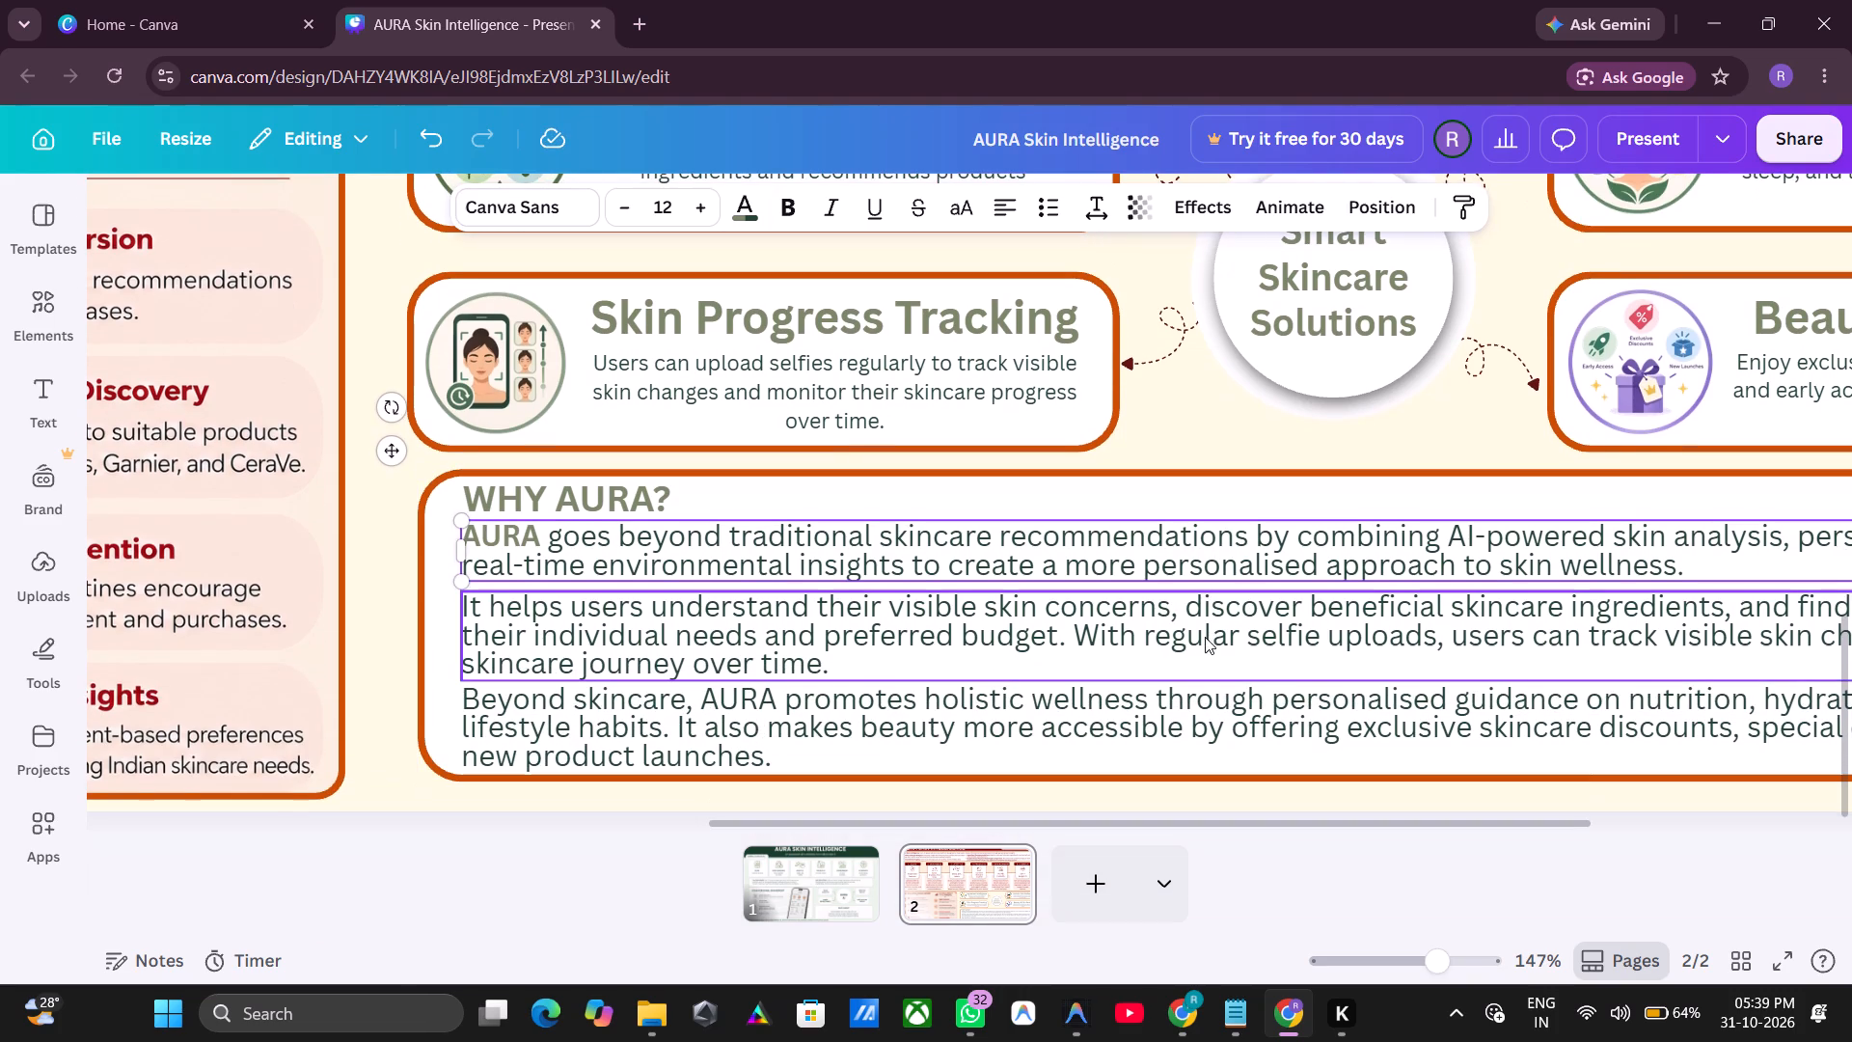
{"action": "left_click", "coordinate": [1200, 644]}
{"action": "key", "text": "Up"}
{"action": "key", "text": "Up"}
{"action": "key", "text": "Up"}
{"action": "key", "text": "Up"}
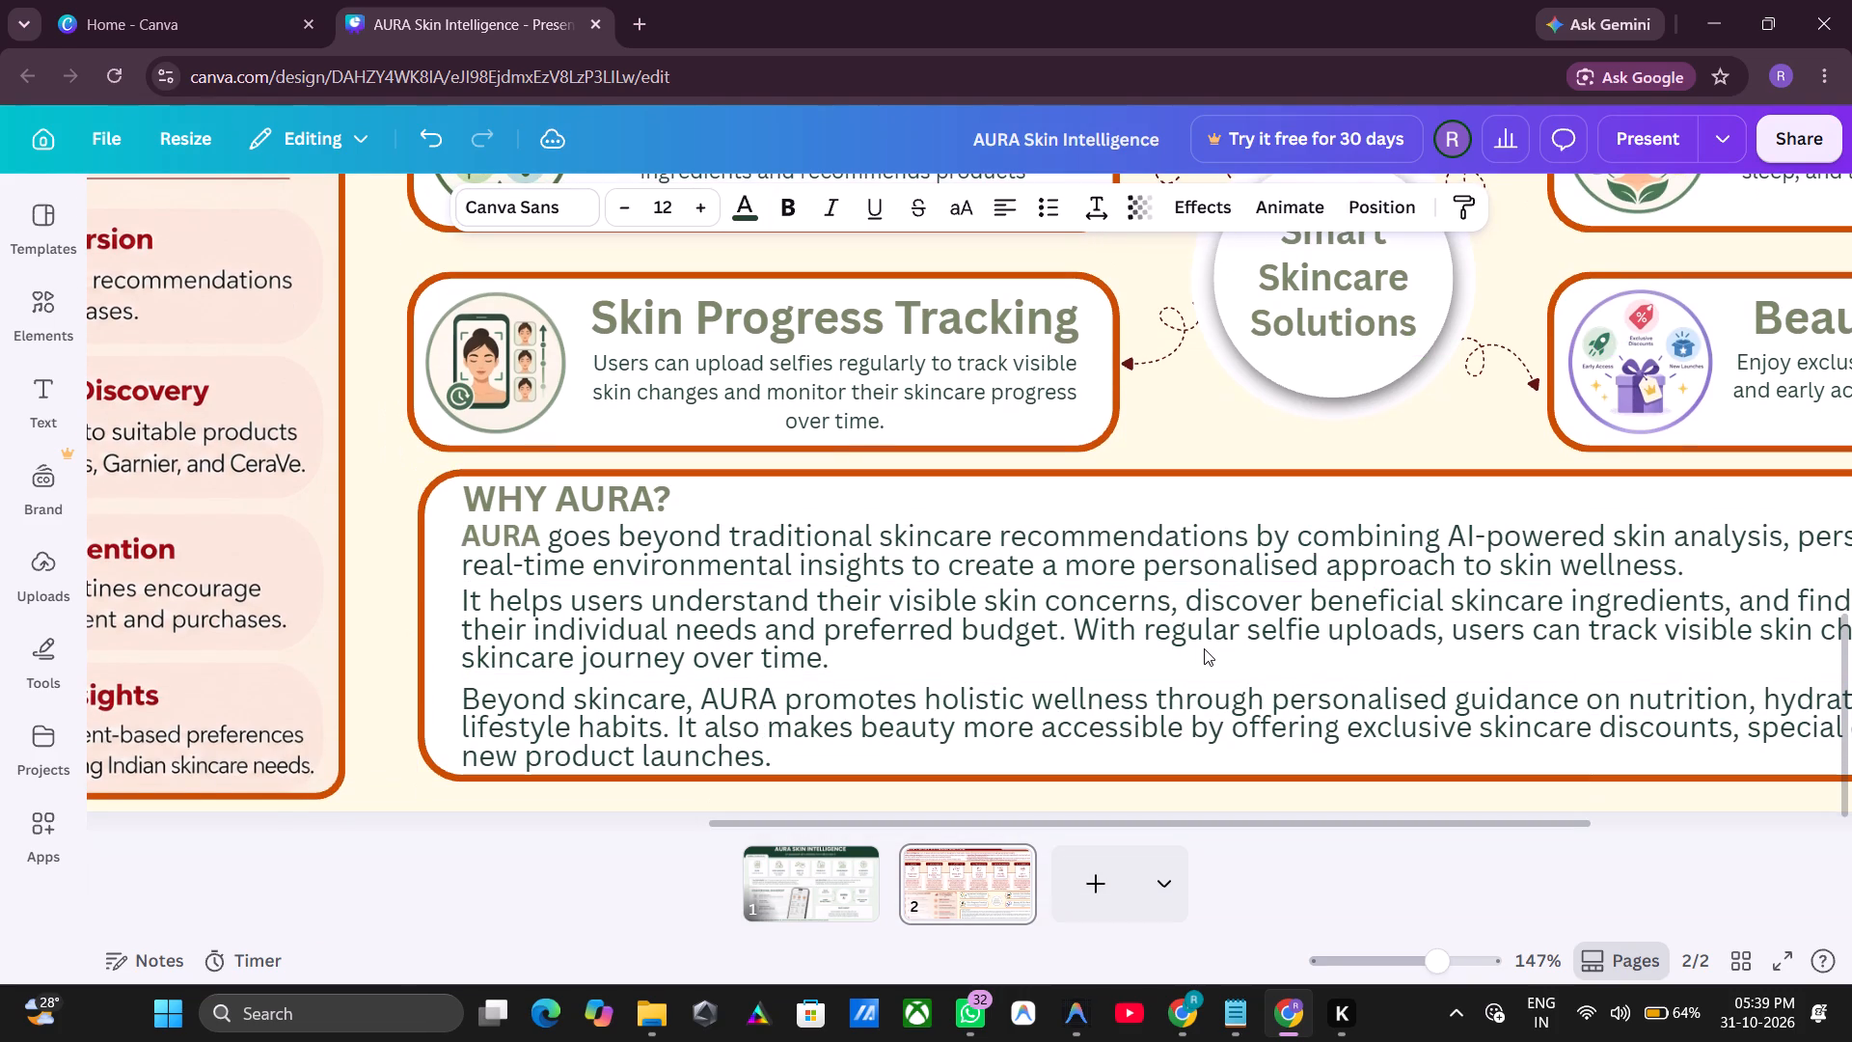
{"action": "key", "text": "Down"}
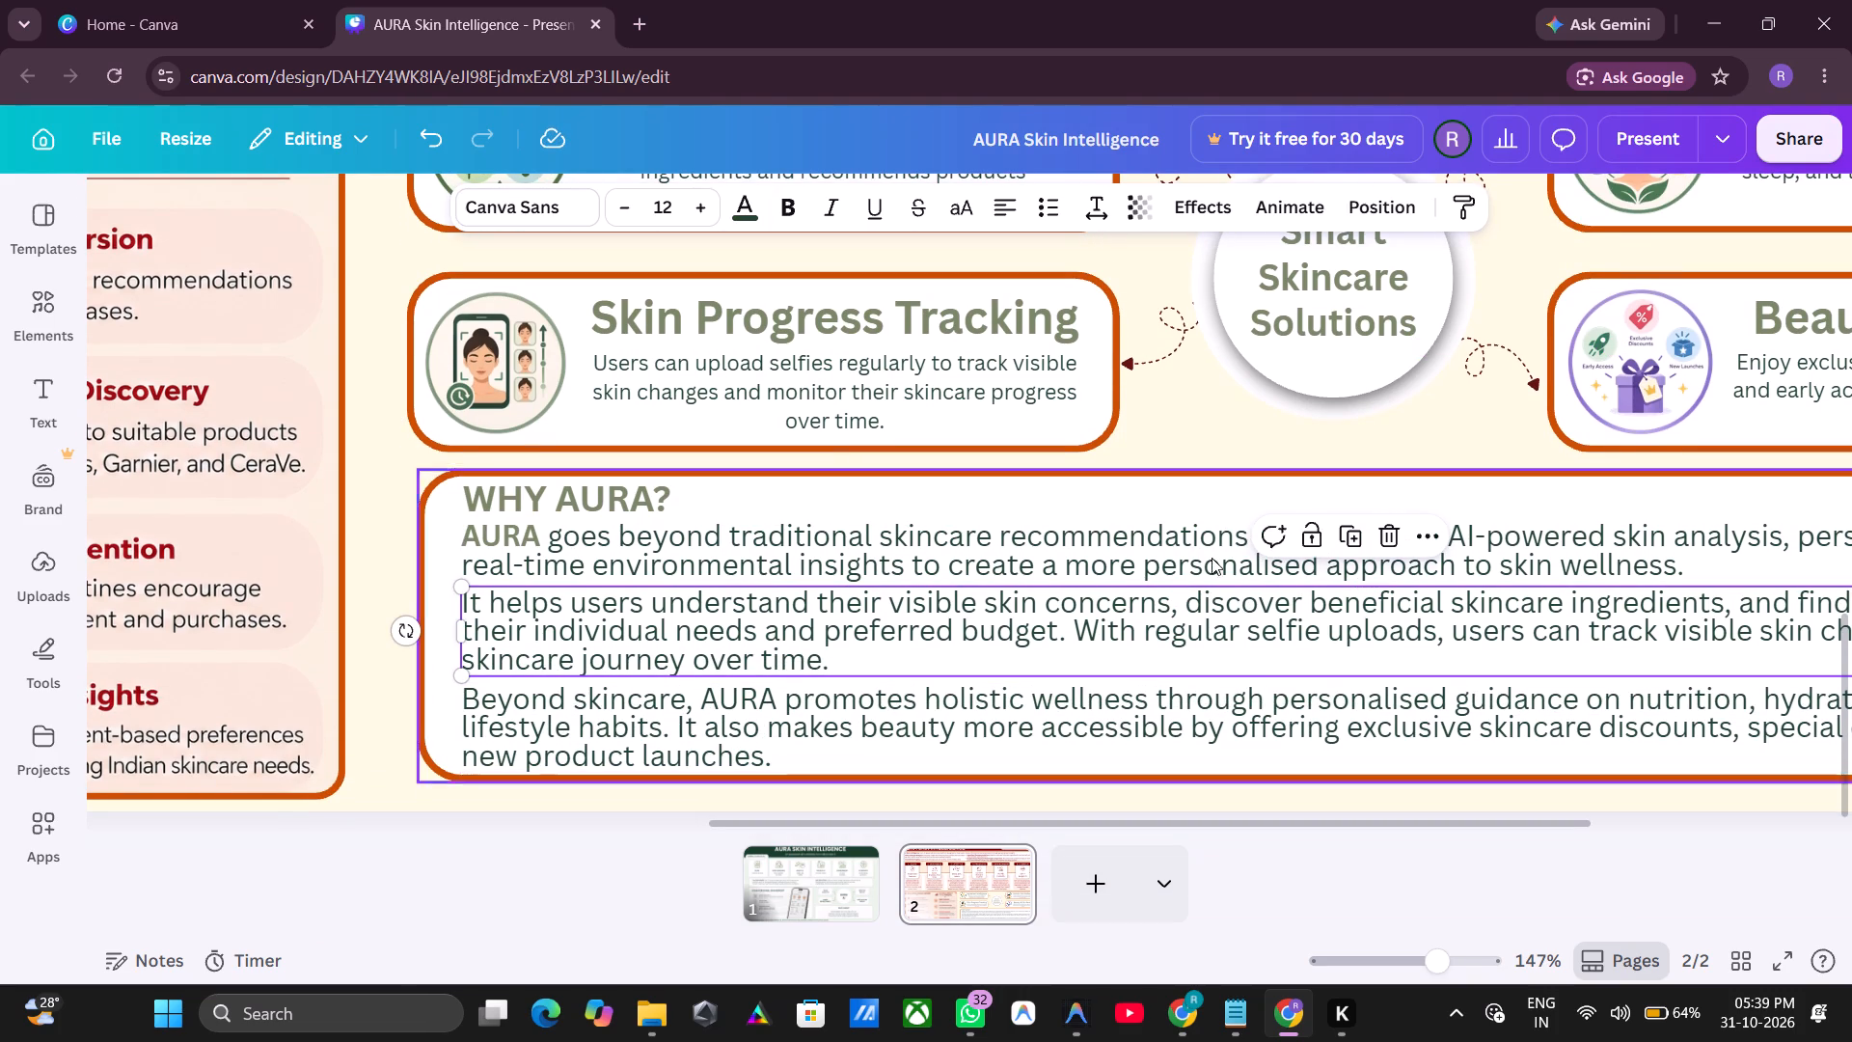
{"action": "left_click", "coordinate": [1206, 423]}
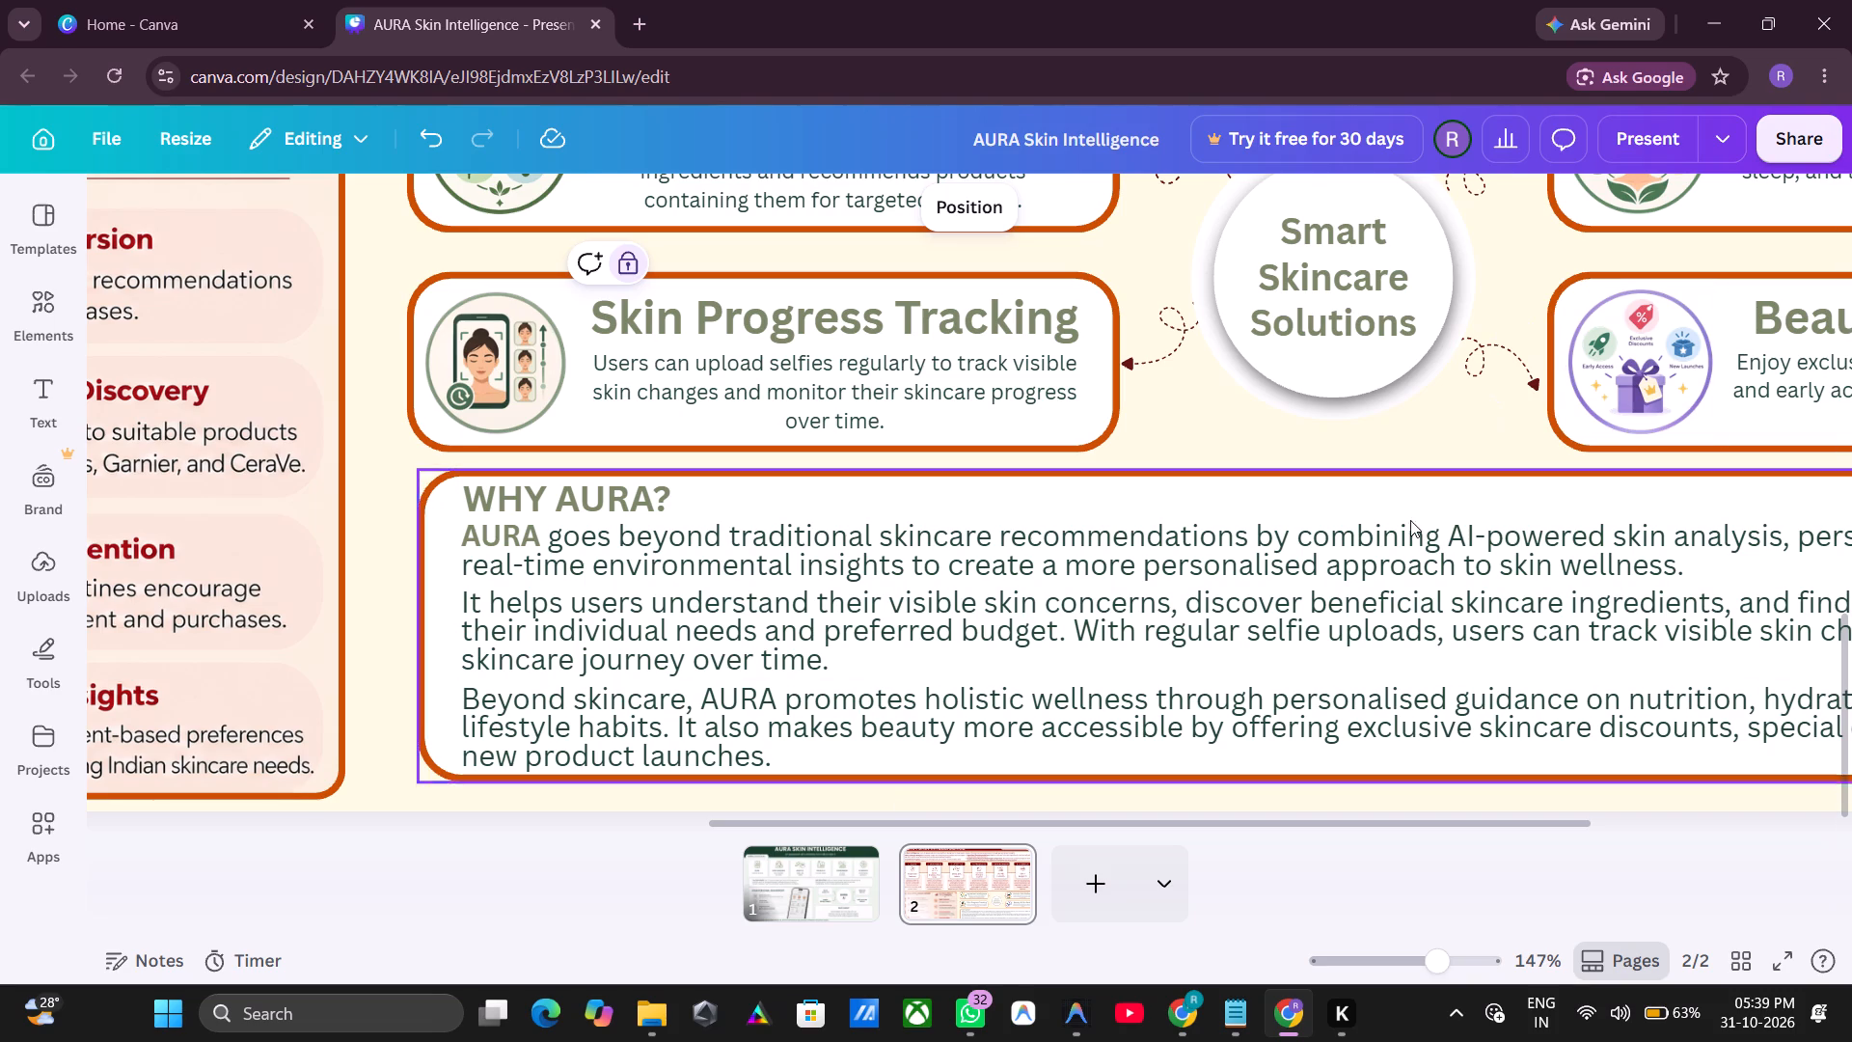
{"action": "left_click", "coordinate": [1386, 632]}
{"action": "key", "text": "Down"}
{"action": "key", "text": "Down"}
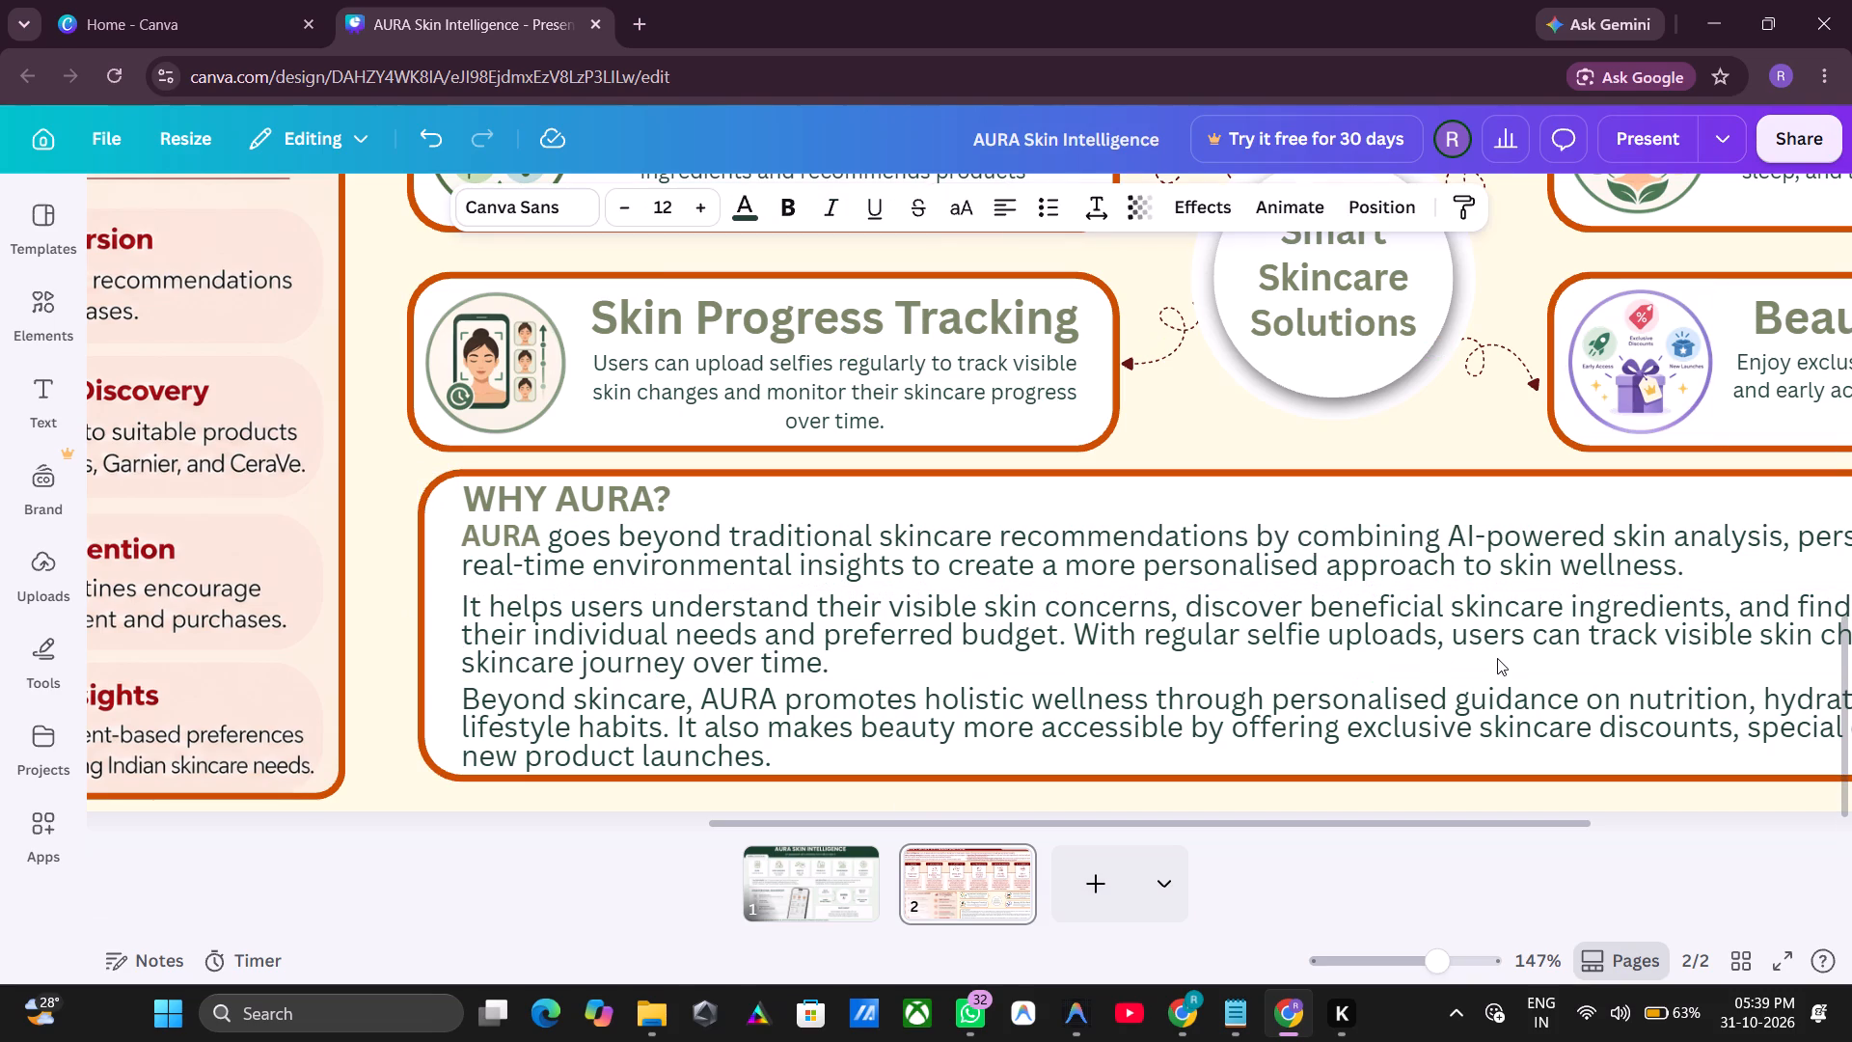
{"action": "key", "text": "Up"}
{"action": "key", "text": "Up"}
{"action": "key", "text": "Down"}
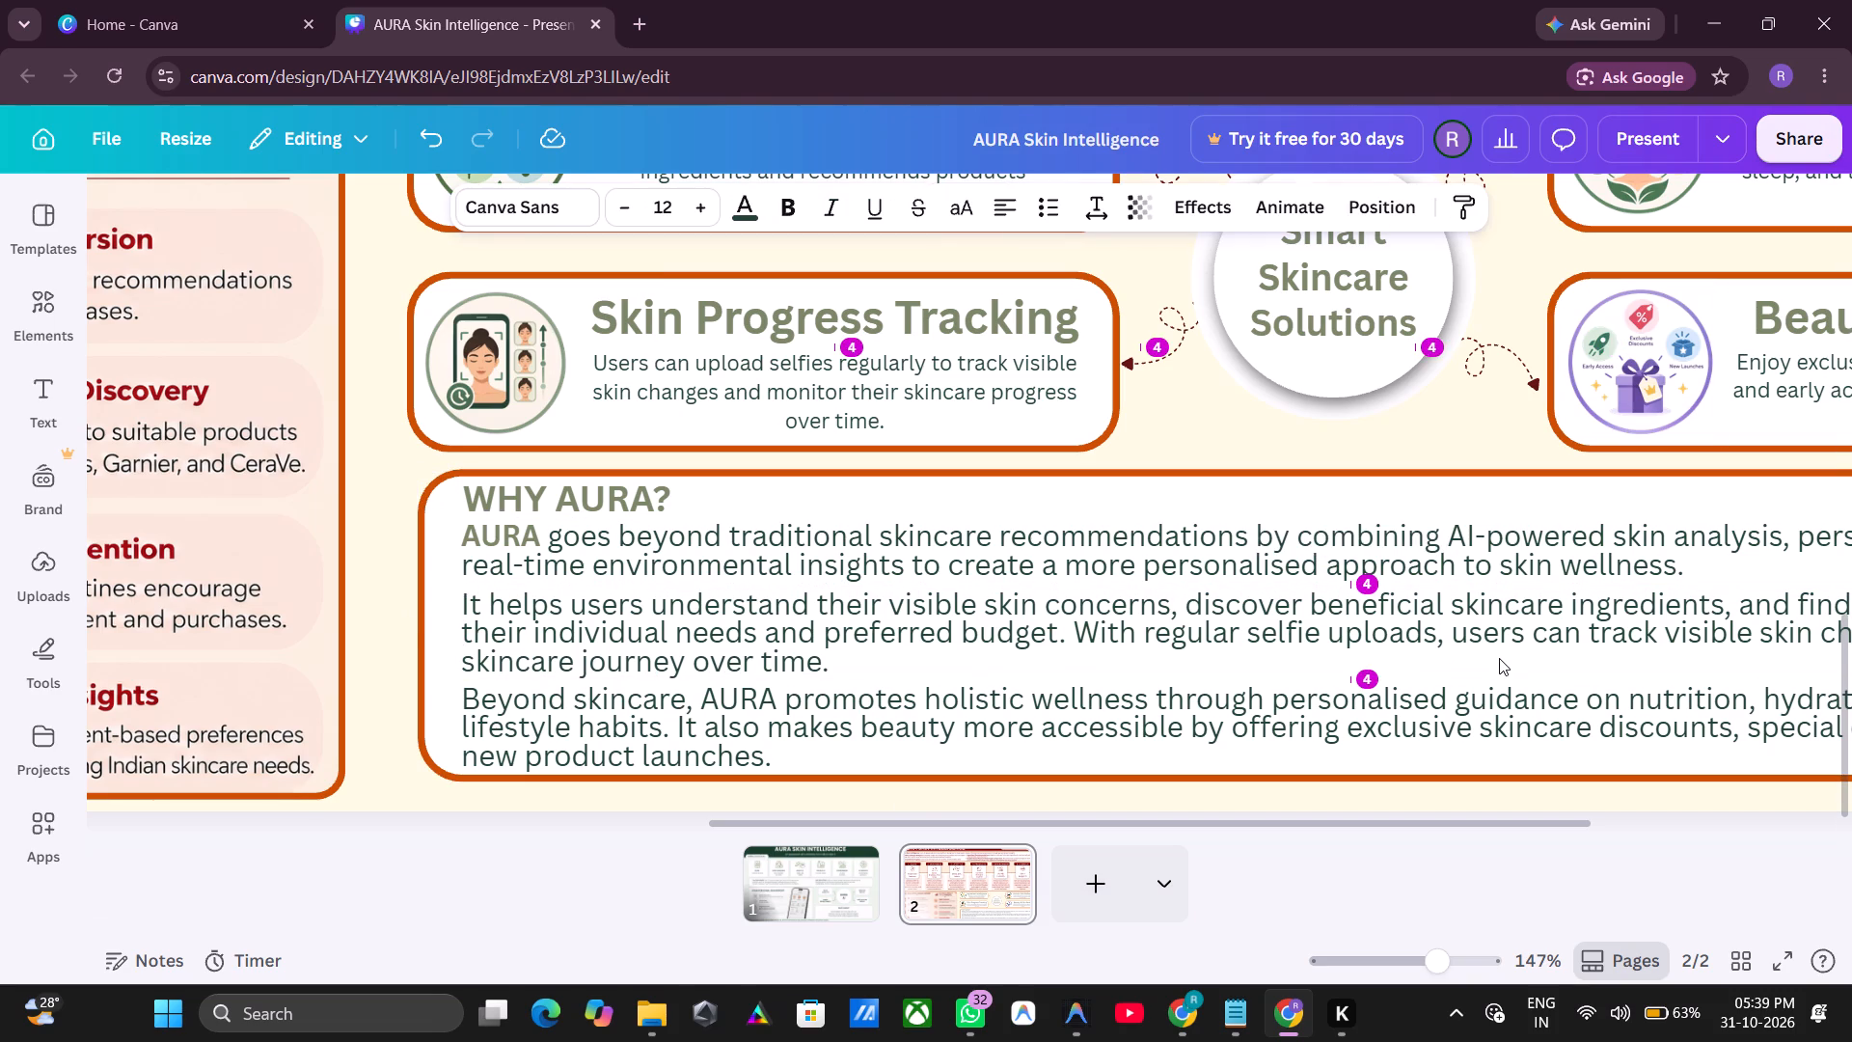
{"action": "left_click", "coordinate": [1239, 431]}
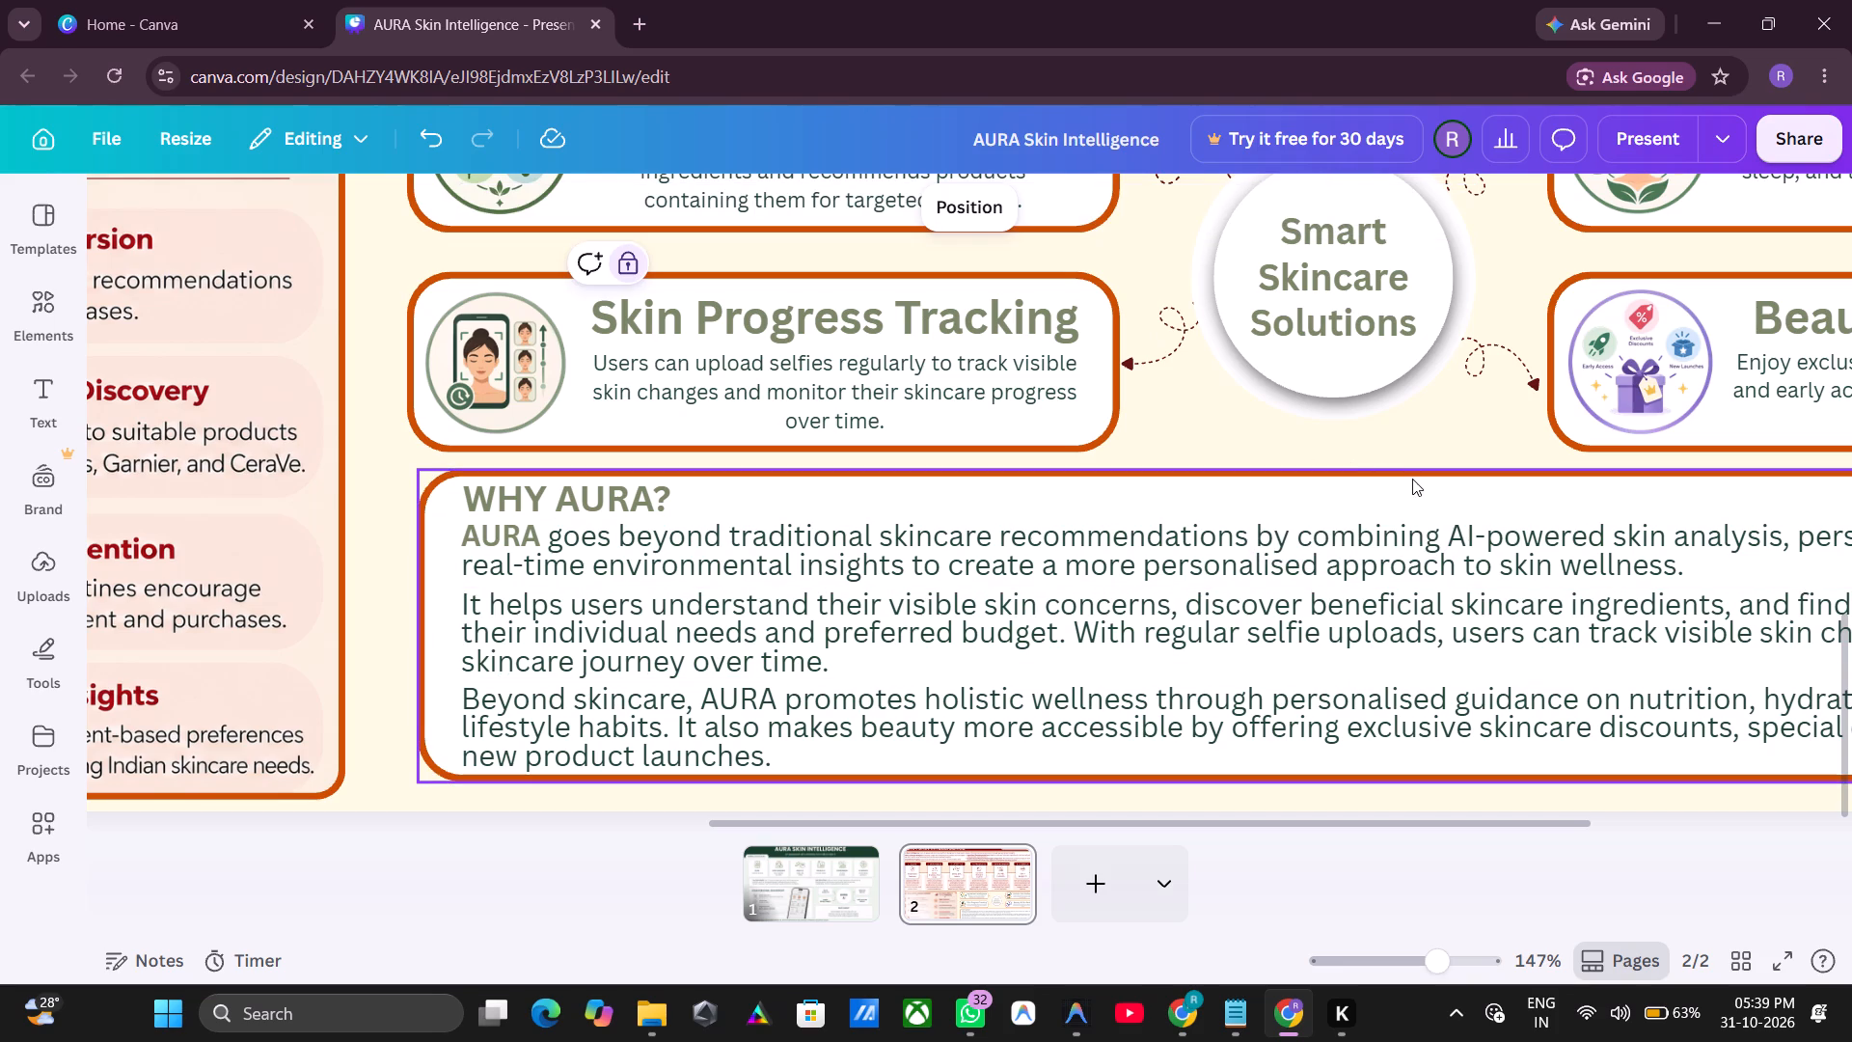
Examine the overall layout of page 2, including in full-screen view, and return to the editor.
{"action": "scroll", "coordinate": [1372, 484], "scroll_direction": "down", "scroll_amount": 6, "text": "ctrl"}
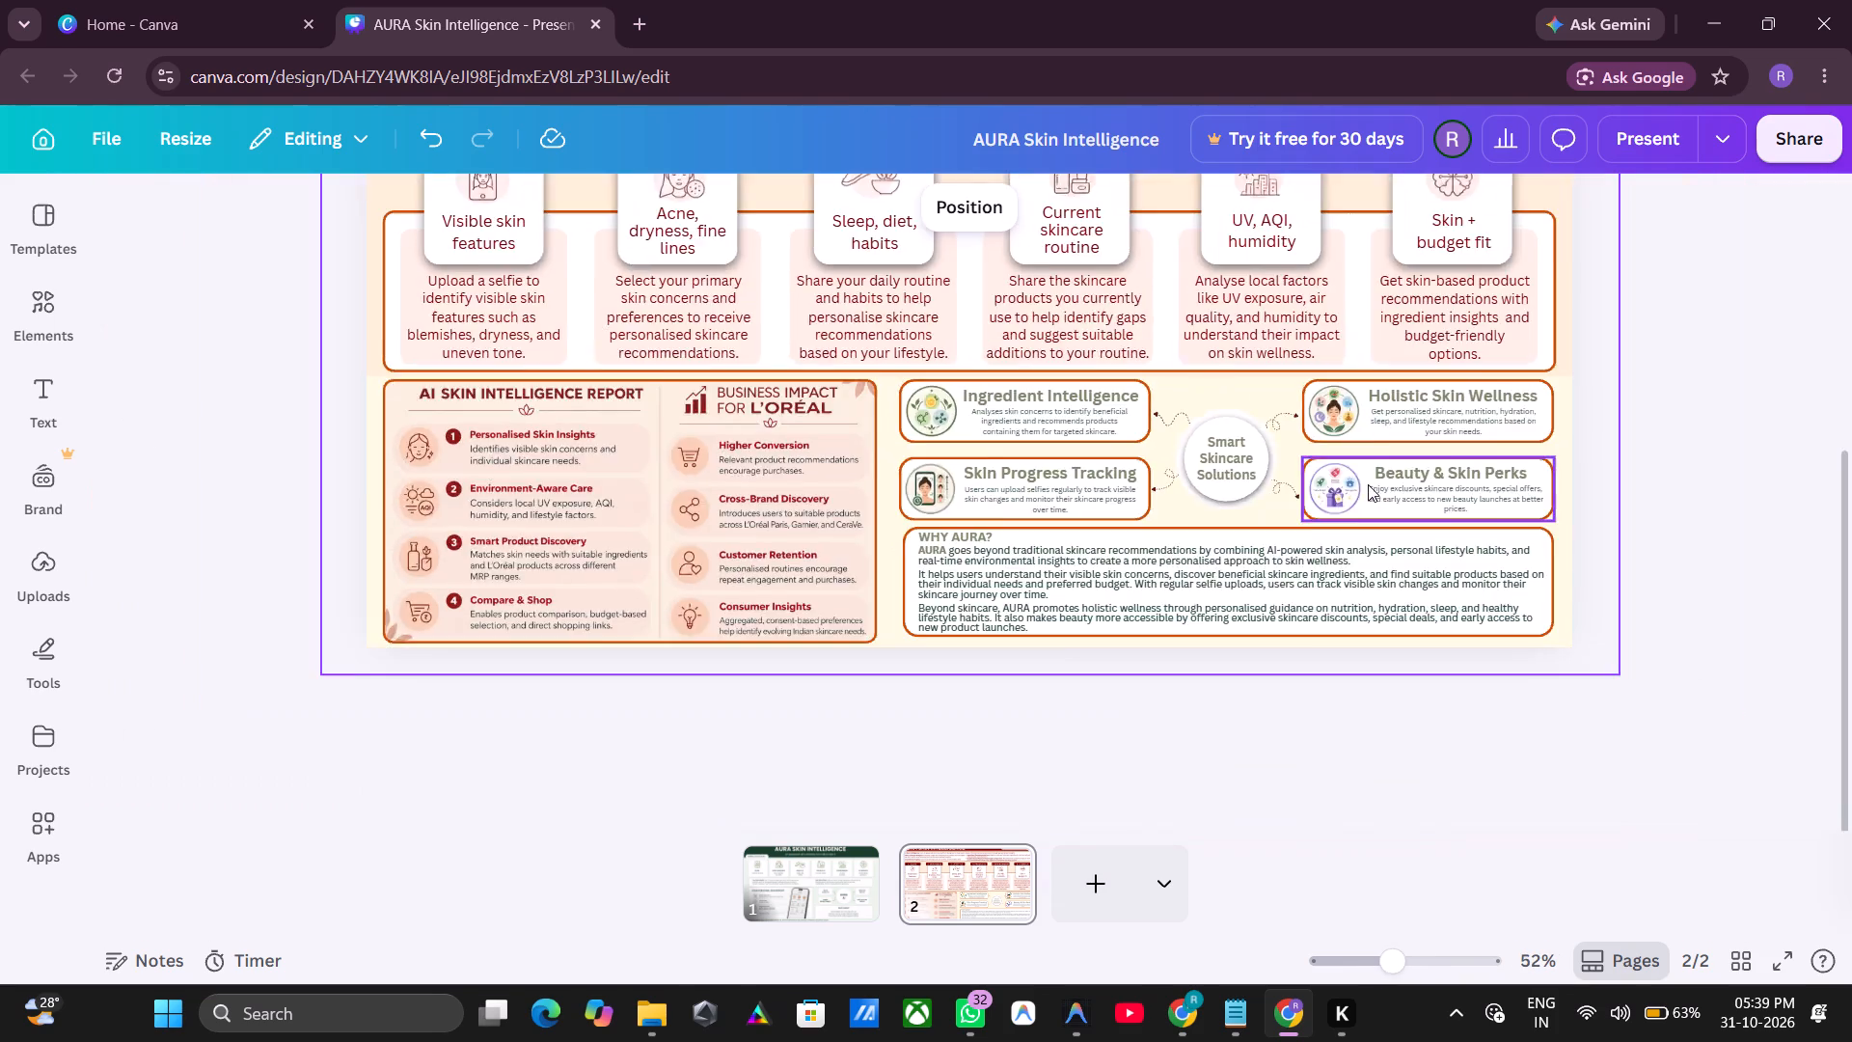
{"action": "scroll", "coordinate": [1692, 583], "scroll_direction": "up", "scroll_amount": 2, "text": "ctrl"}
{"action": "scroll", "coordinate": [1684, 590], "scroll_direction": "down", "scroll_amount": 1, "text": "ctrl"}
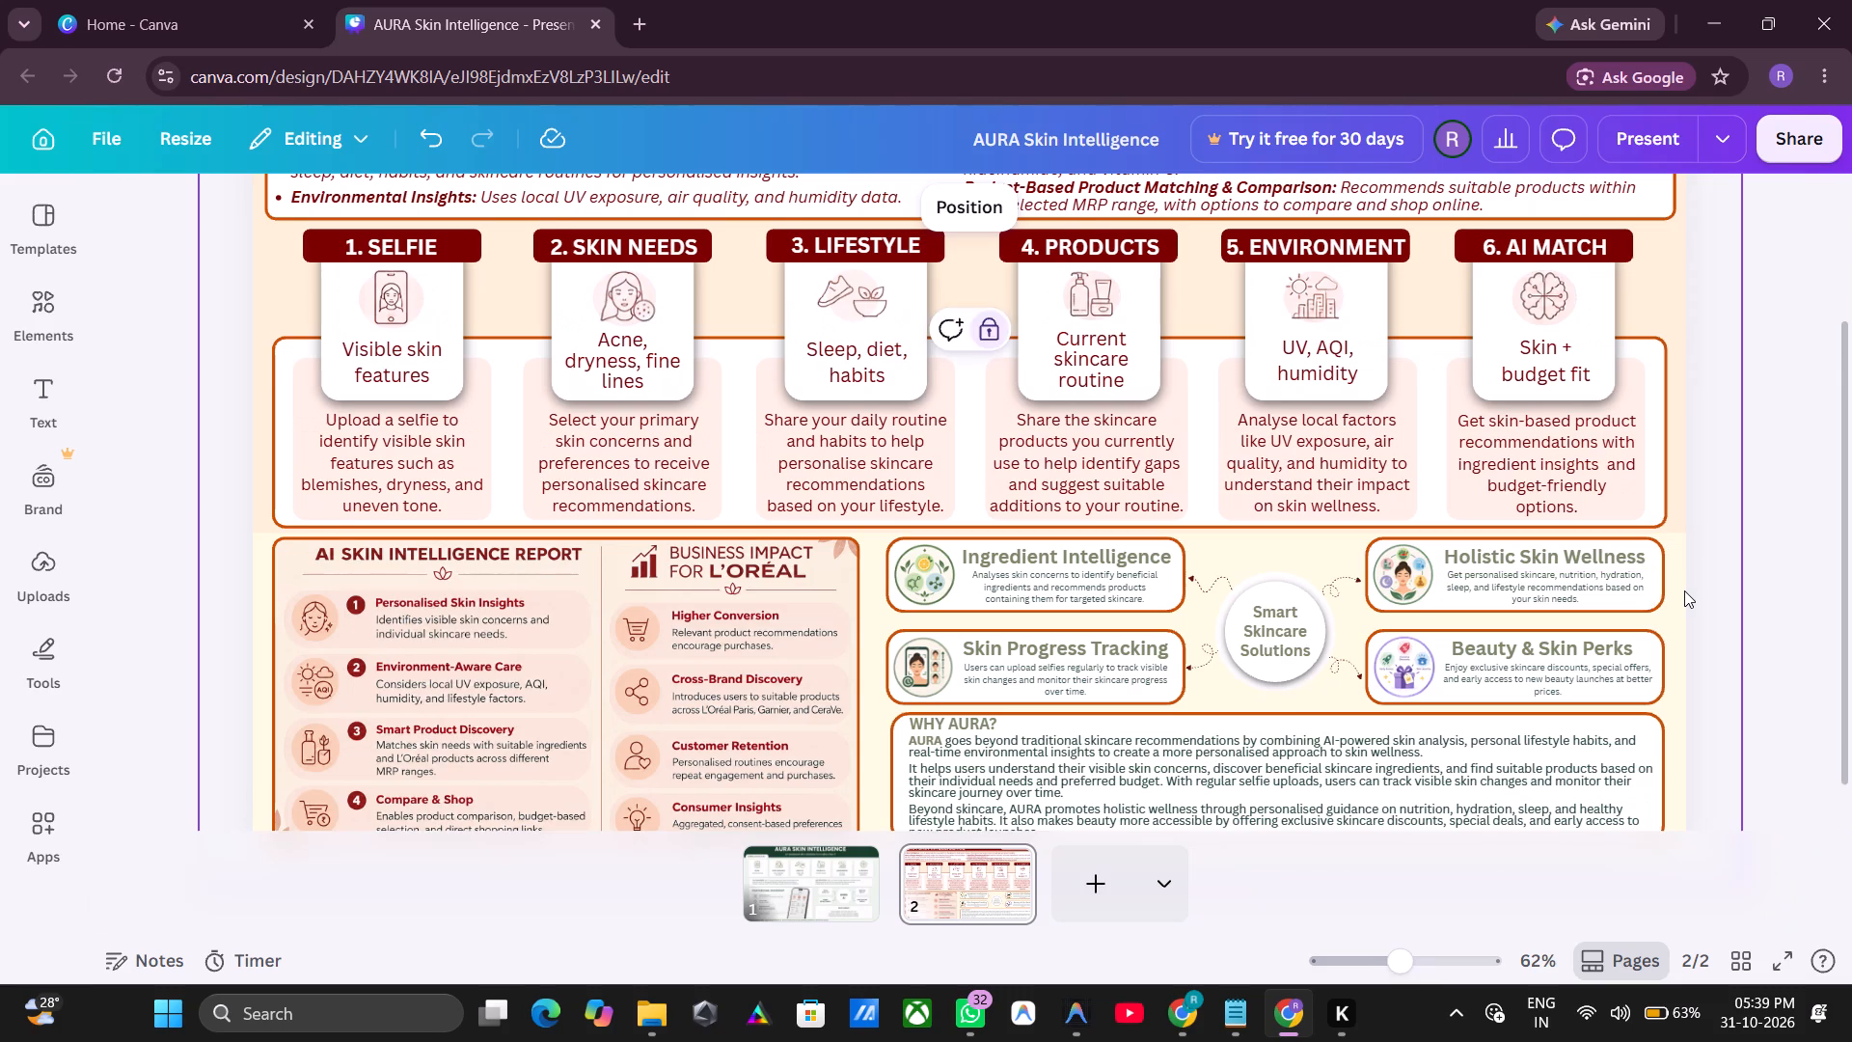
{"action": "scroll", "coordinate": [1690, 590], "scroll_direction": "down", "scroll_amount": 1, "text": "ctrl"}
{"action": "left_click", "coordinate": [1679, 608]}
{"action": "left_click", "coordinate": [1574, 625]}
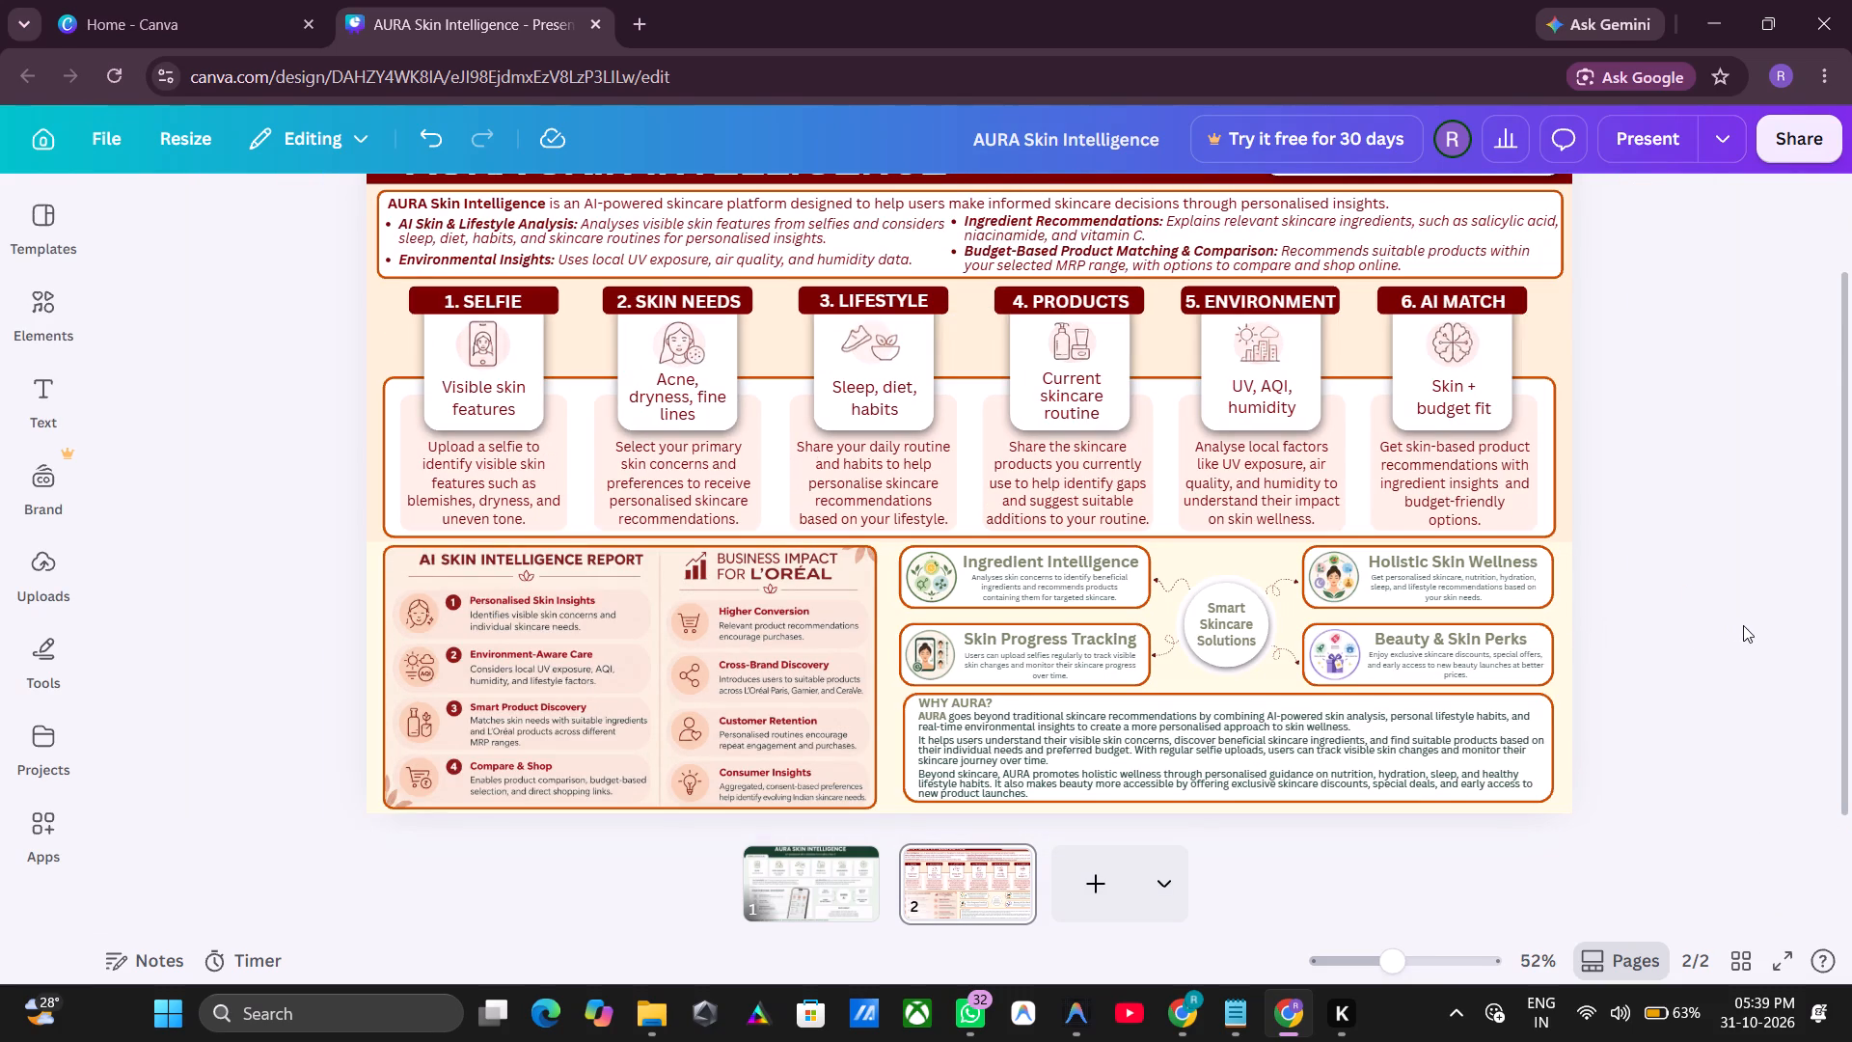
{"action": "left_click", "coordinate": [1770, 961]}
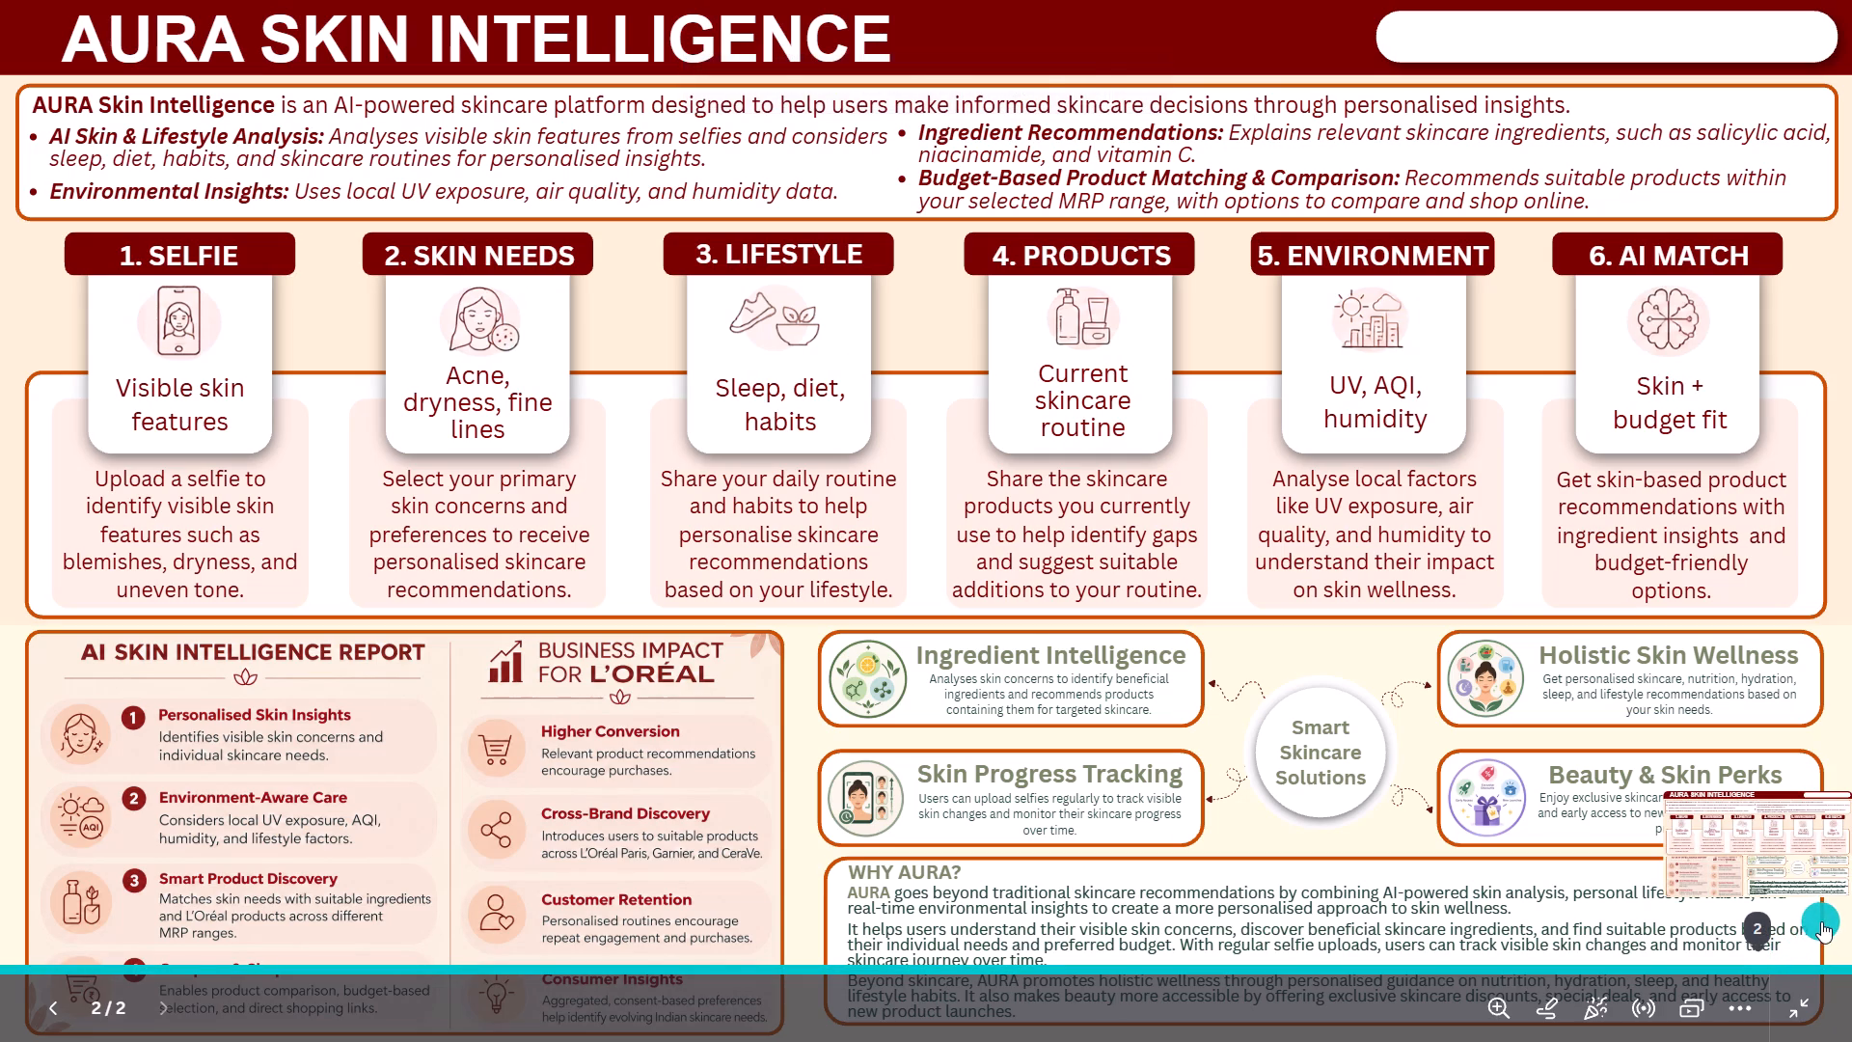
{"action": "left_click", "coordinate": [1793, 1014]}
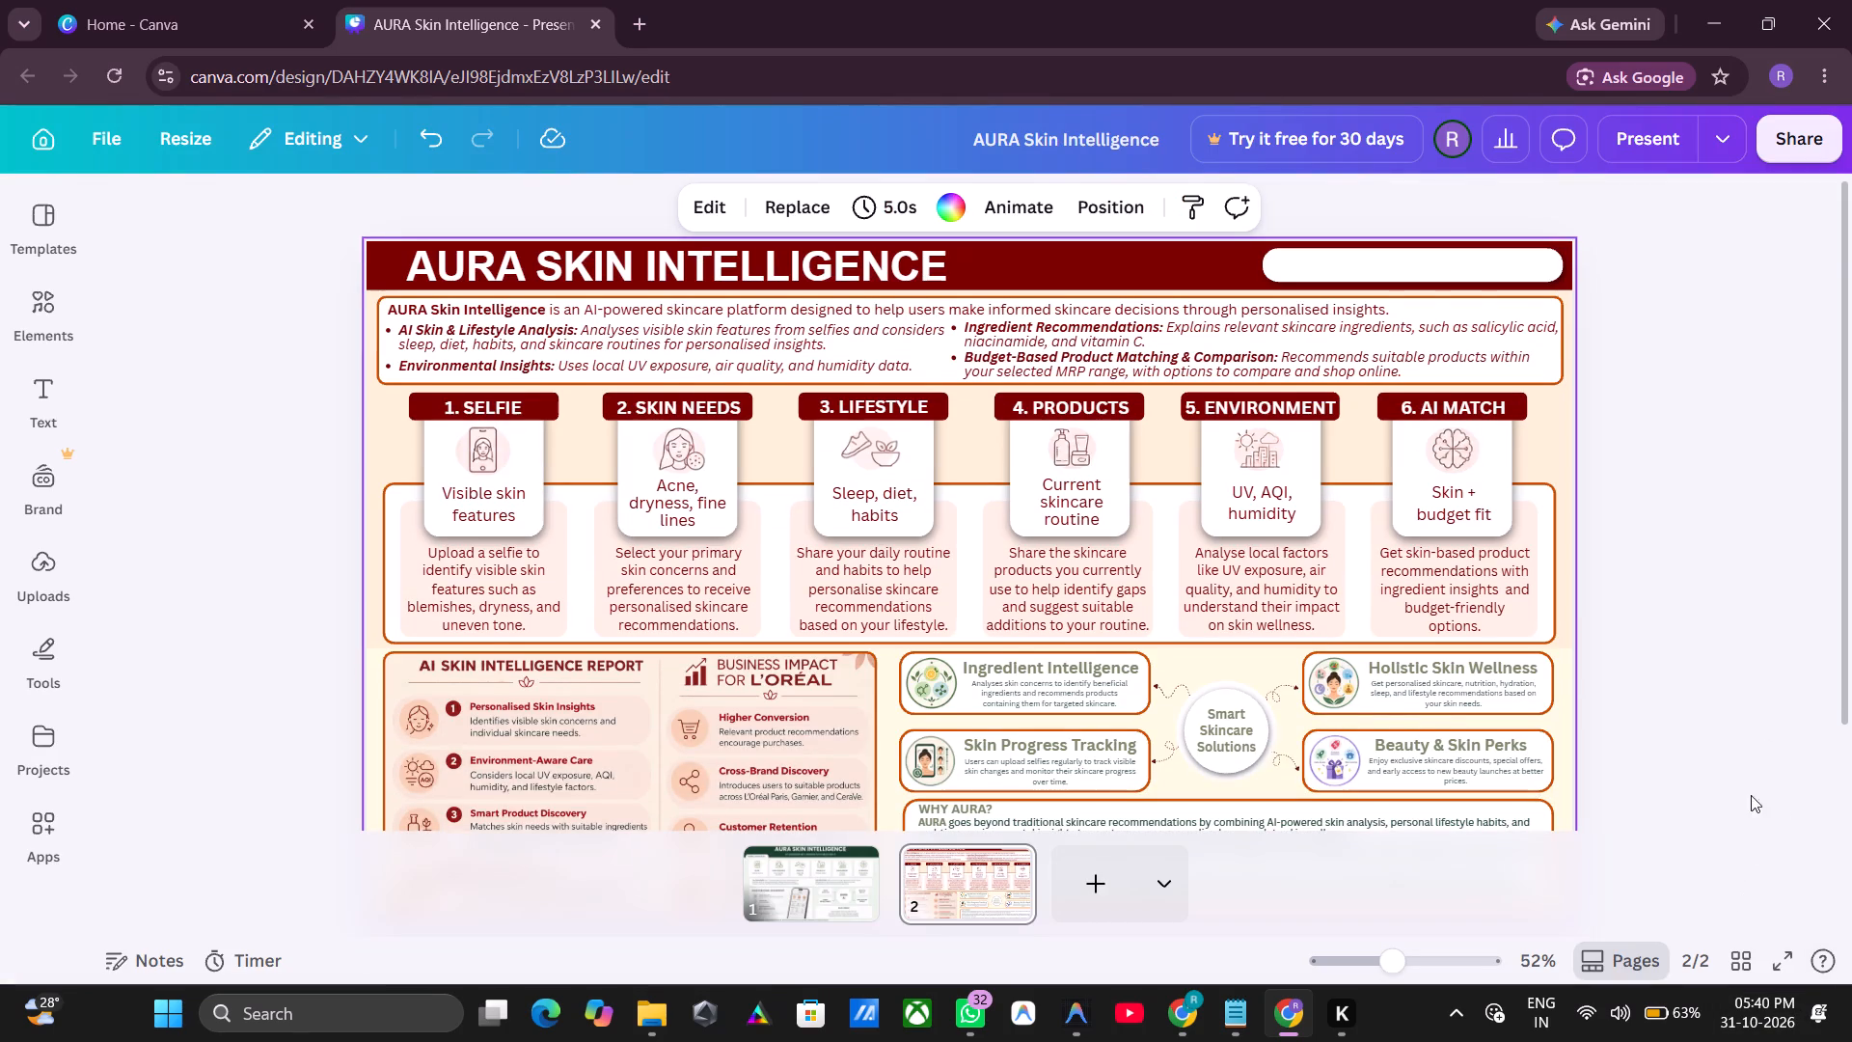
Group the Skin Progress Tracking frame with its picture, heading and description.
{"action": "scroll", "coordinate": [1704, 642], "scroll_direction": "down", "scroll_amount": 4}
{"action": "scroll", "coordinate": [1694, 642], "scroll_direction": "up", "scroll_amount": 7, "text": "ctrl"}
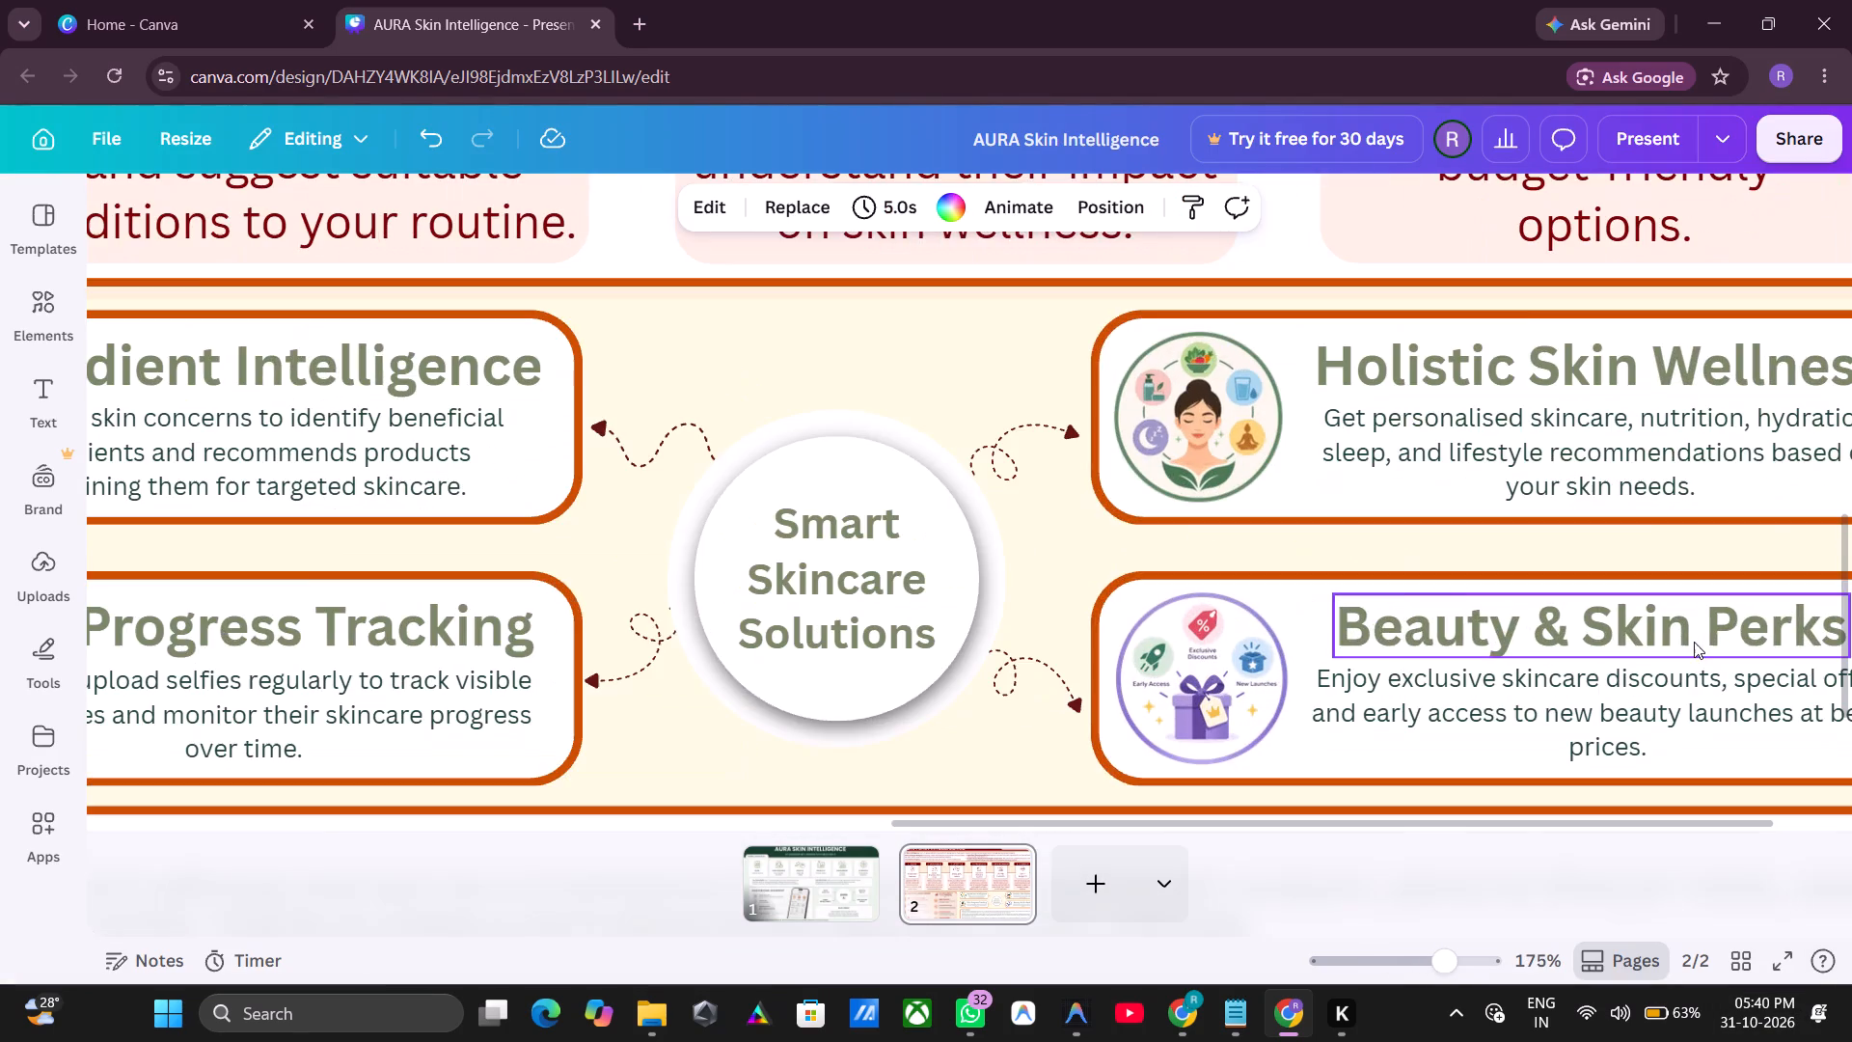
{"action": "scroll", "coordinate": [1656, 632], "scroll_direction": "down", "scroll_amount": 3, "text": "ctrl"}
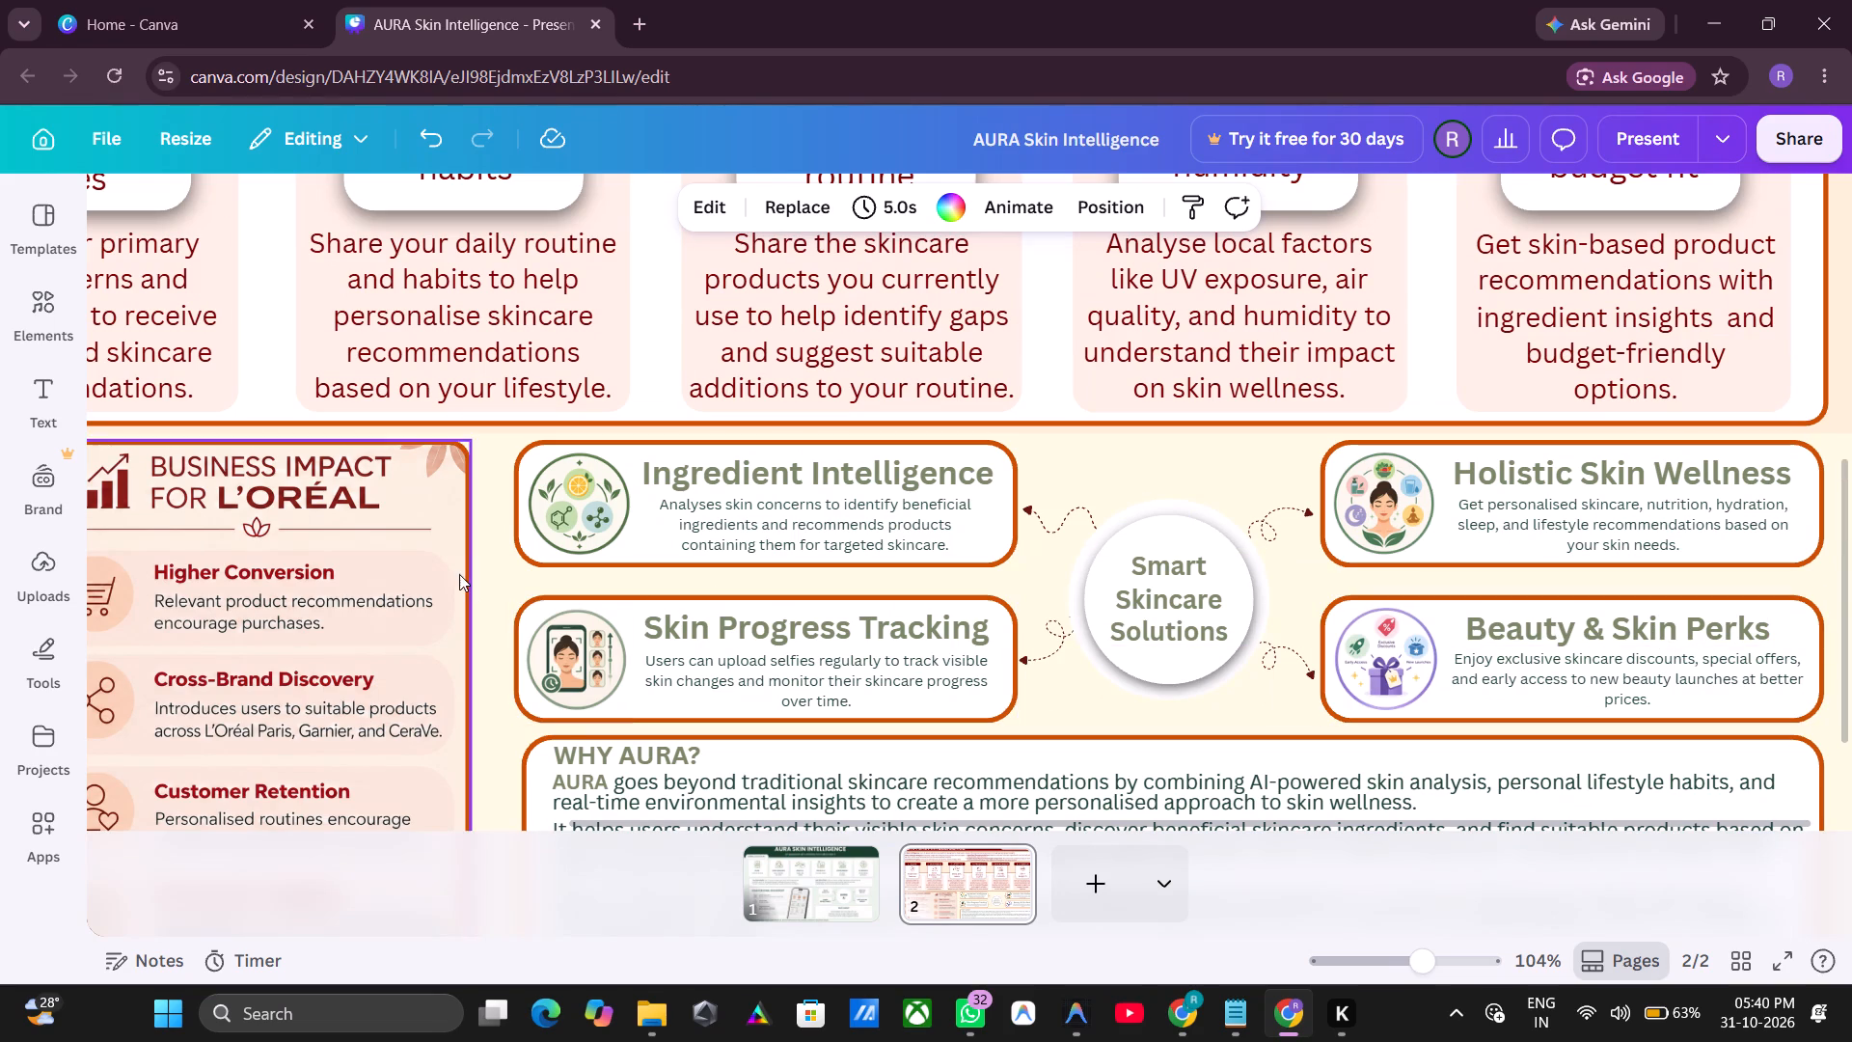
{"action": "left_click", "coordinate": [498, 593]}
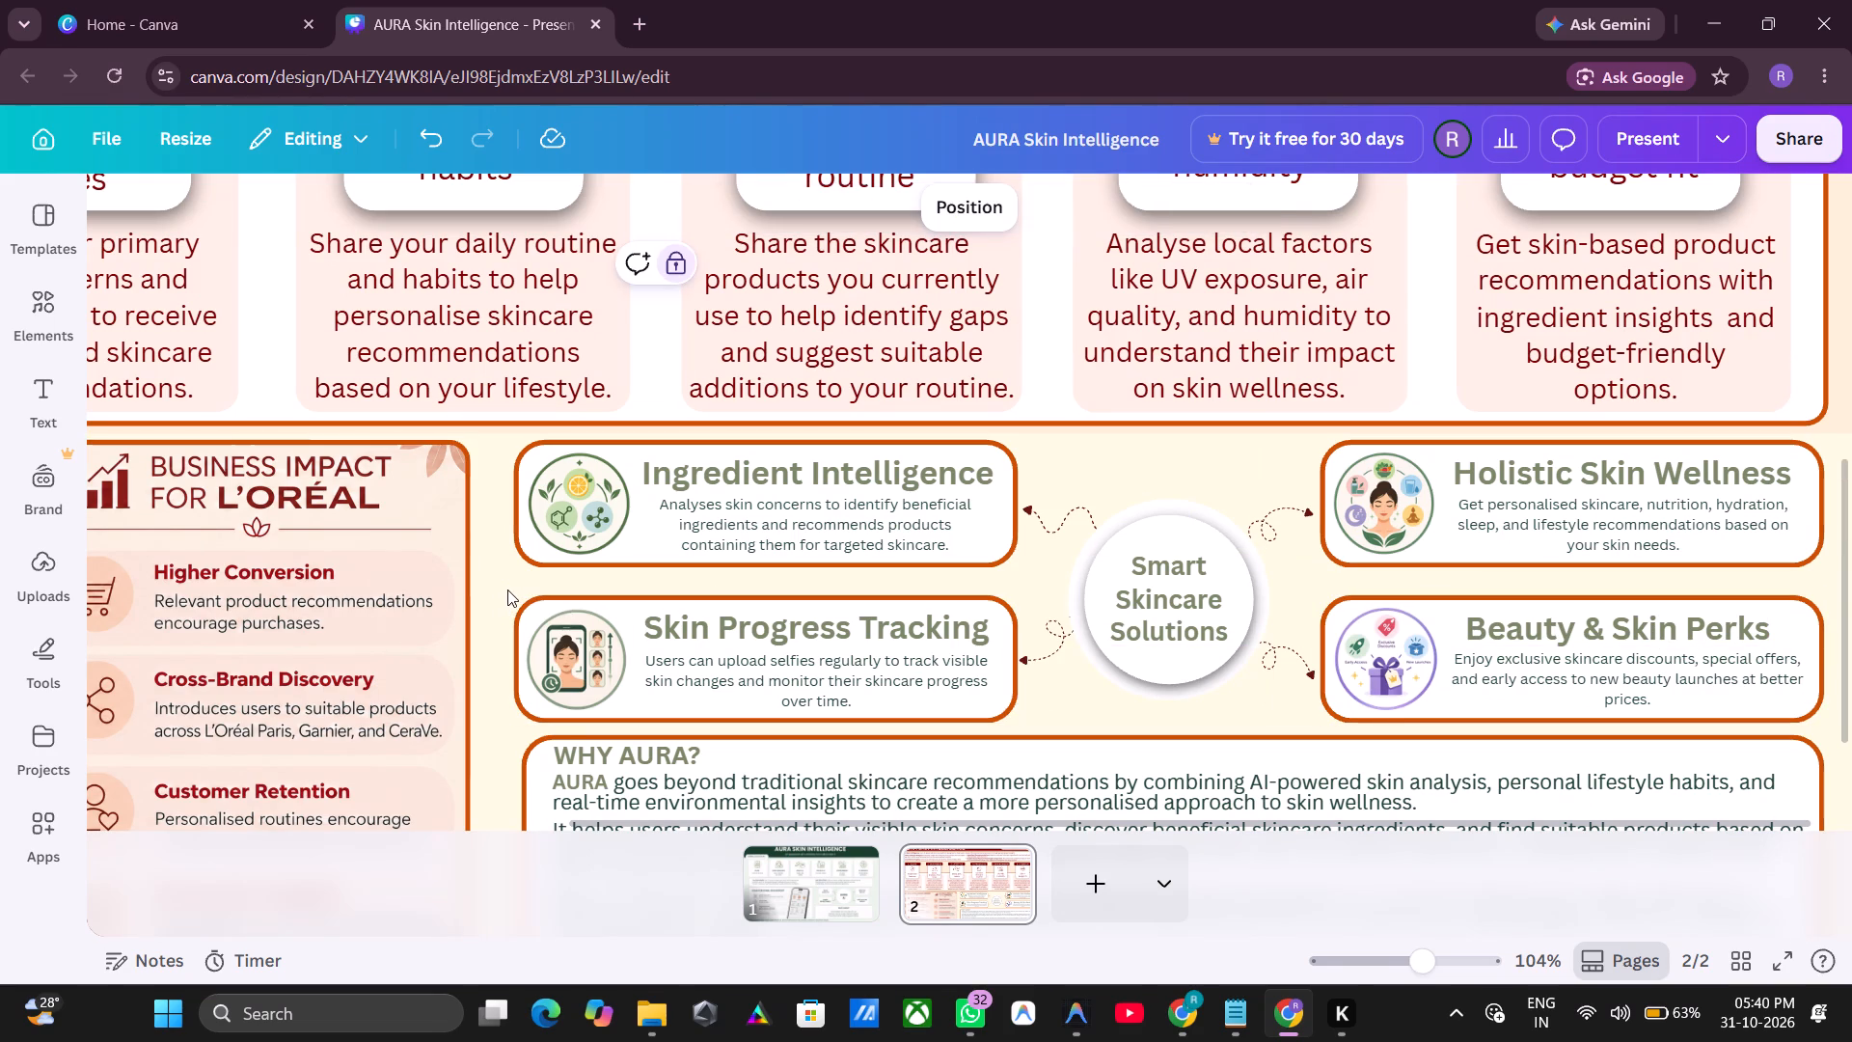
{"action": "left_click_drag", "start_coordinate": [511, 588], "coordinate": [999, 727]}
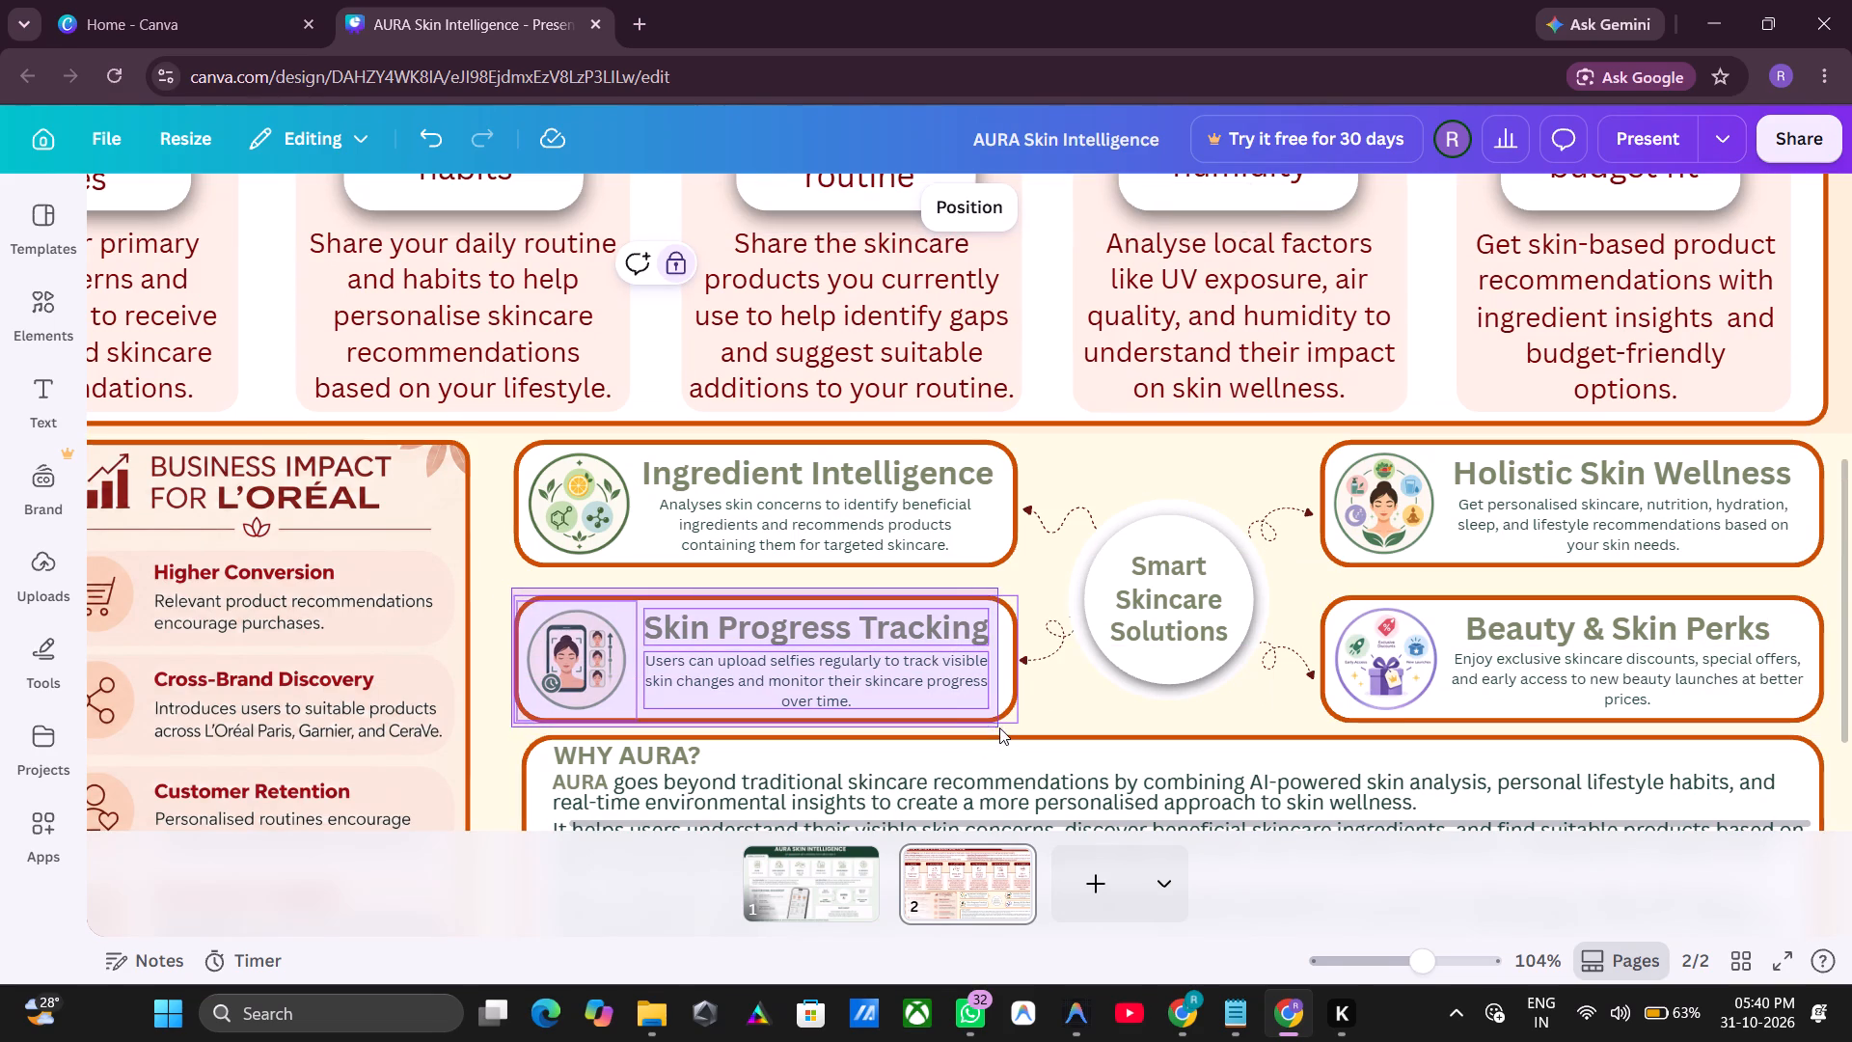
{"action": "left_click_drag", "start_coordinate": [999, 727], "coordinate": [994, 719]}
{"action": "left_click", "coordinate": [684, 543]}
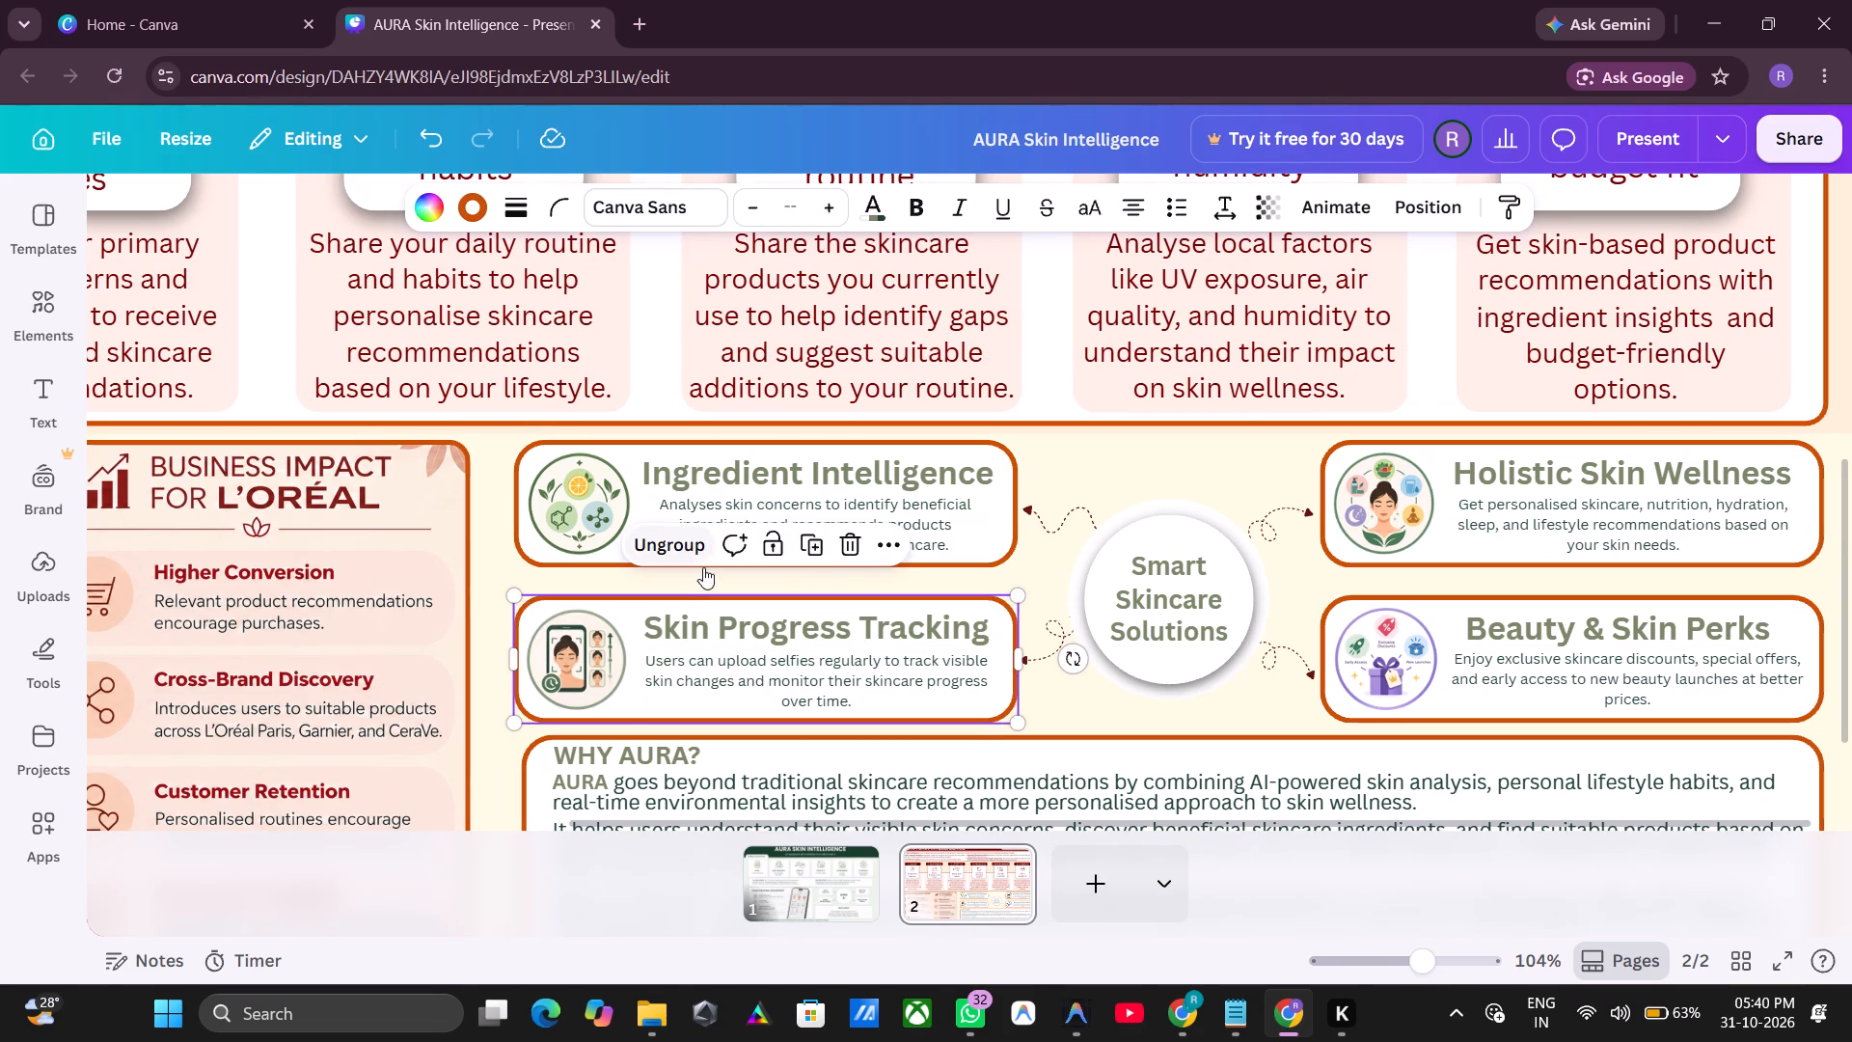
{"action": "left_click", "coordinate": [1039, 699]}
Nudge the grouped Skin Progress Tracking box upward, closer to the Ingredient Intelligence box, leaving a gap of 13.
{"action": "left_click", "coordinate": [940, 661]}
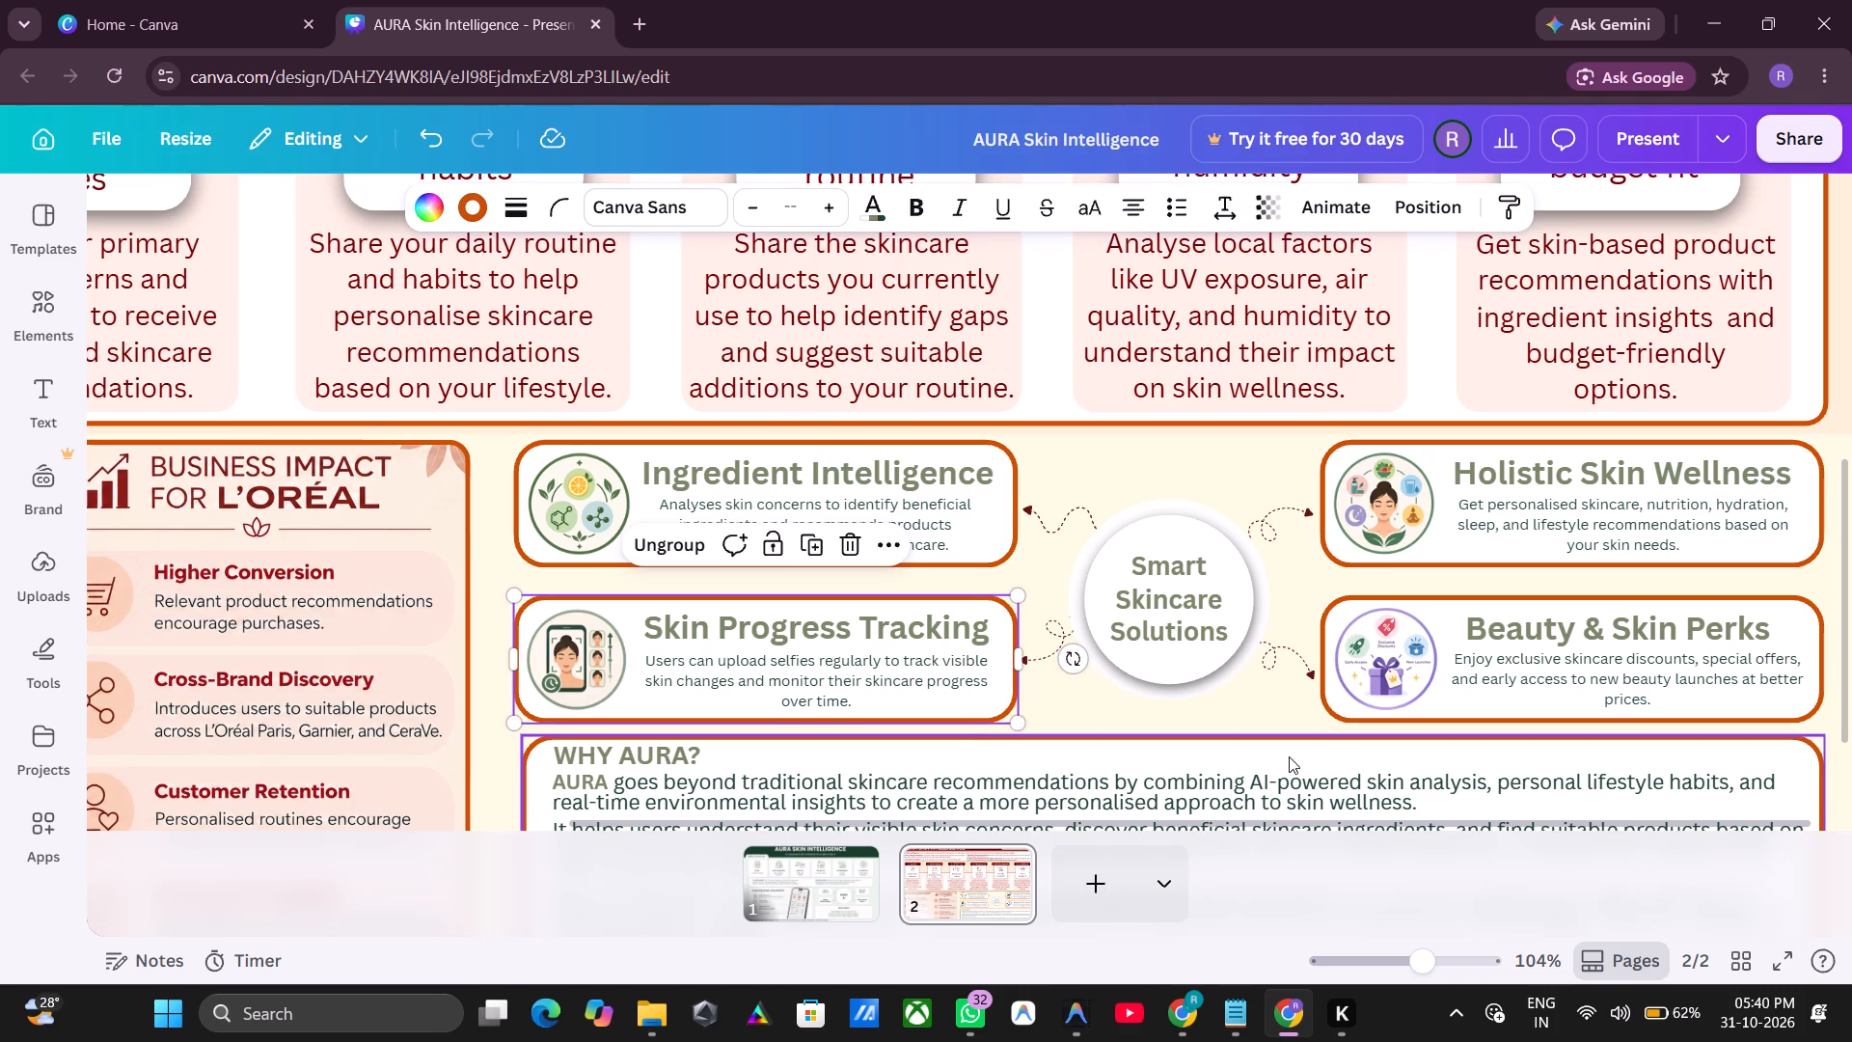
{"action": "key", "text": "Up"}
{"action": "key", "text": "Up"}
{"action": "key", "text": "Up"}
{"action": "key", "text": "Up"}
{"action": "key", "text": "Up"}
{"action": "key", "text": "Up"}
{"action": "key", "text": "Up"}
{"action": "key", "text": "Up"}
{"action": "key", "text": "Up"}
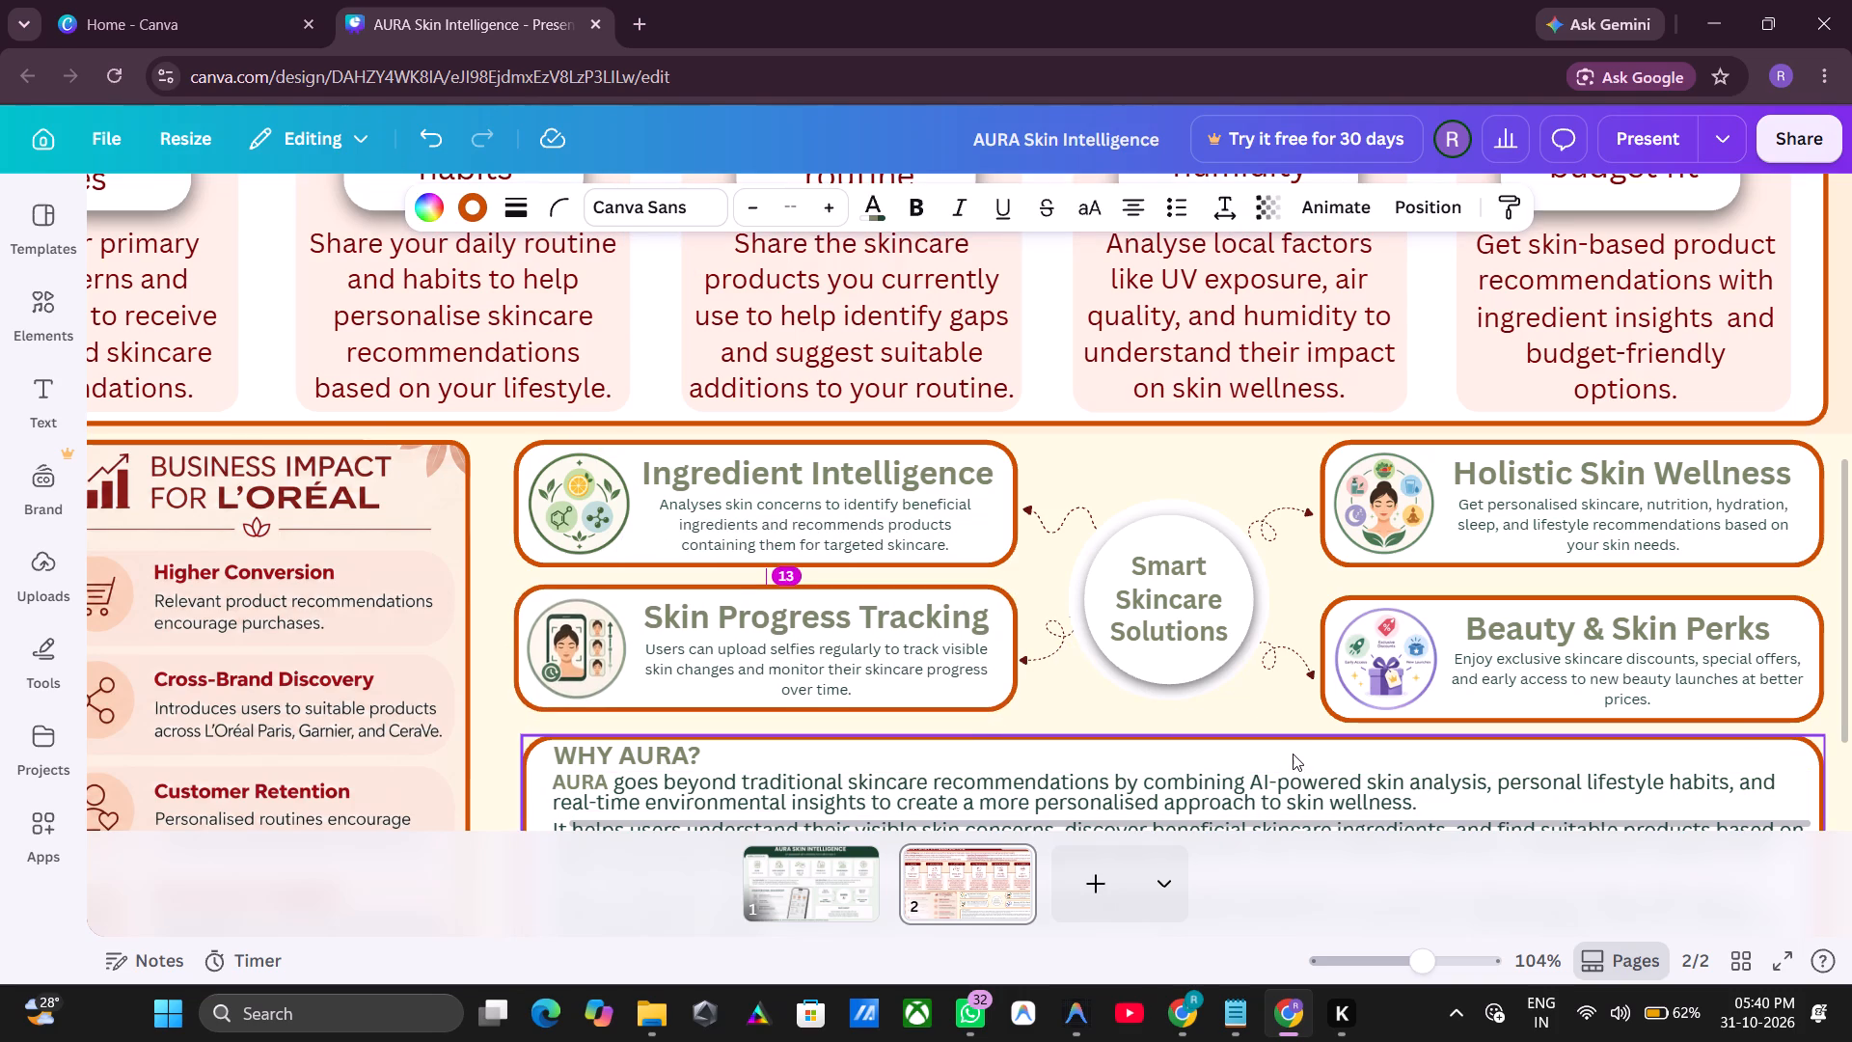
Fine-tune the vertical position of the grouped Skin Progress Tracking box by nudging it slightly back down.
{"action": "key", "text": "Up"}
{"action": "key", "text": "Down"}
{"action": "key", "text": "Down"}
{"action": "key", "text": "Down"}
{"action": "key", "text": "Up"}
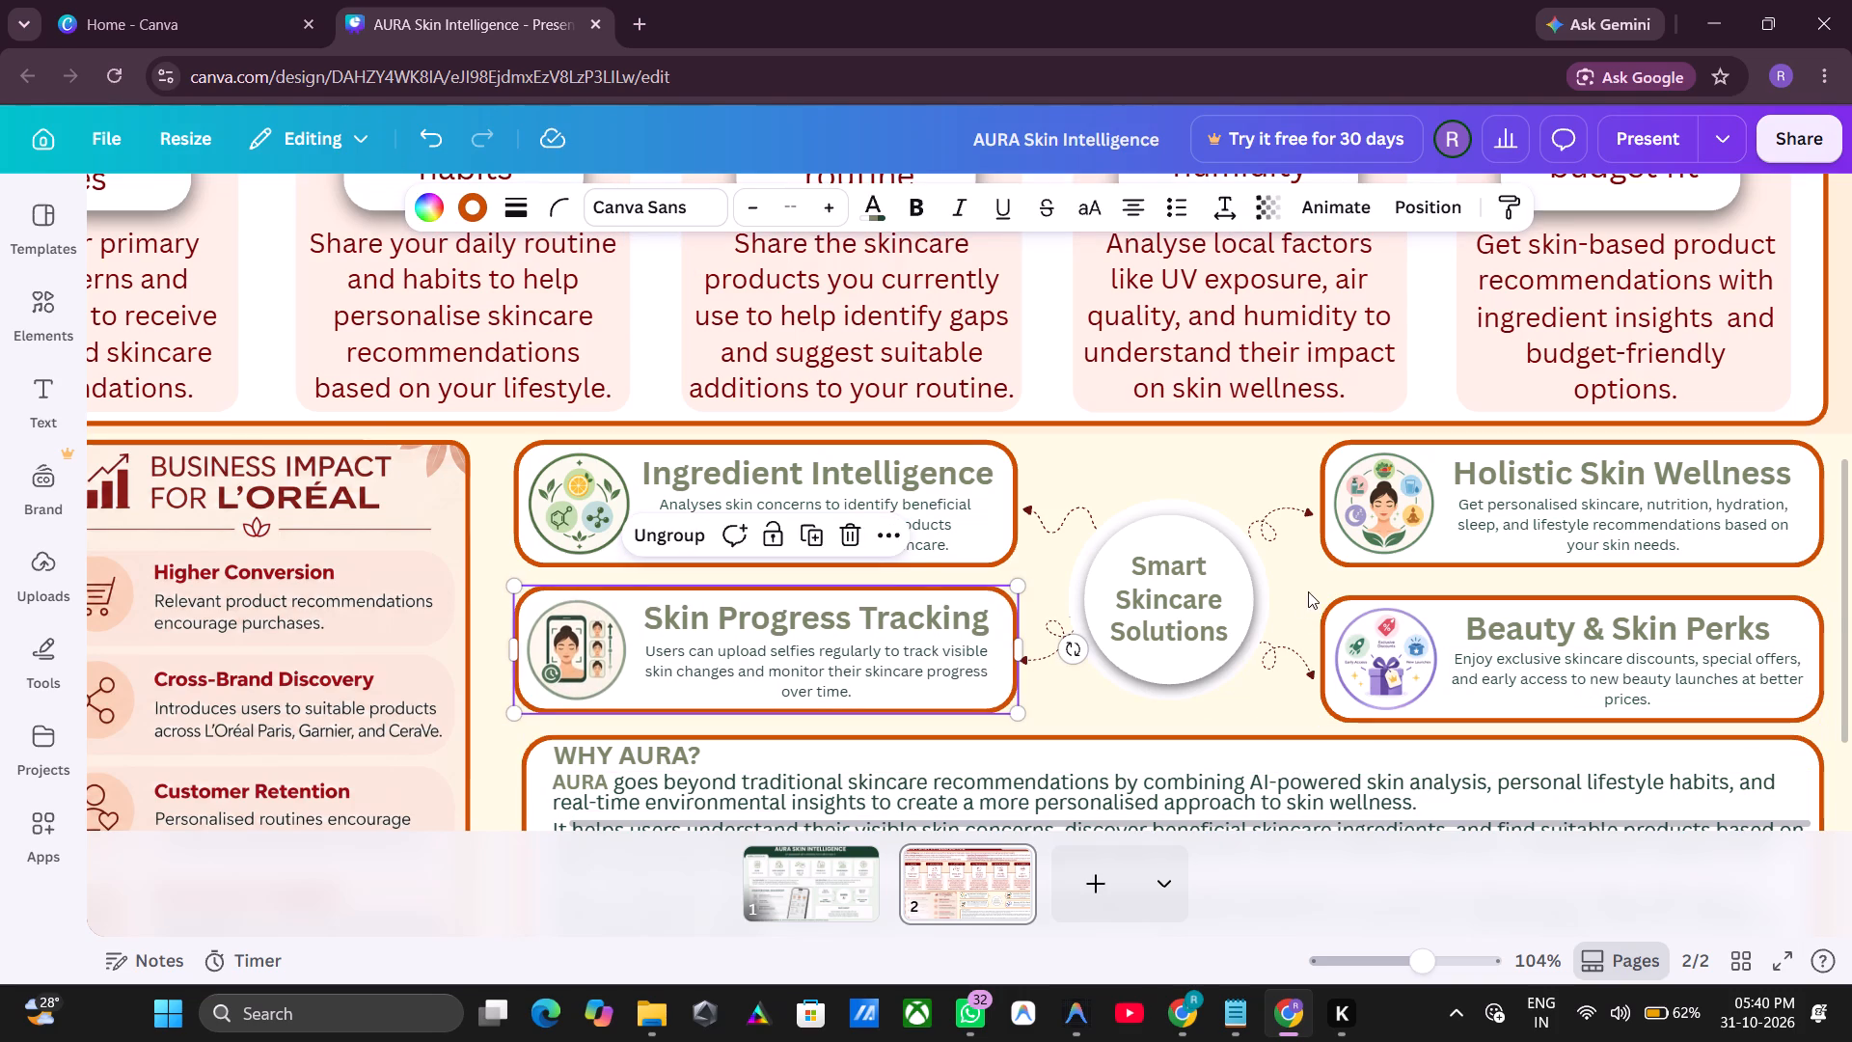
Group the Beauty & Skin Perks frame with its picture, heading and description.
{"action": "left_click_drag", "start_coordinate": [1310, 590], "coordinate": [1404, 627]}
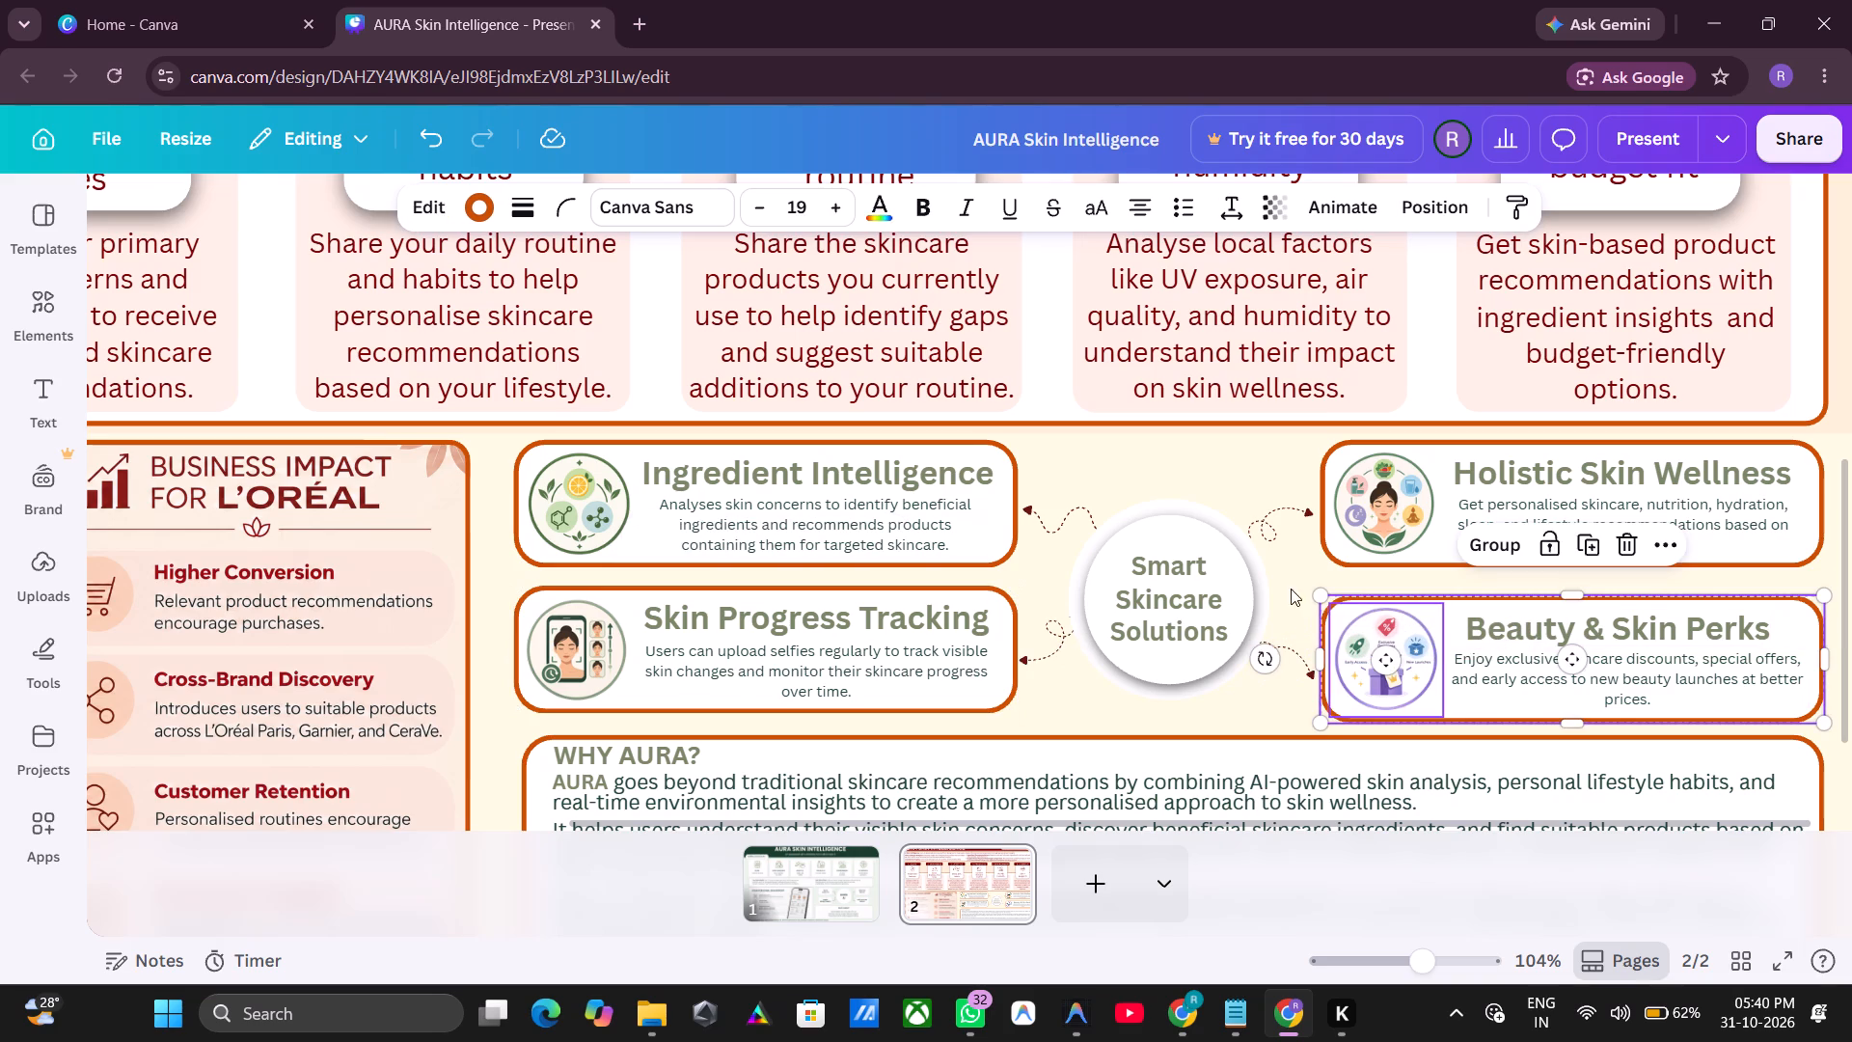
{"action": "left_click", "coordinate": [1291, 567]}
{"action": "left_click_drag", "start_coordinate": [1821, 586], "coordinate": [1527, 670]}
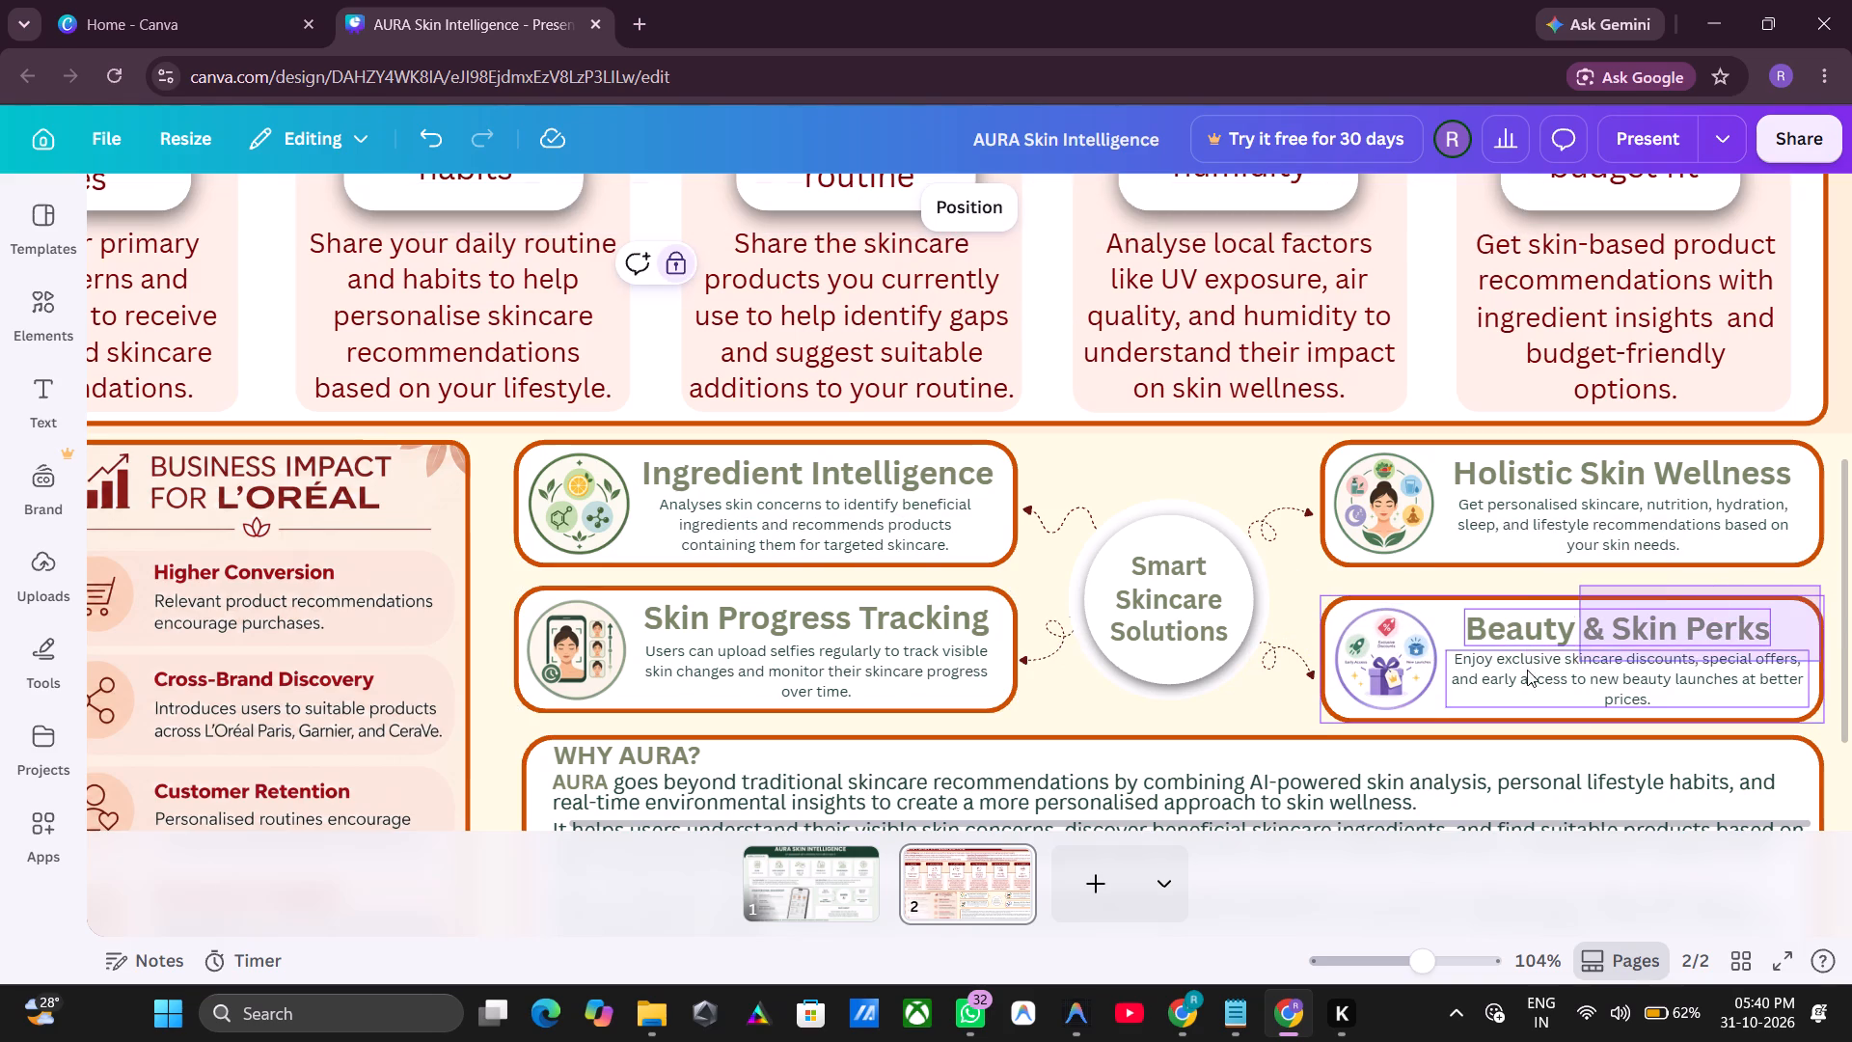
{"action": "left_click_drag", "start_coordinate": [1527, 670], "coordinate": [1383, 729]}
{"action": "left_click", "coordinate": [1512, 546]}
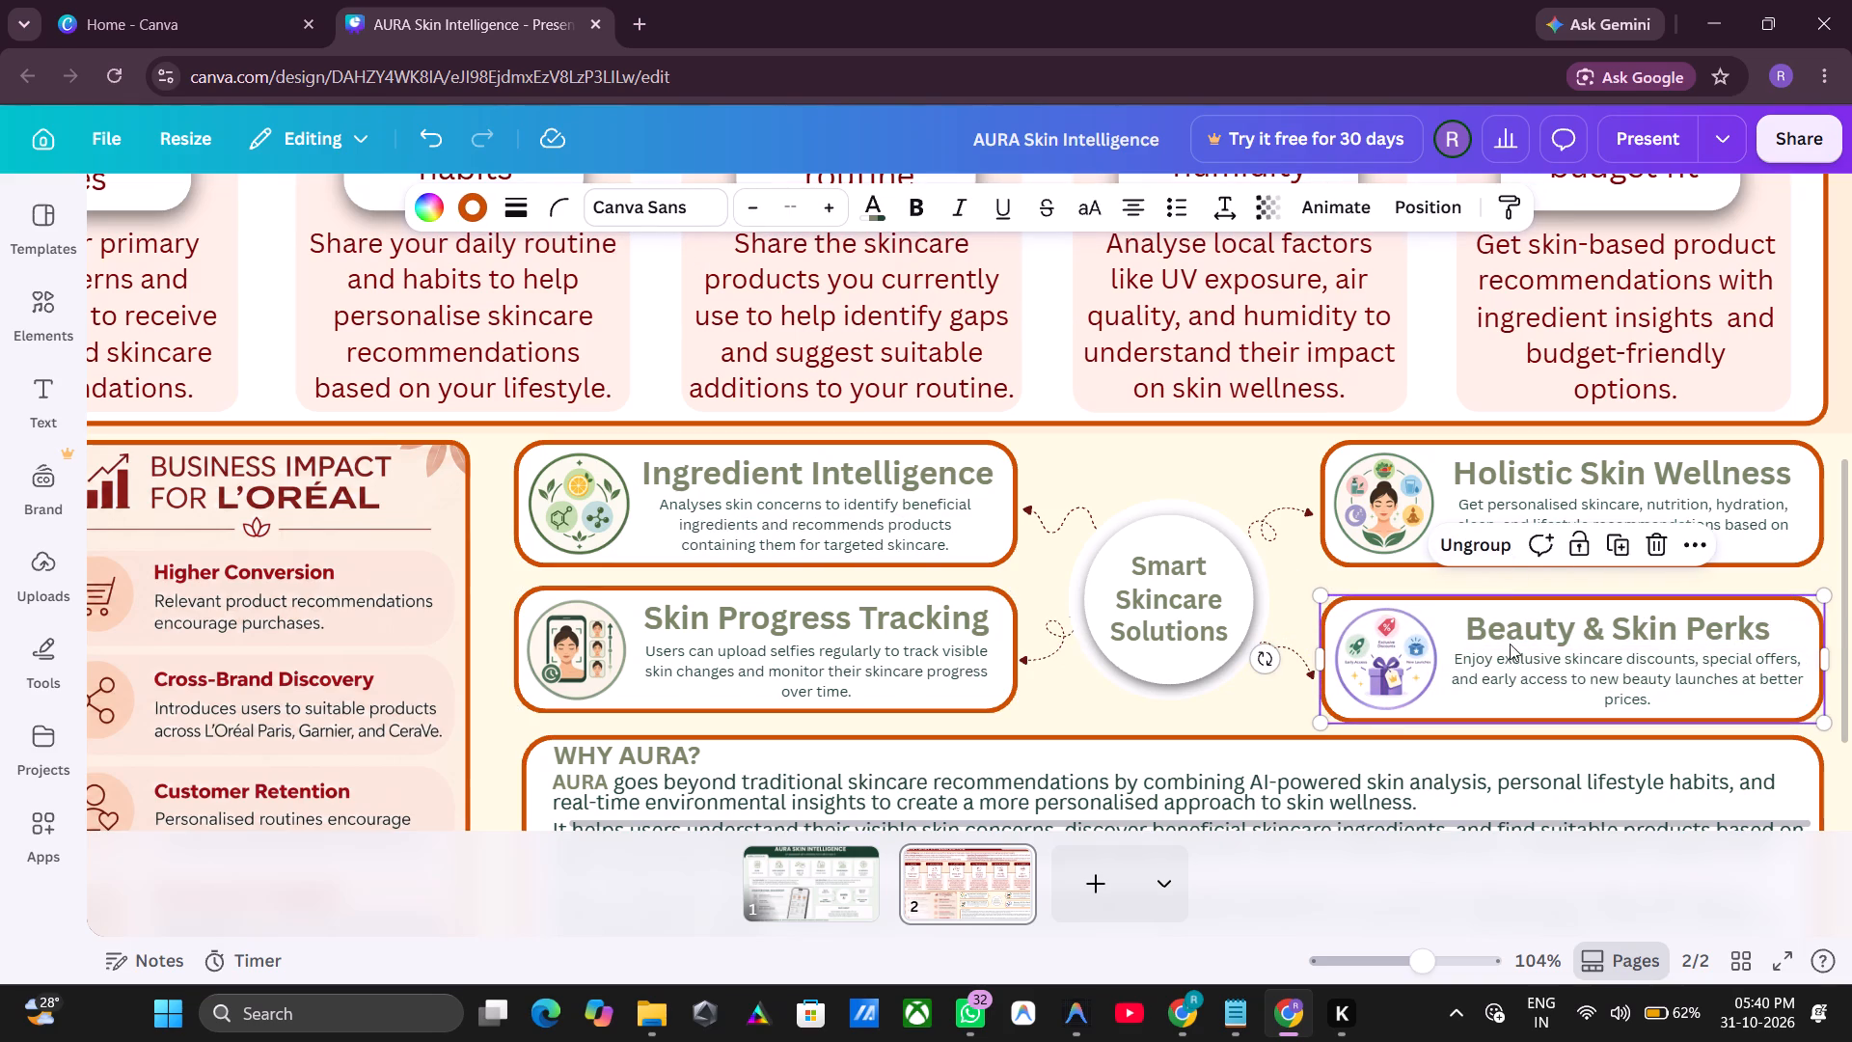
Nudge the grouped Beauty & Skin Perks box upward until it is level with the Skin Progress Tracking box.
{"action": "left_click", "coordinate": [1307, 565]}
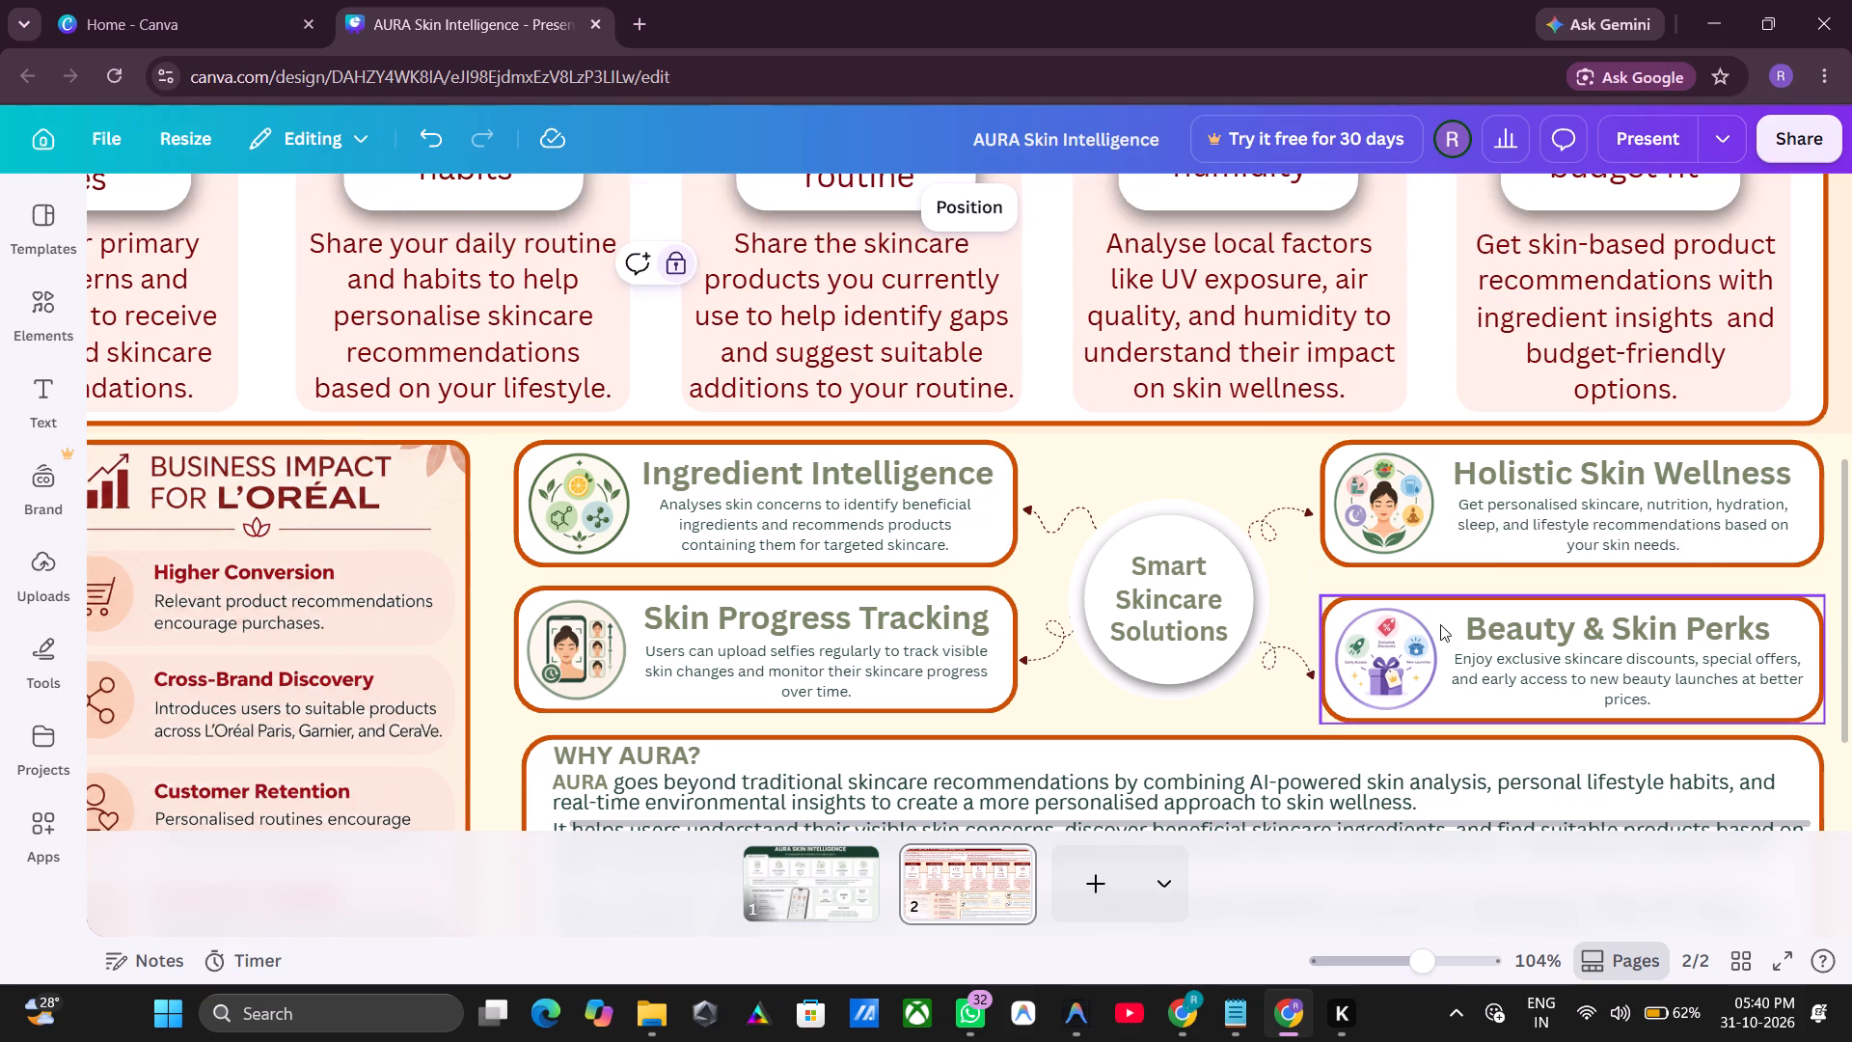
{"action": "left_click", "coordinate": [1448, 626]}
{"action": "key", "text": "Up"}
{"action": "key", "text": "Up"}
{"action": "key", "text": "Up"}
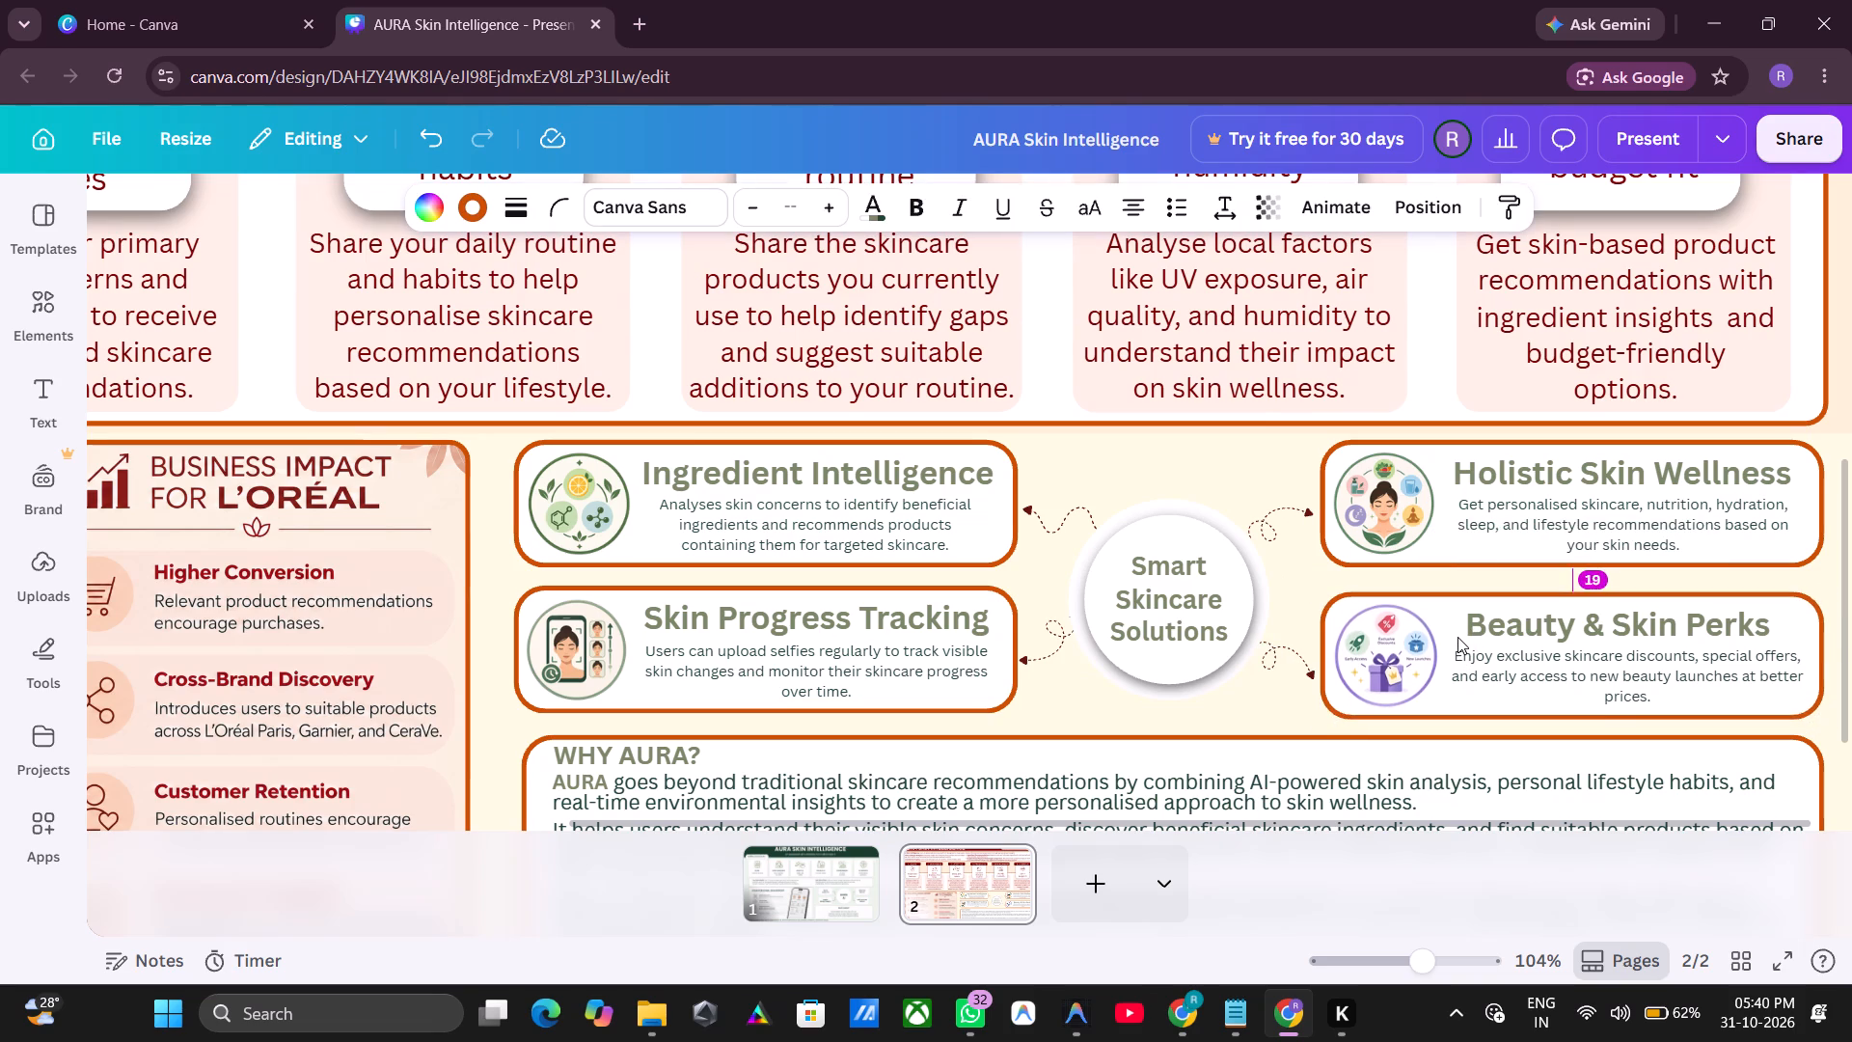
{"action": "key", "text": "Up"}
{"action": "key", "text": "Up"}
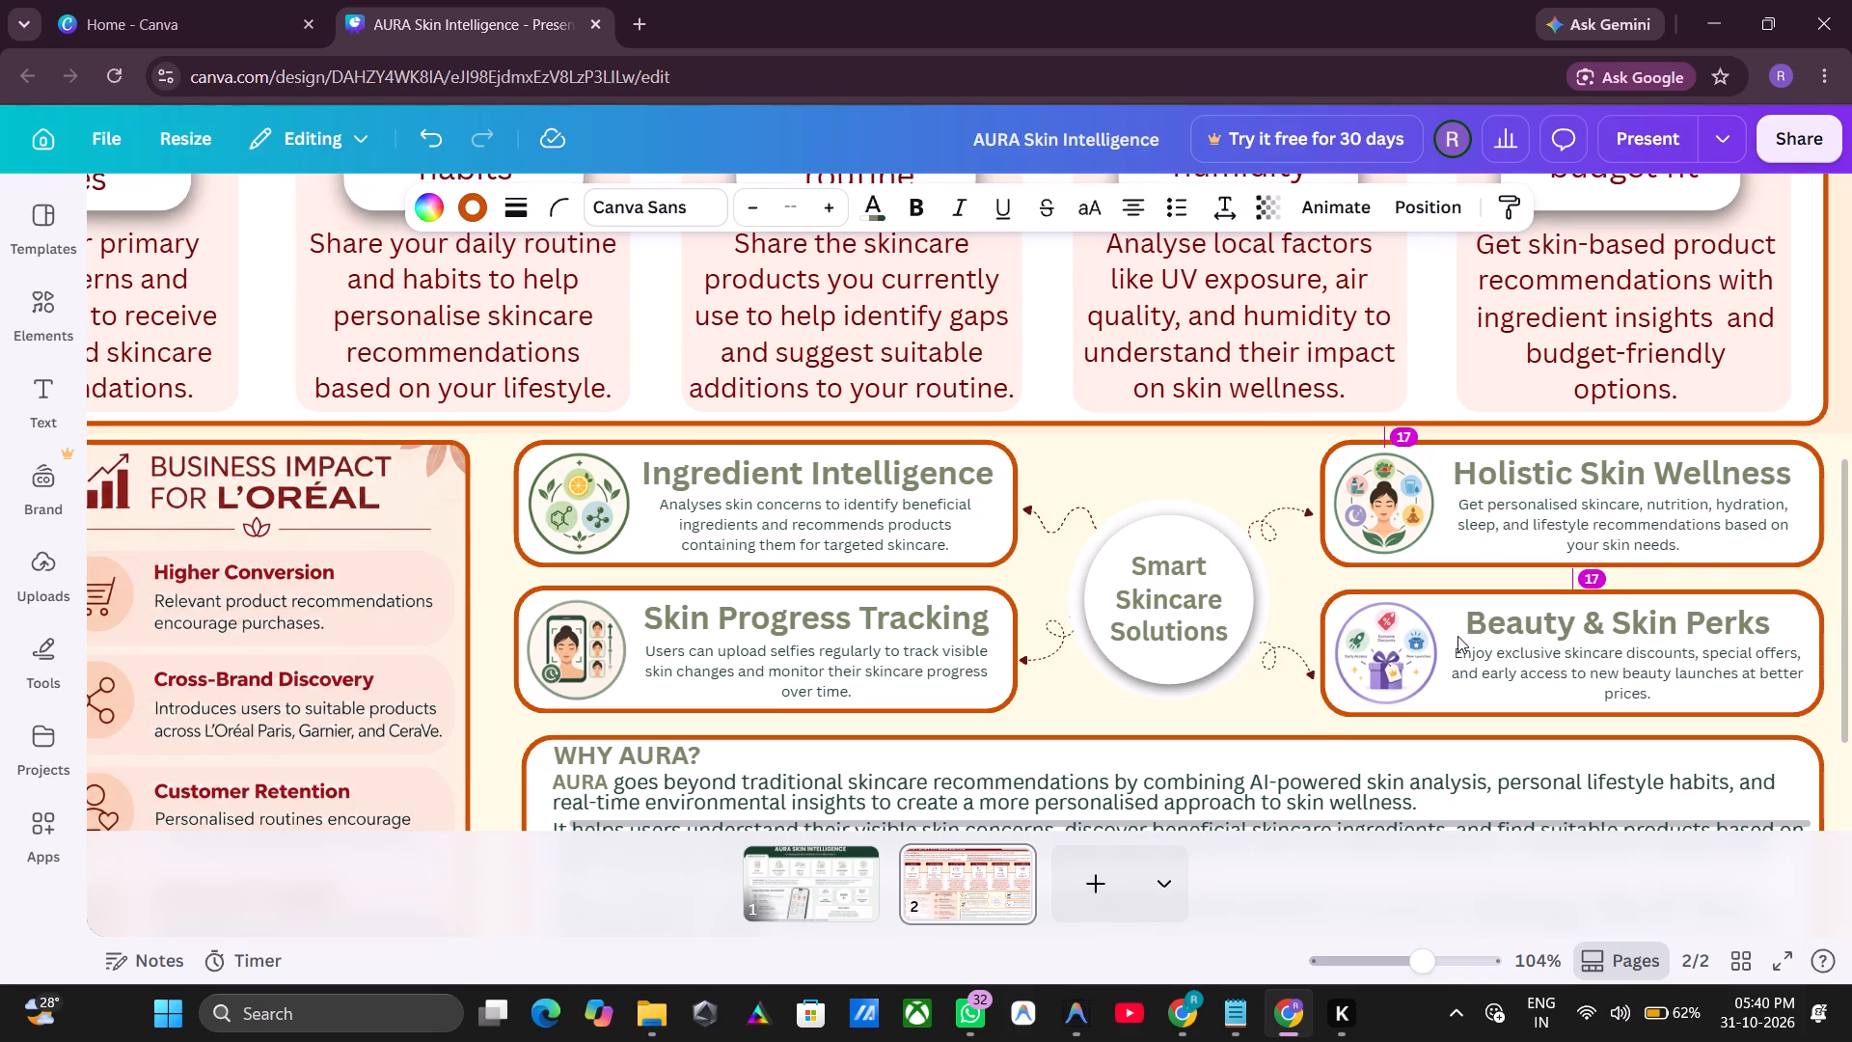
{"action": "key", "text": "Up"}
{"action": "key", "text": "Up"}
{"action": "key", "text": "Up"}
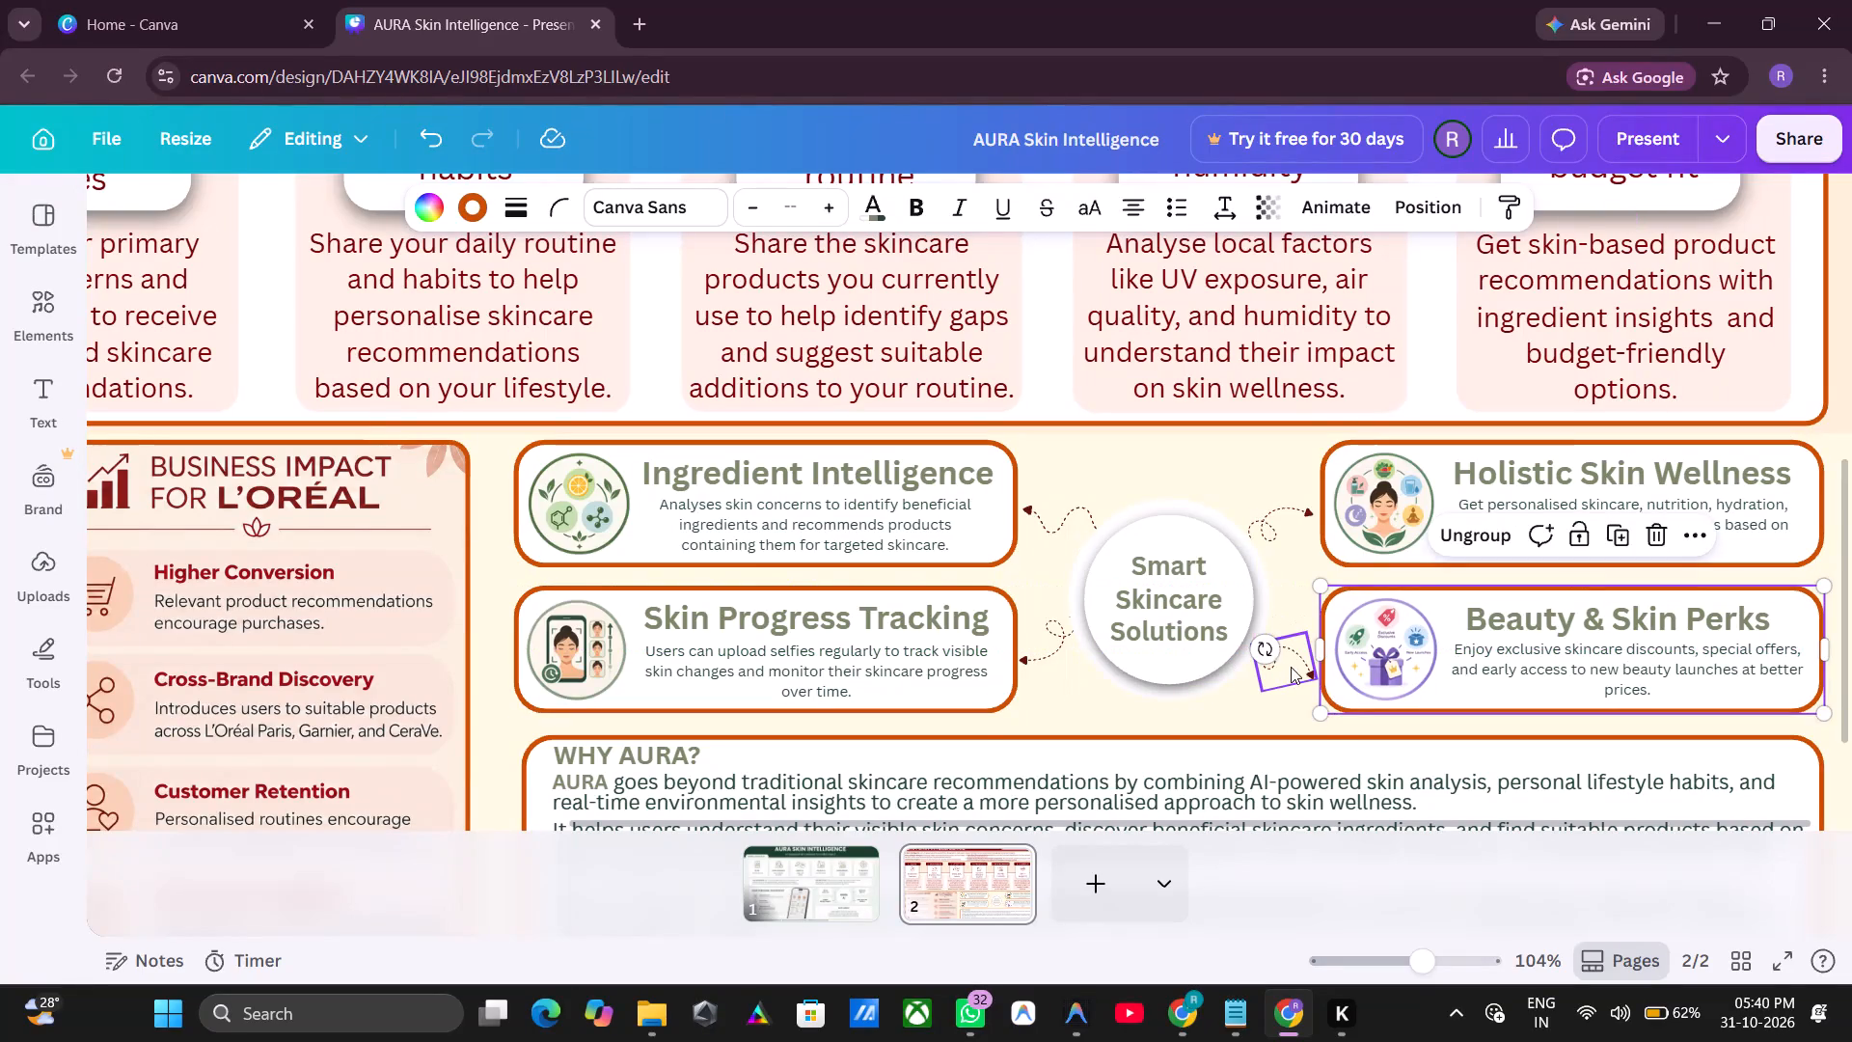
Nudge the dotted arrow pointing to the Beauty & Skin Perks box slightly up and toward that box, and deselect it.
{"action": "left_click", "coordinate": [1294, 663]}
{"action": "key", "text": "Up"}
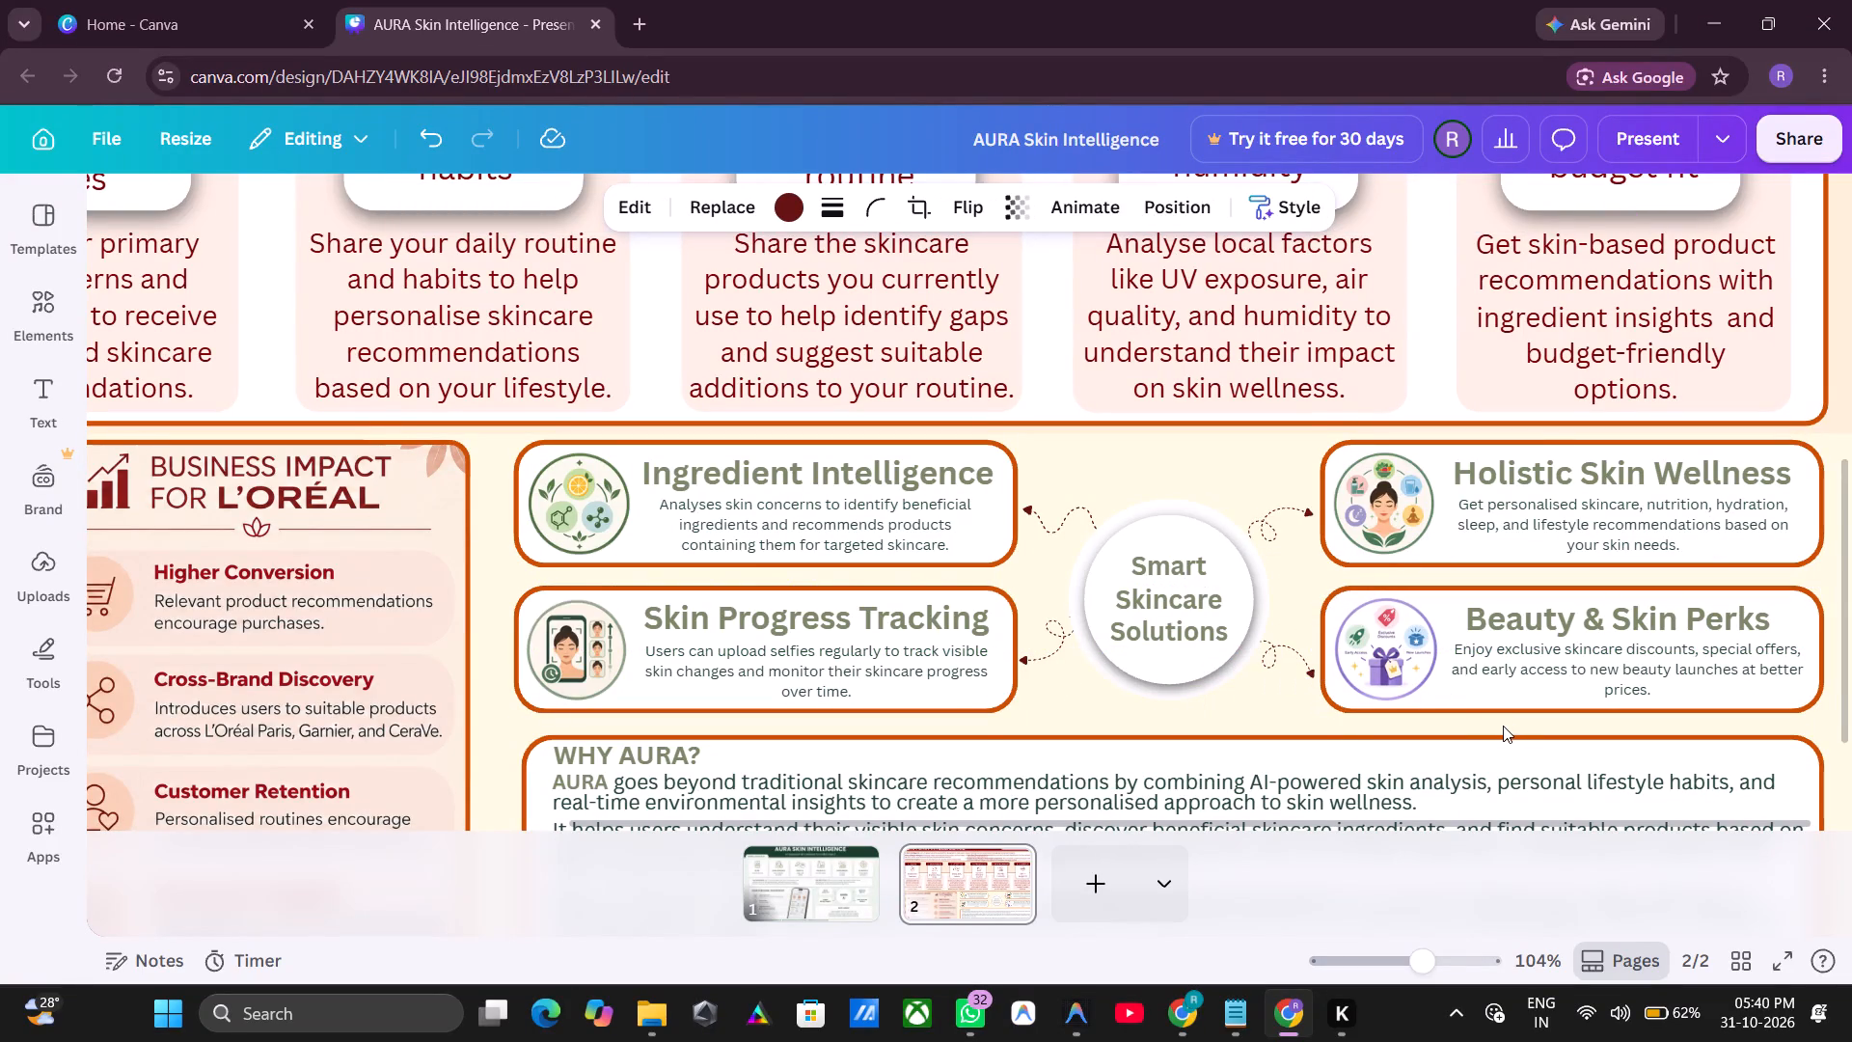
{"action": "key", "text": "Up"}
{"action": "key", "text": "Up"}
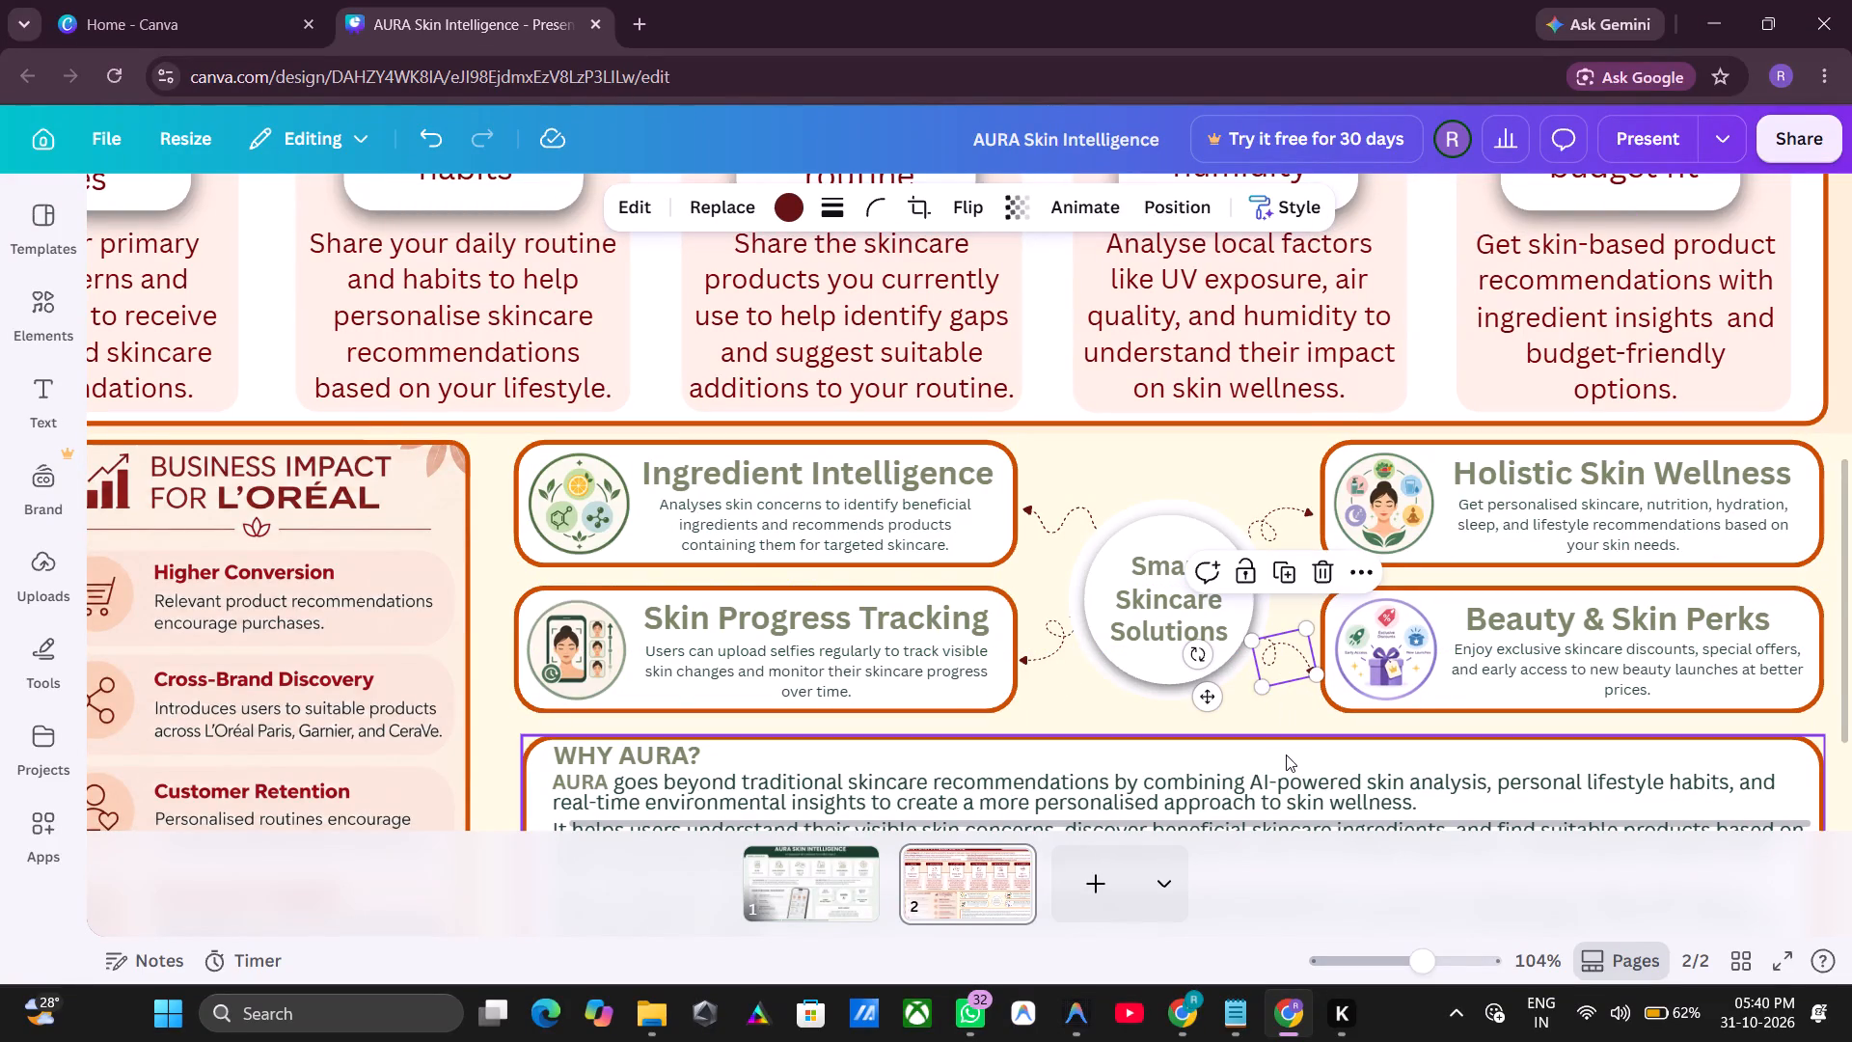
{"action": "key", "text": "Right"}
{"action": "key", "text": "Right"}
{"action": "key", "text": "Right"}
{"action": "key", "text": "Up"}
{"action": "key", "text": "Up"}
{"action": "key", "text": "Up"}
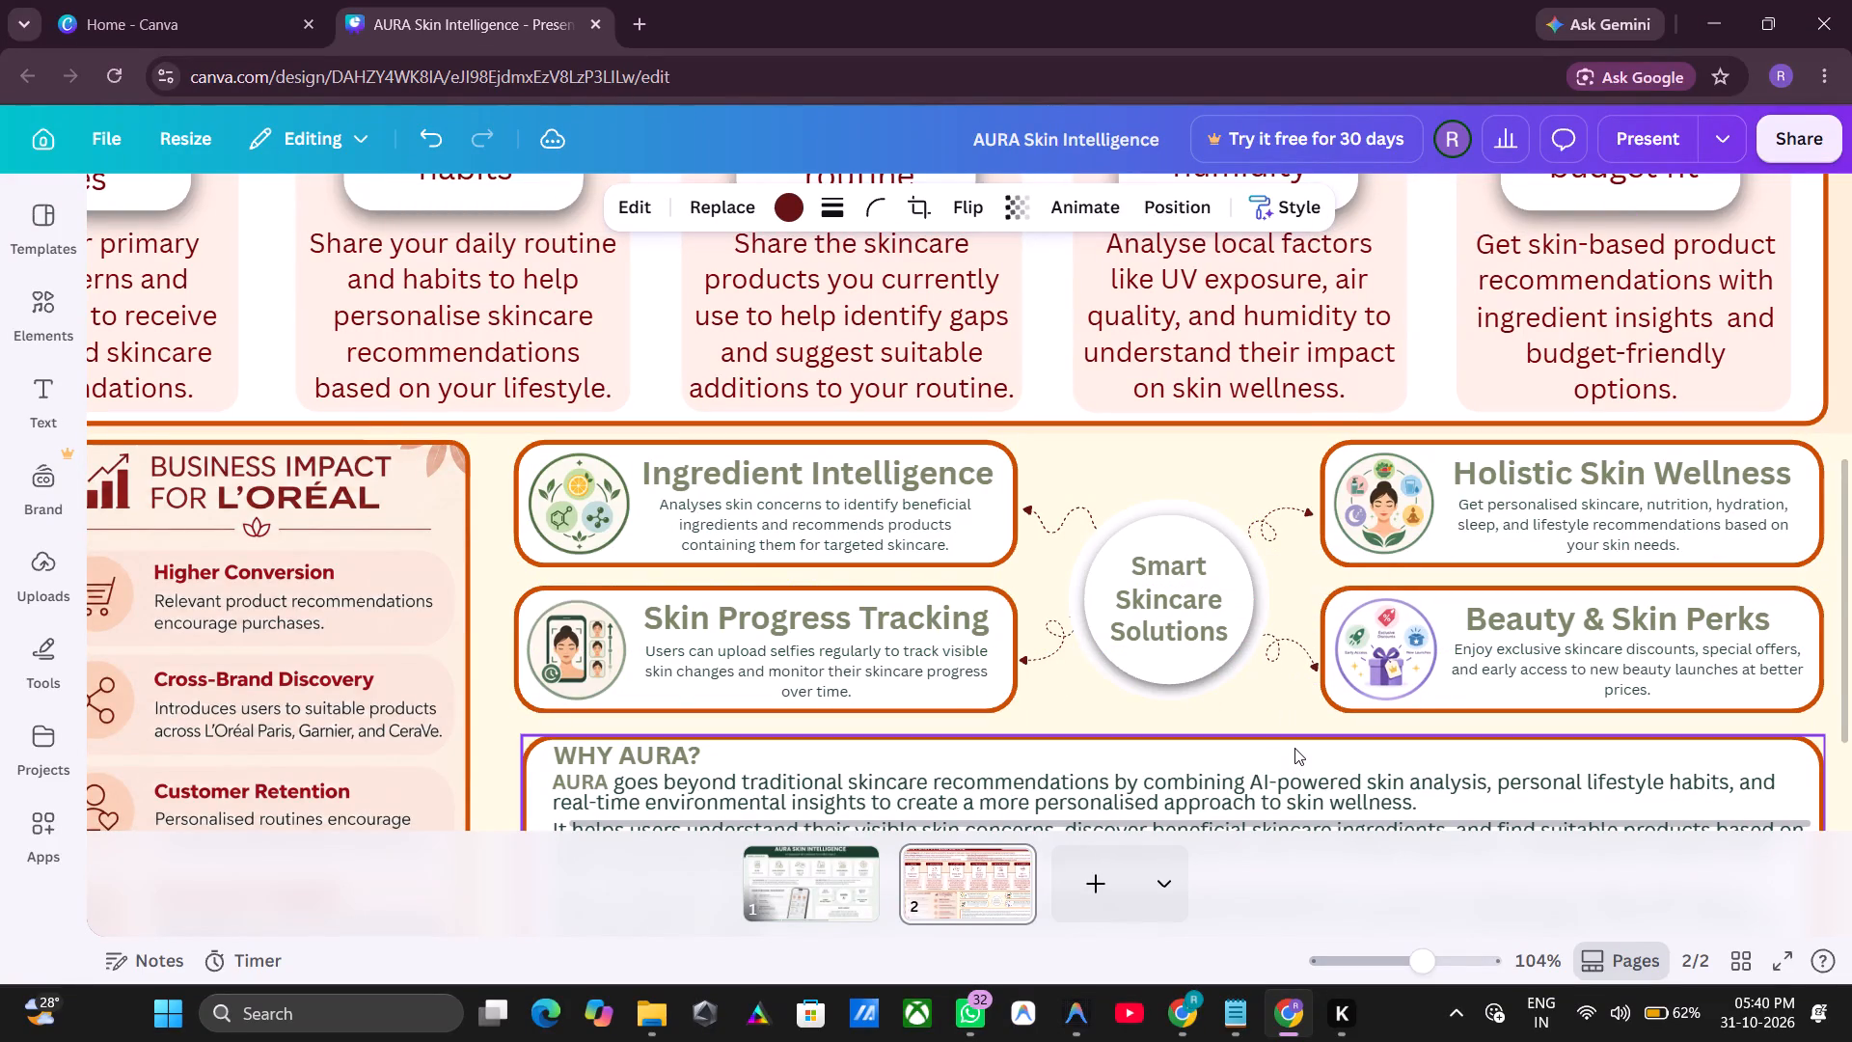
{"action": "key", "text": "Up"}
{"action": "left_click", "coordinate": [1283, 720]}
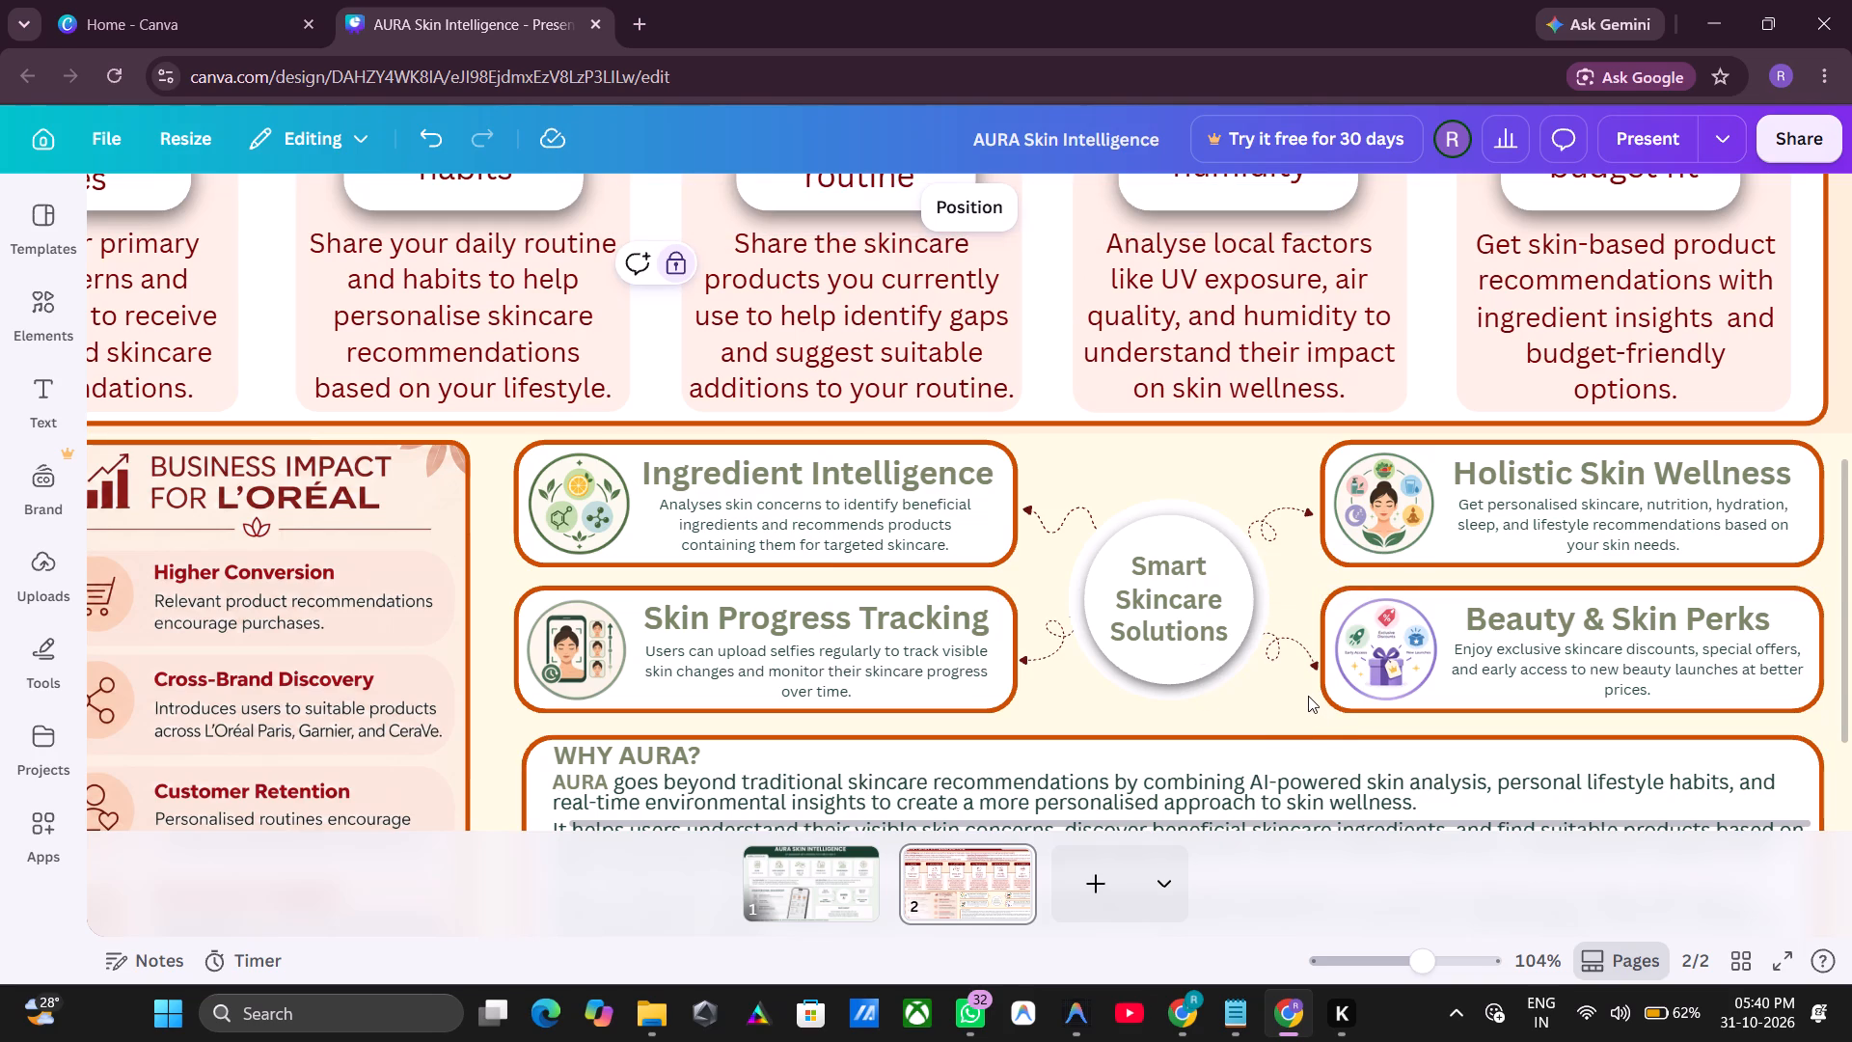
Extend the bottom edge of the WHY AURA? box to a height of 186, level with the Business Impact box's bottom.
{"action": "scroll", "coordinate": [1265, 693], "scroll_direction": "down", "scroll_amount": 4}
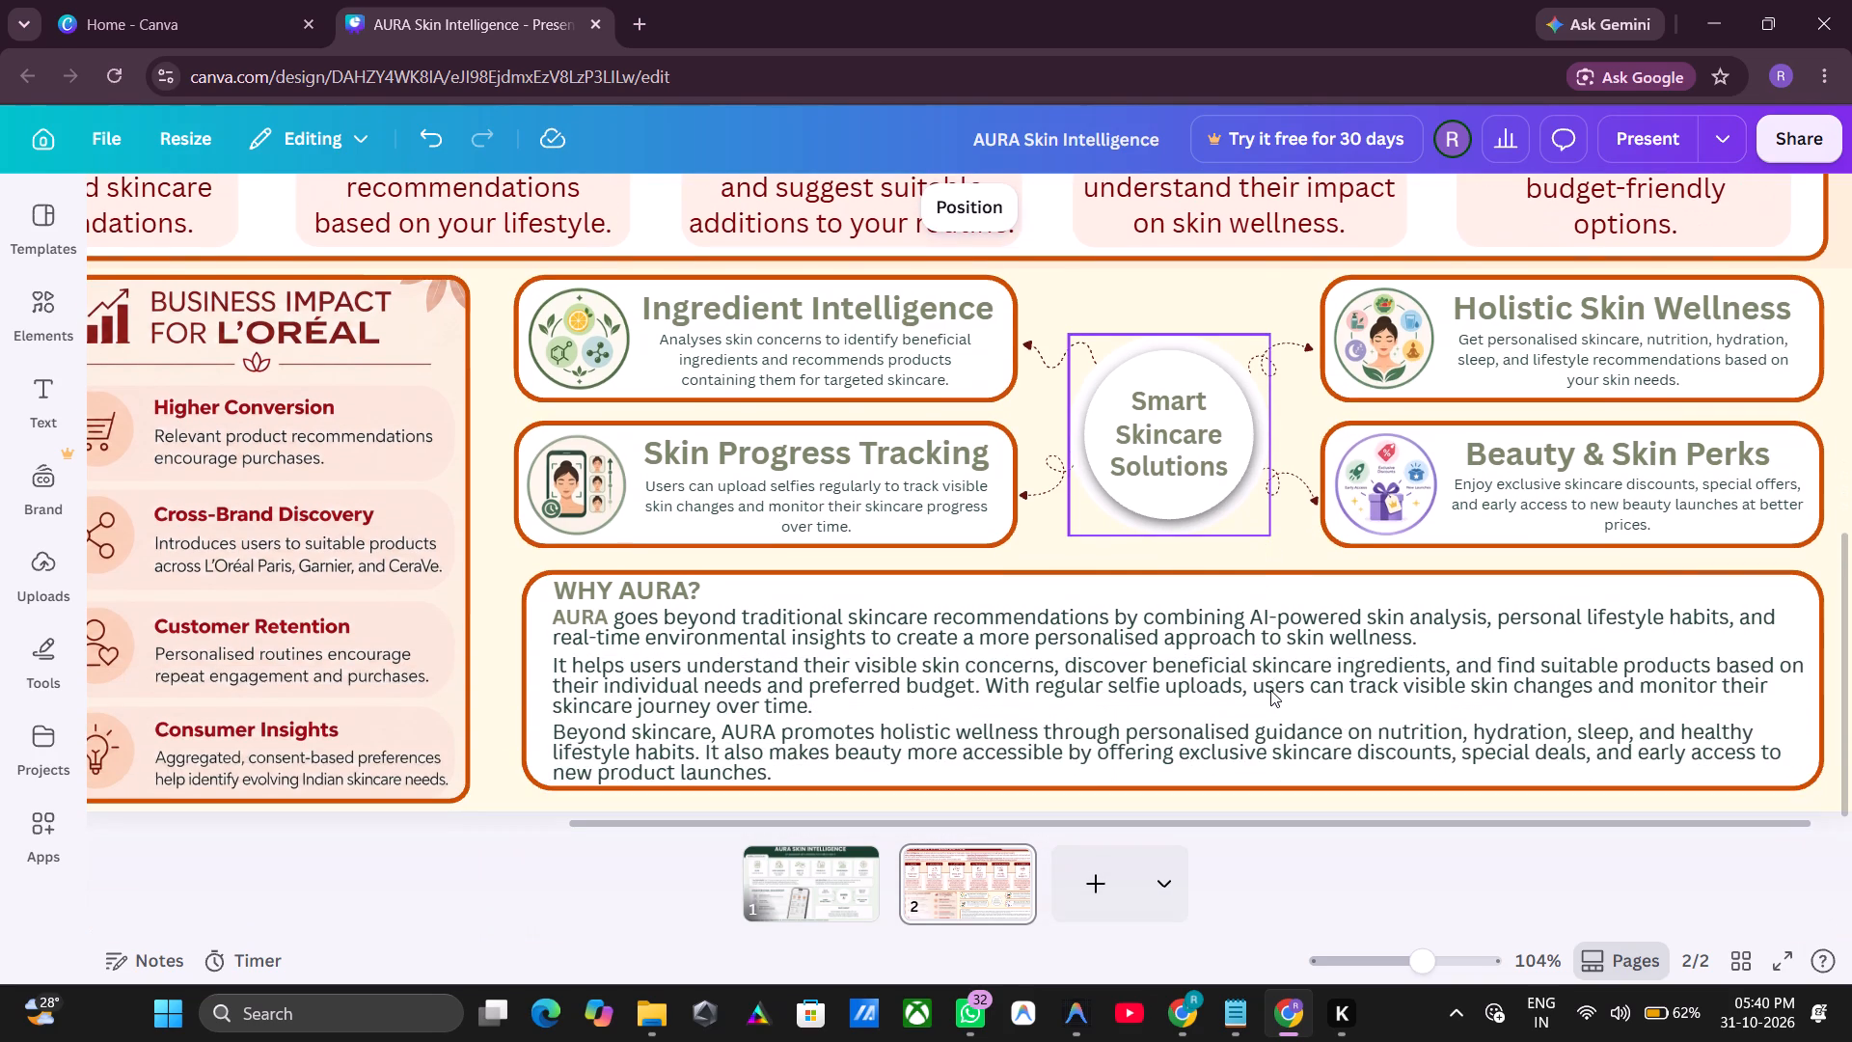
{"action": "left_click", "coordinate": [1245, 789]}
{"action": "left_click_drag", "start_coordinate": [1170, 791], "coordinate": [1172, 804]}
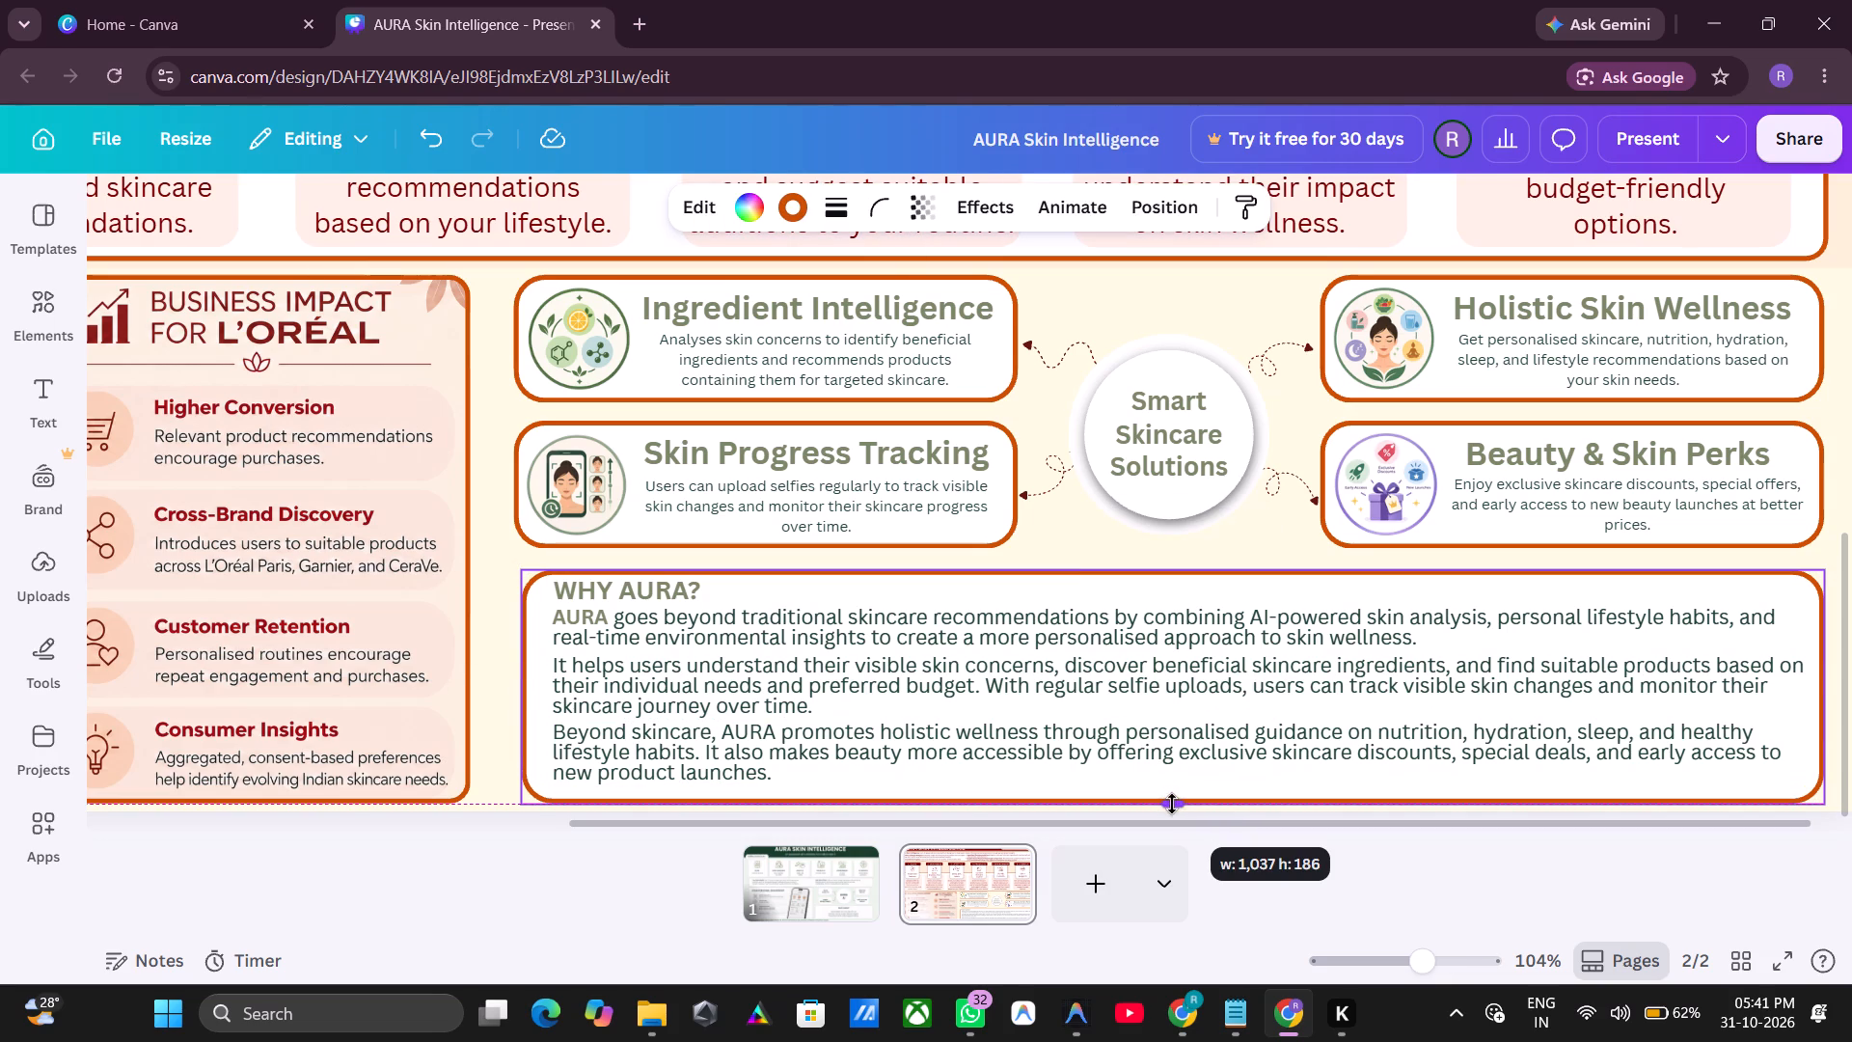
{"action": "left_click_drag", "start_coordinate": [1172, 804], "coordinate": [1173, 804]}
{"action": "left_click_drag", "start_coordinate": [1173, 804], "coordinate": [1174, 804]}
{"action": "left_click", "coordinate": [493, 588]}
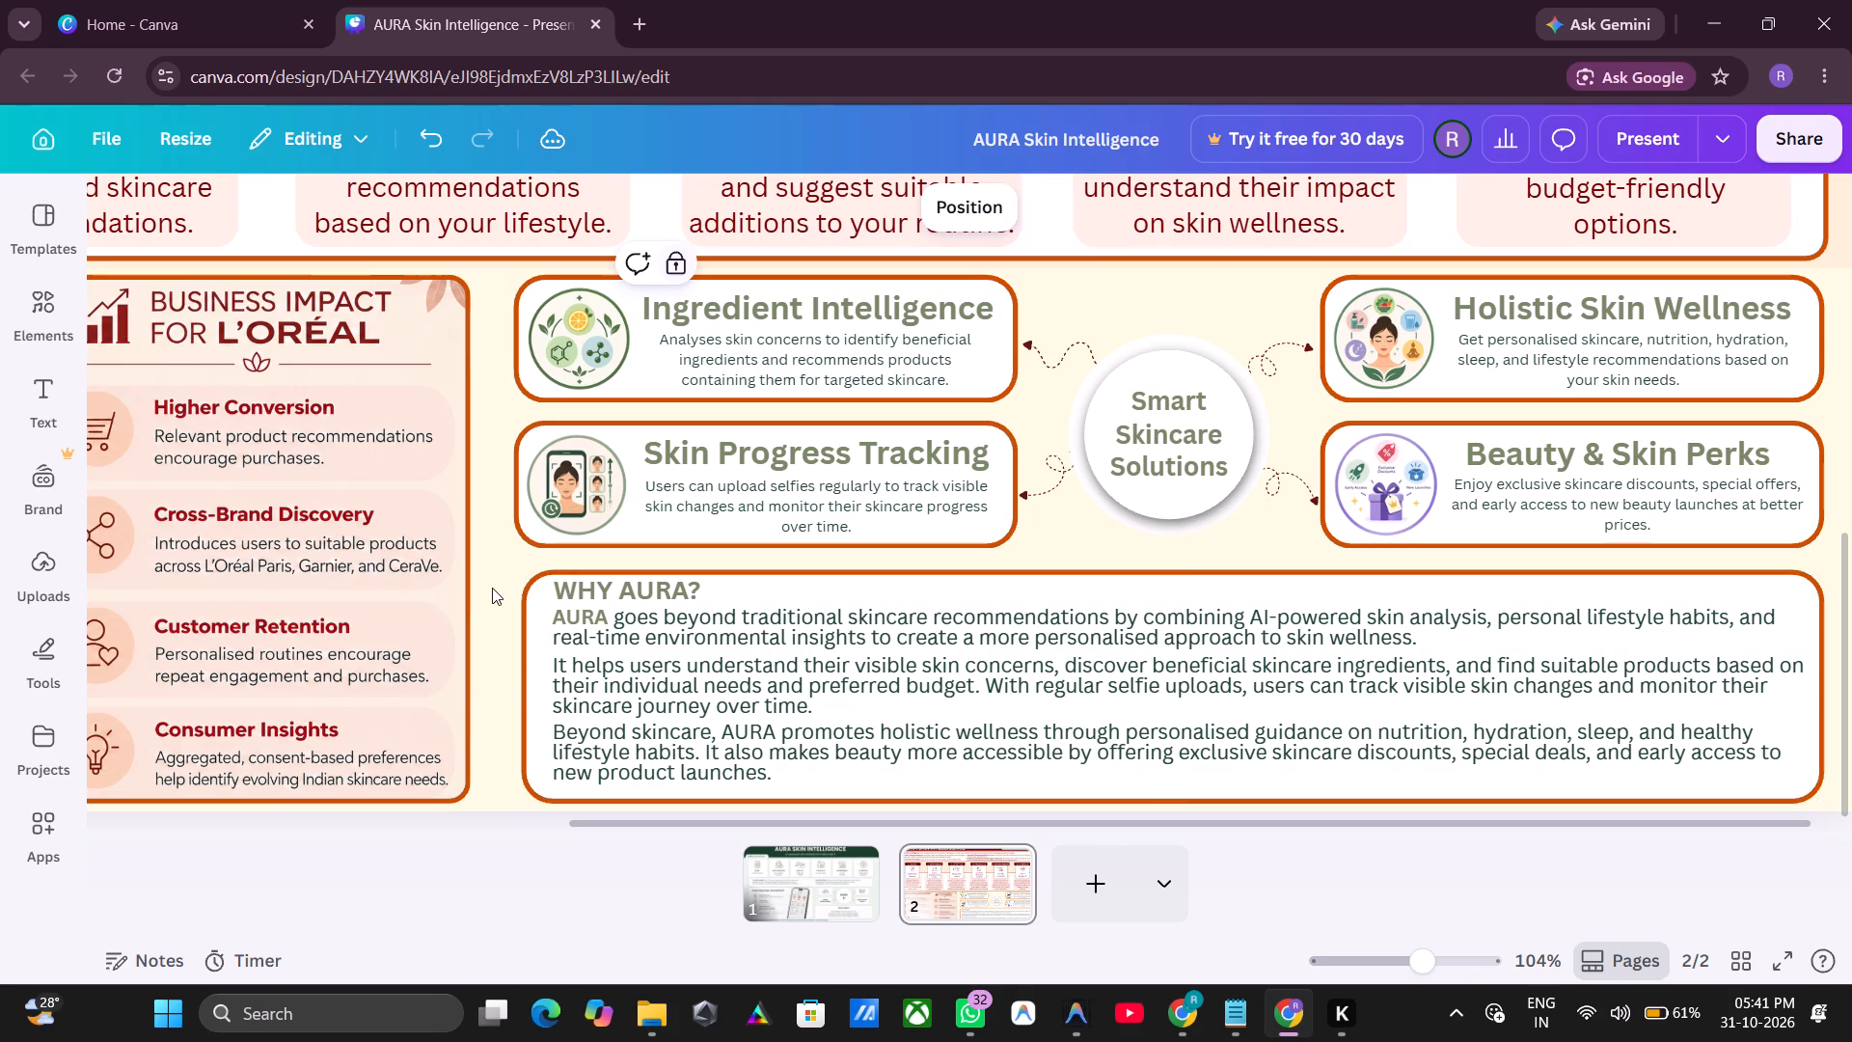
Nudge the paragraph starting "Beyond skincare" down toward the bottom edge of the WHY AURA? box.
{"action": "left_click", "coordinate": [812, 768]}
{"action": "key", "text": "Down"}
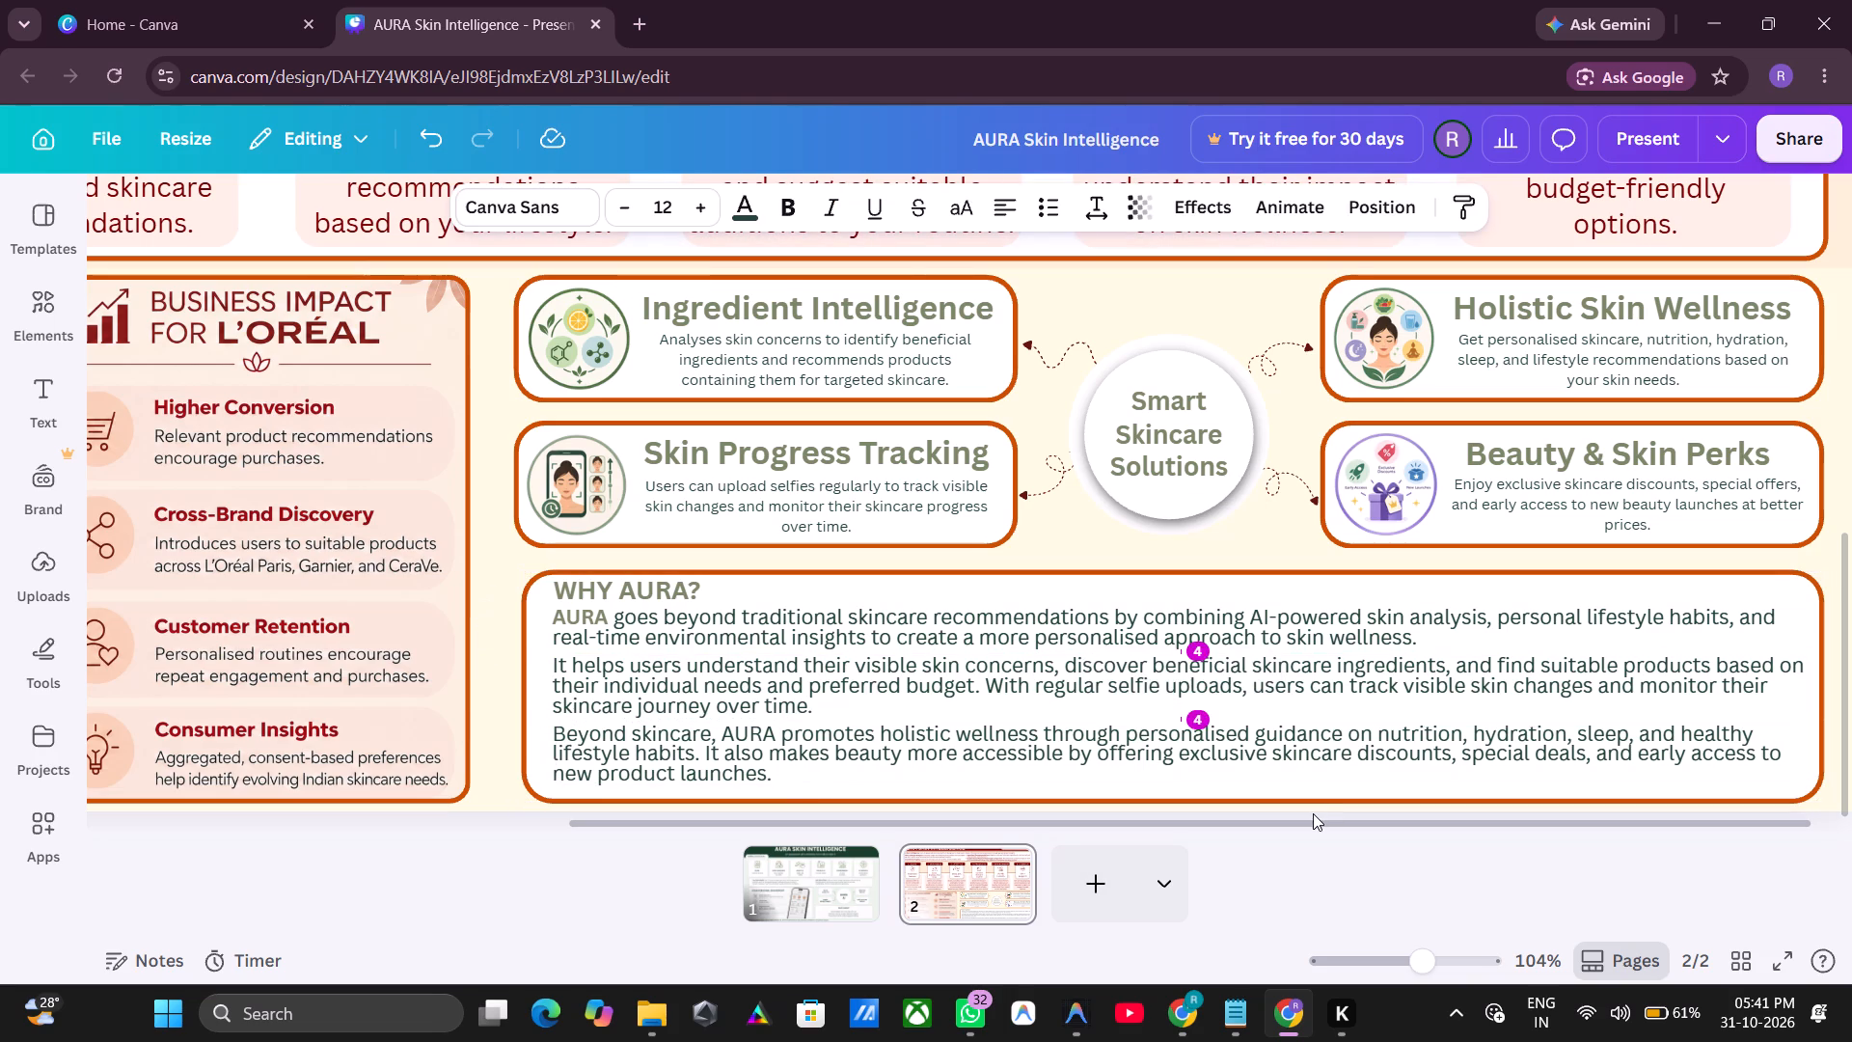
{"action": "key", "text": "Down"}
{"action": "key", "text": "Down"}
{"action": "key", "text": "Down"}
{"action": "key", "text": "Down"}
{"action": "key", "text": "Down"}
{"action": "key", "text": "Down"}
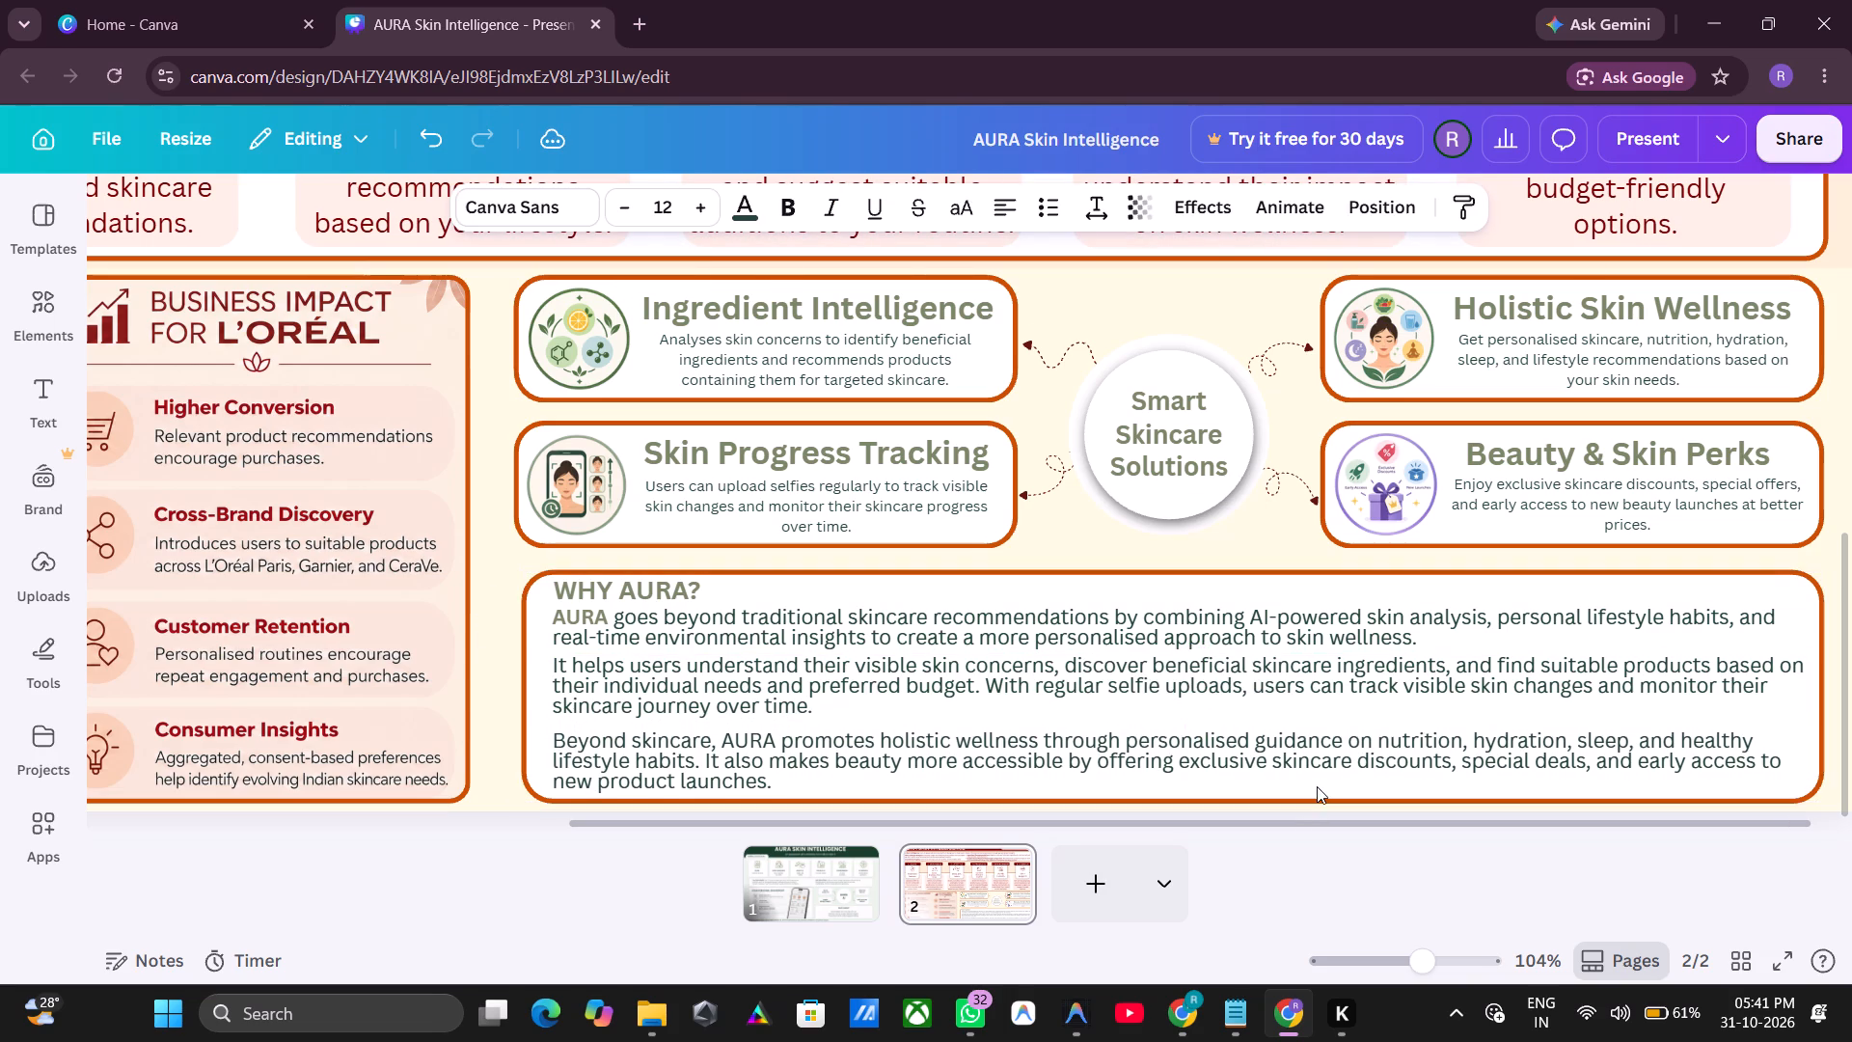
Nudge the paragraph starting "It helps users" slightly down to space it evenly between the other two paragraphs, and deselect it.
{"action": "left_click", "coordinate": [967, 662]}
{"action": "key", "text": "Down"}
{"action": "key", "text": "Down"}
{"action": "key", "text": "Down"}
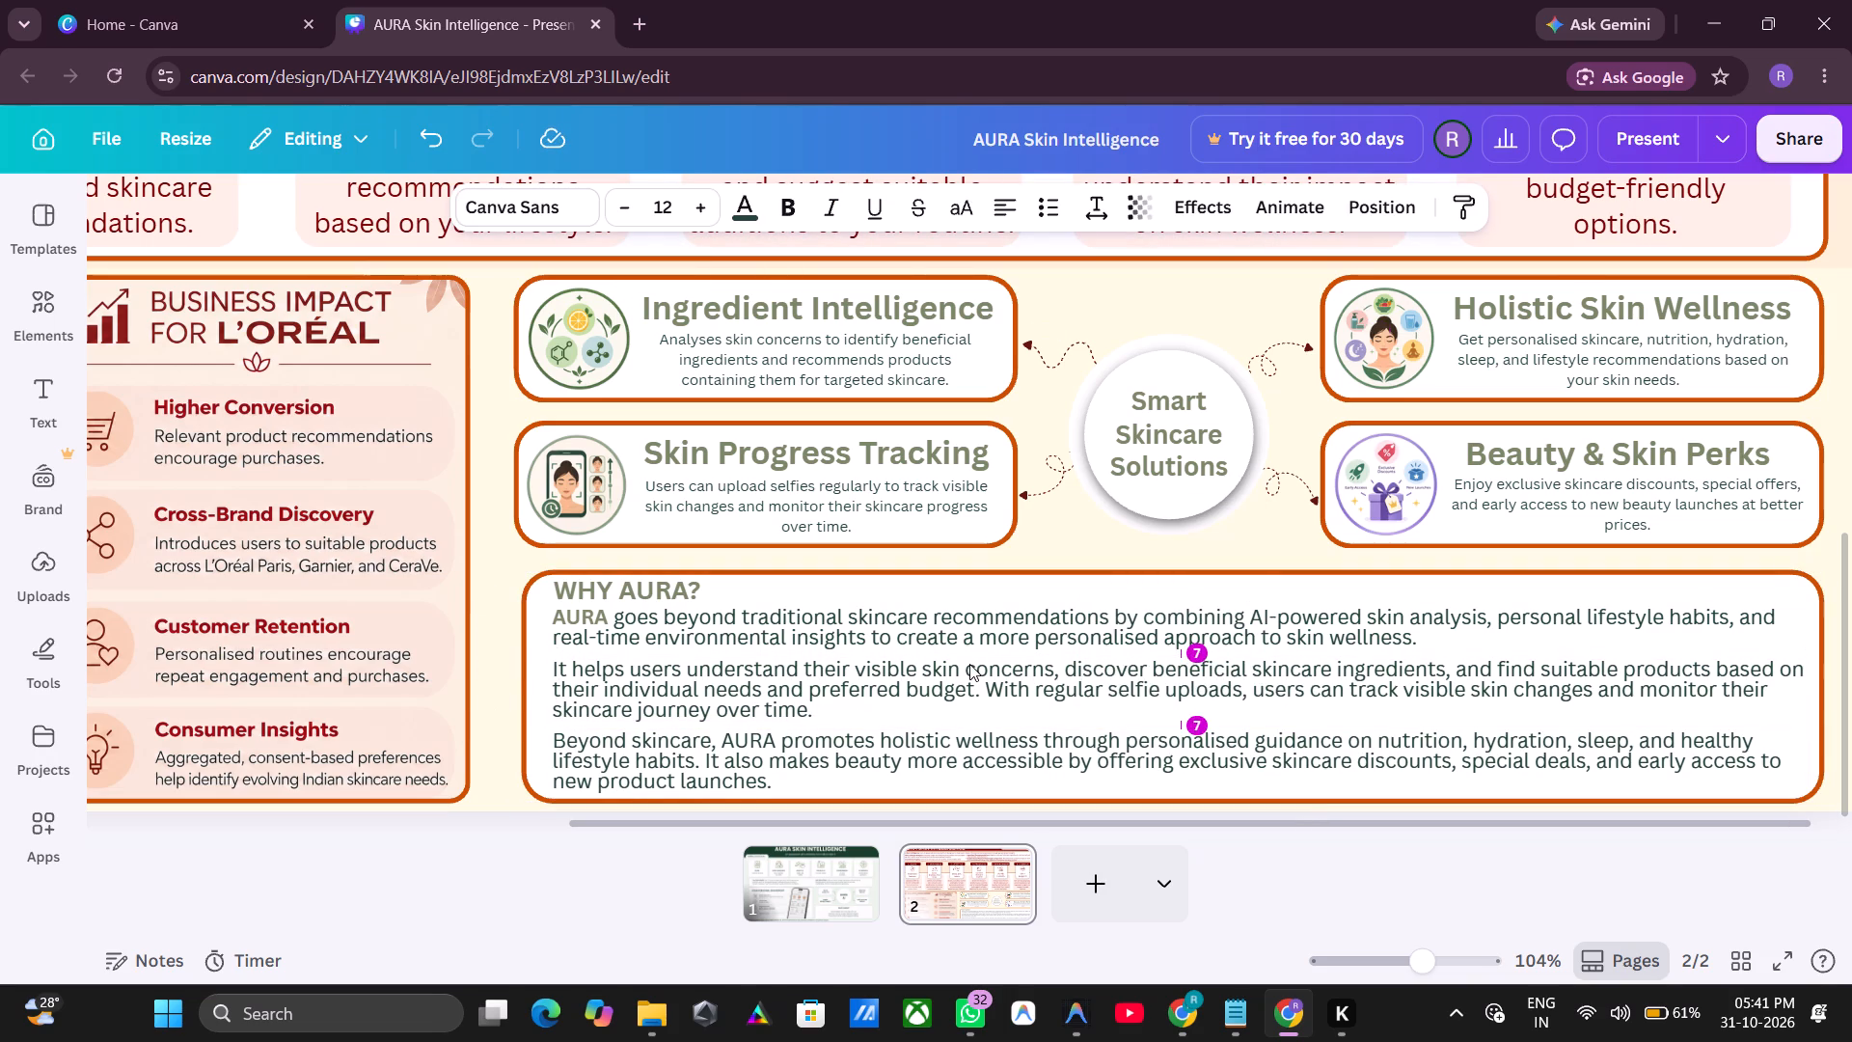
{"action": "key", "text": "Up"}
{"action": "key", "text": "Up"}
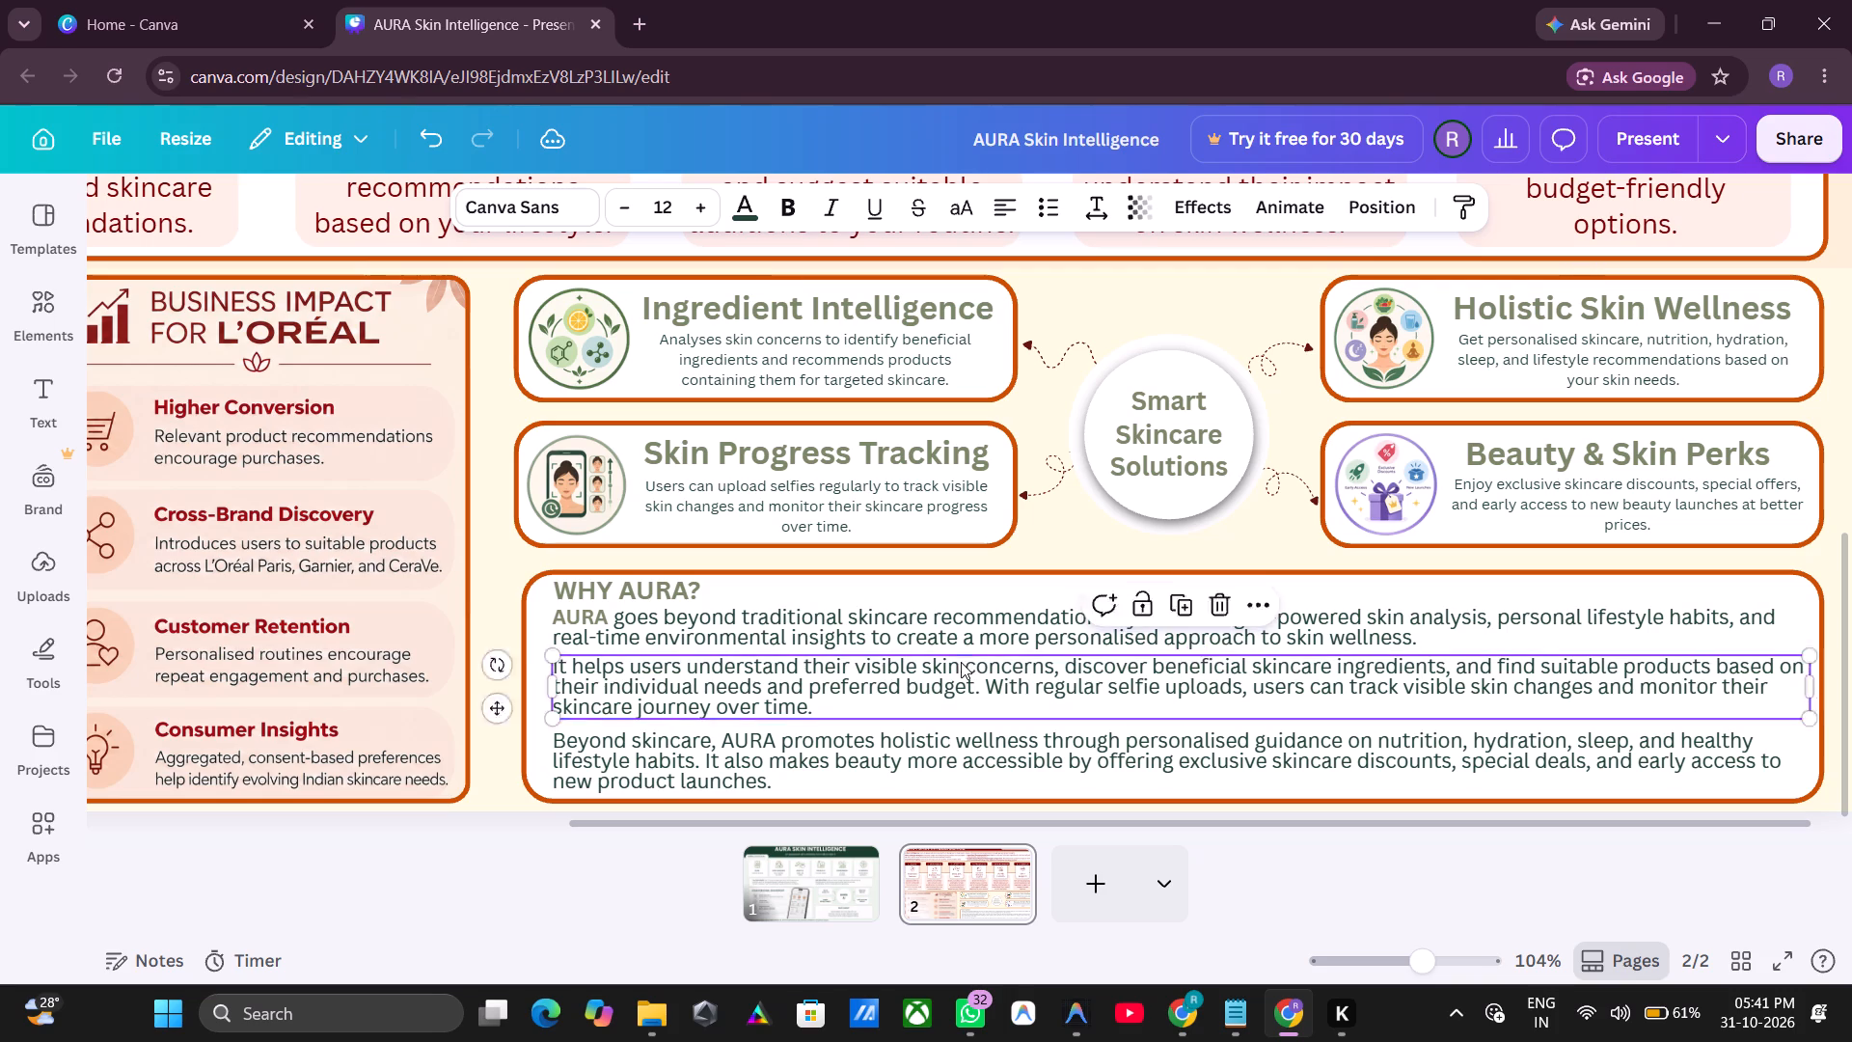
{"action": "key", "text": "Down"}
{"action": "left_click", "coordinate": [476, 521]}
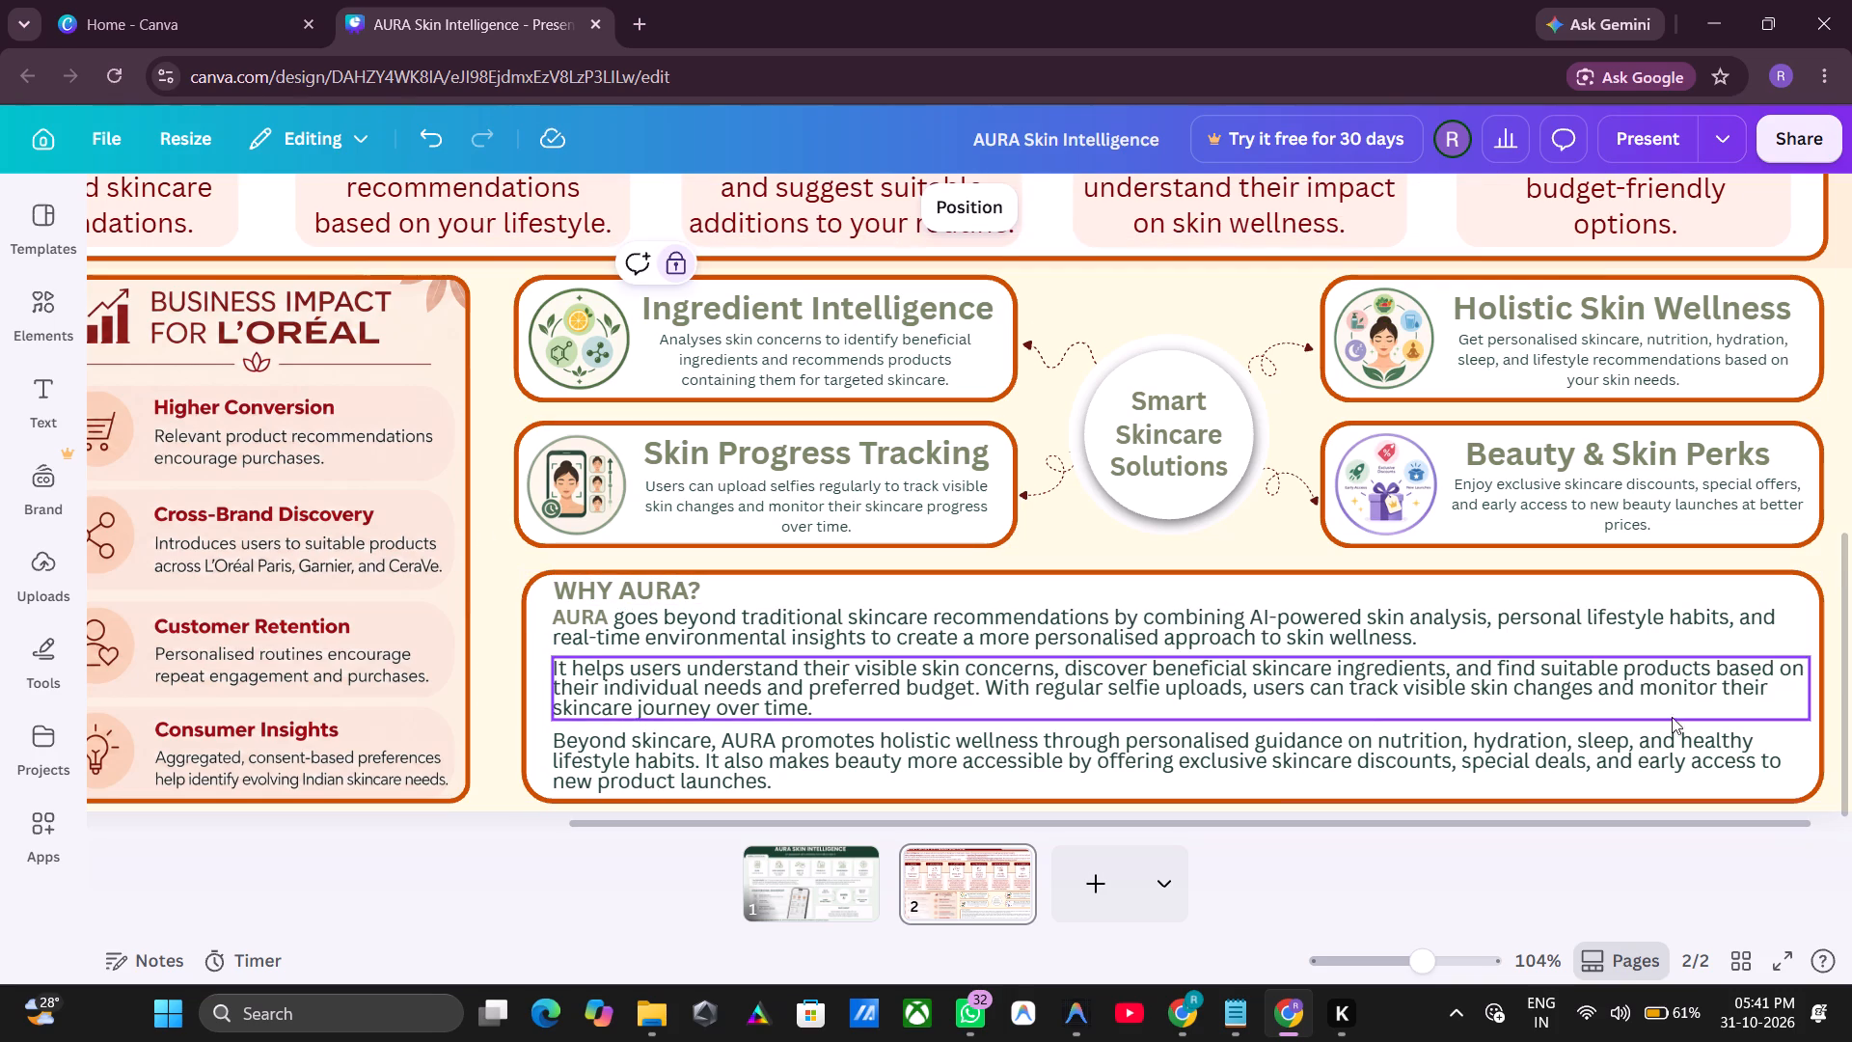
Try Poppins, Garet and Roboto on the paragraph starting "AURA goes beyond", and settle on Garet.
{"action": "left_click", "coordinate": [1146, 628]}
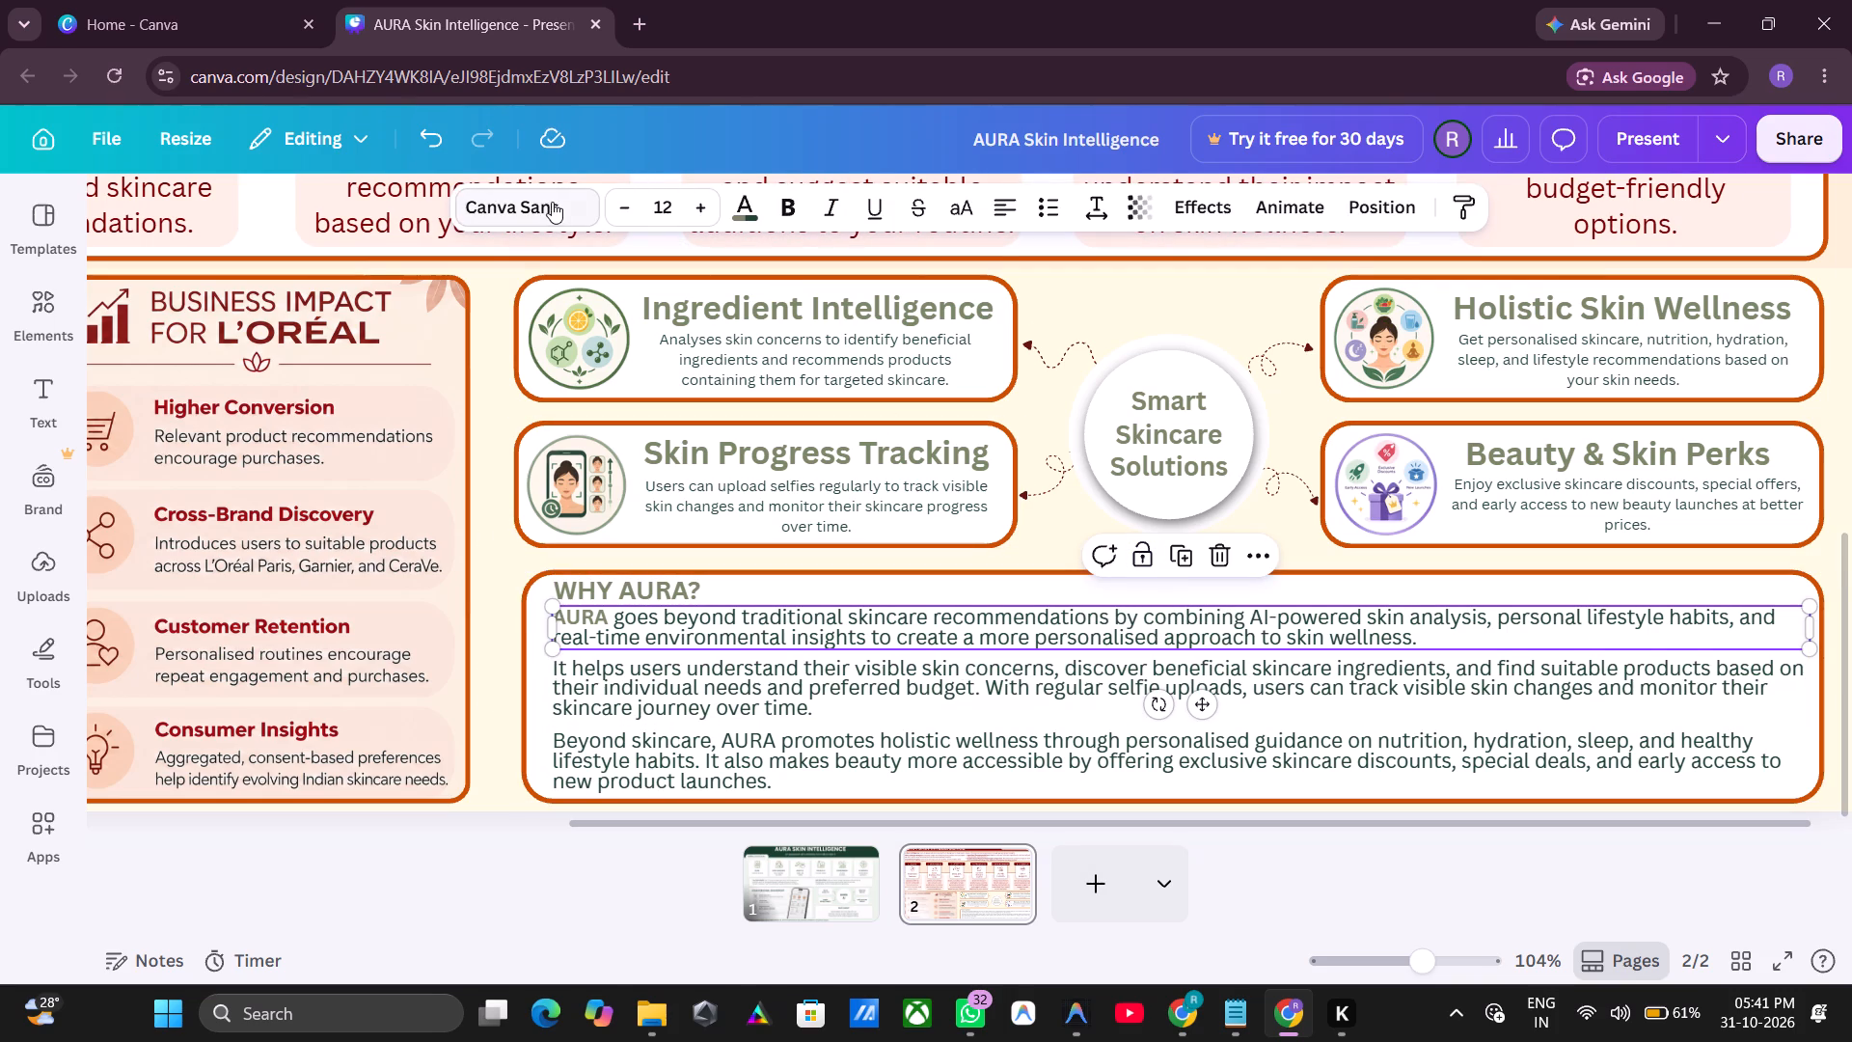
{"action": "left_click", "coordinate": [552, 202]}
{"action": "scroll", "coordinate": [232, 620], "scroll_direction": "down", "scroll_amount": 5}
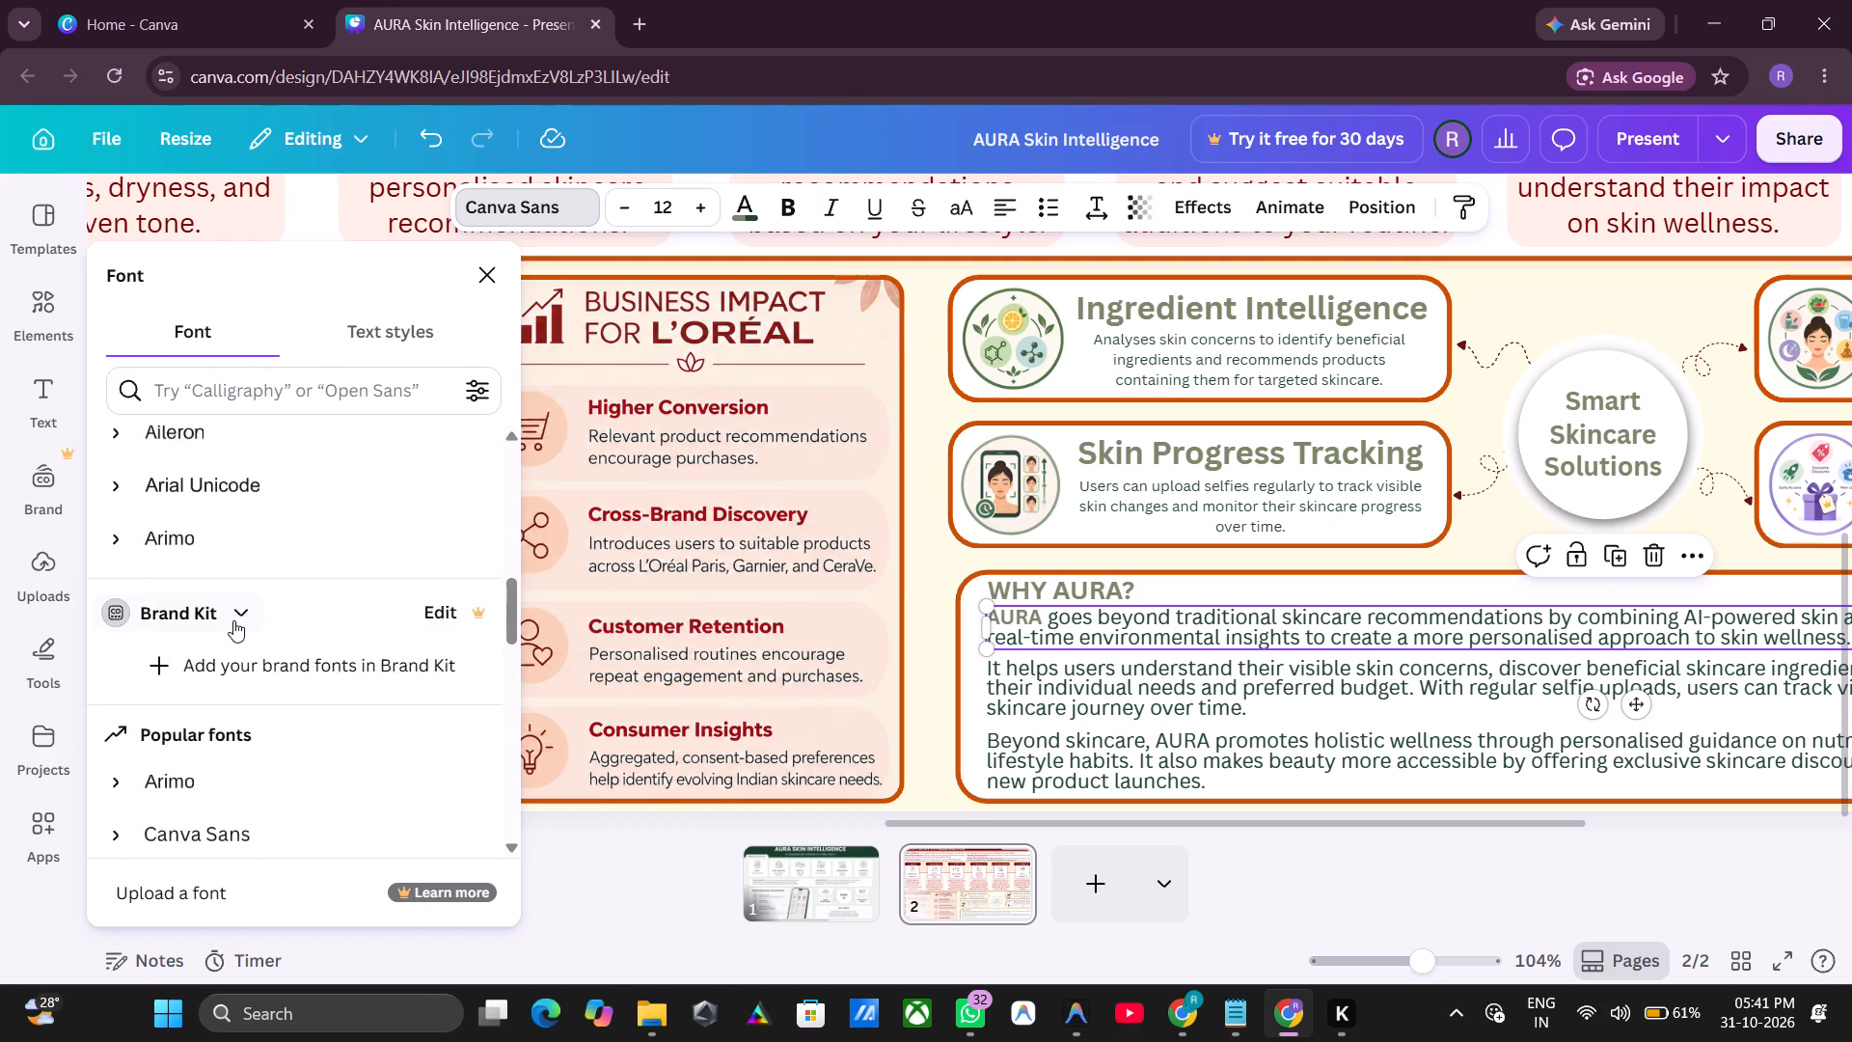
{"action": "scroll", "coordinate": [233, 620], "scroll_direction": "down", "scroll_amount": 2}
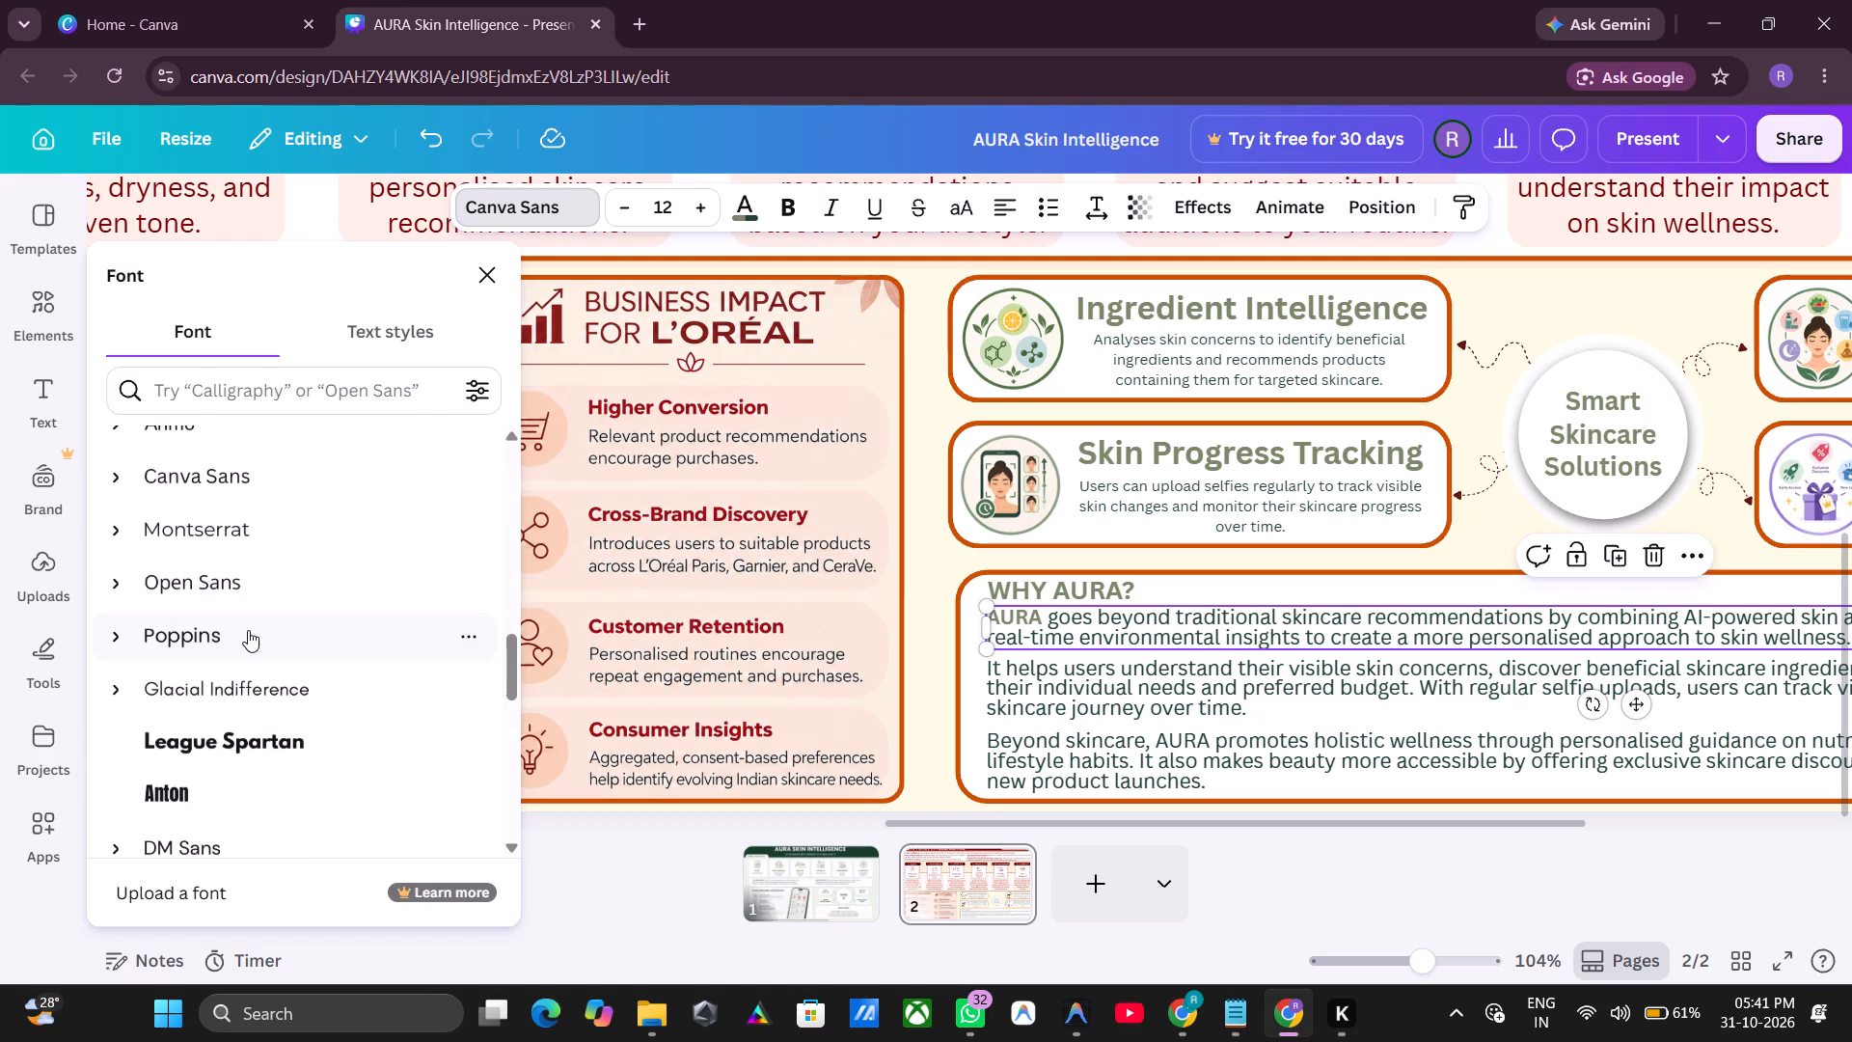
{"action": "scroll", "coordinate": [253, 628], "scroll_direction": "down", "scroll_amount": 1}
{"action": "left_click", "coordinate": [253, 512]}
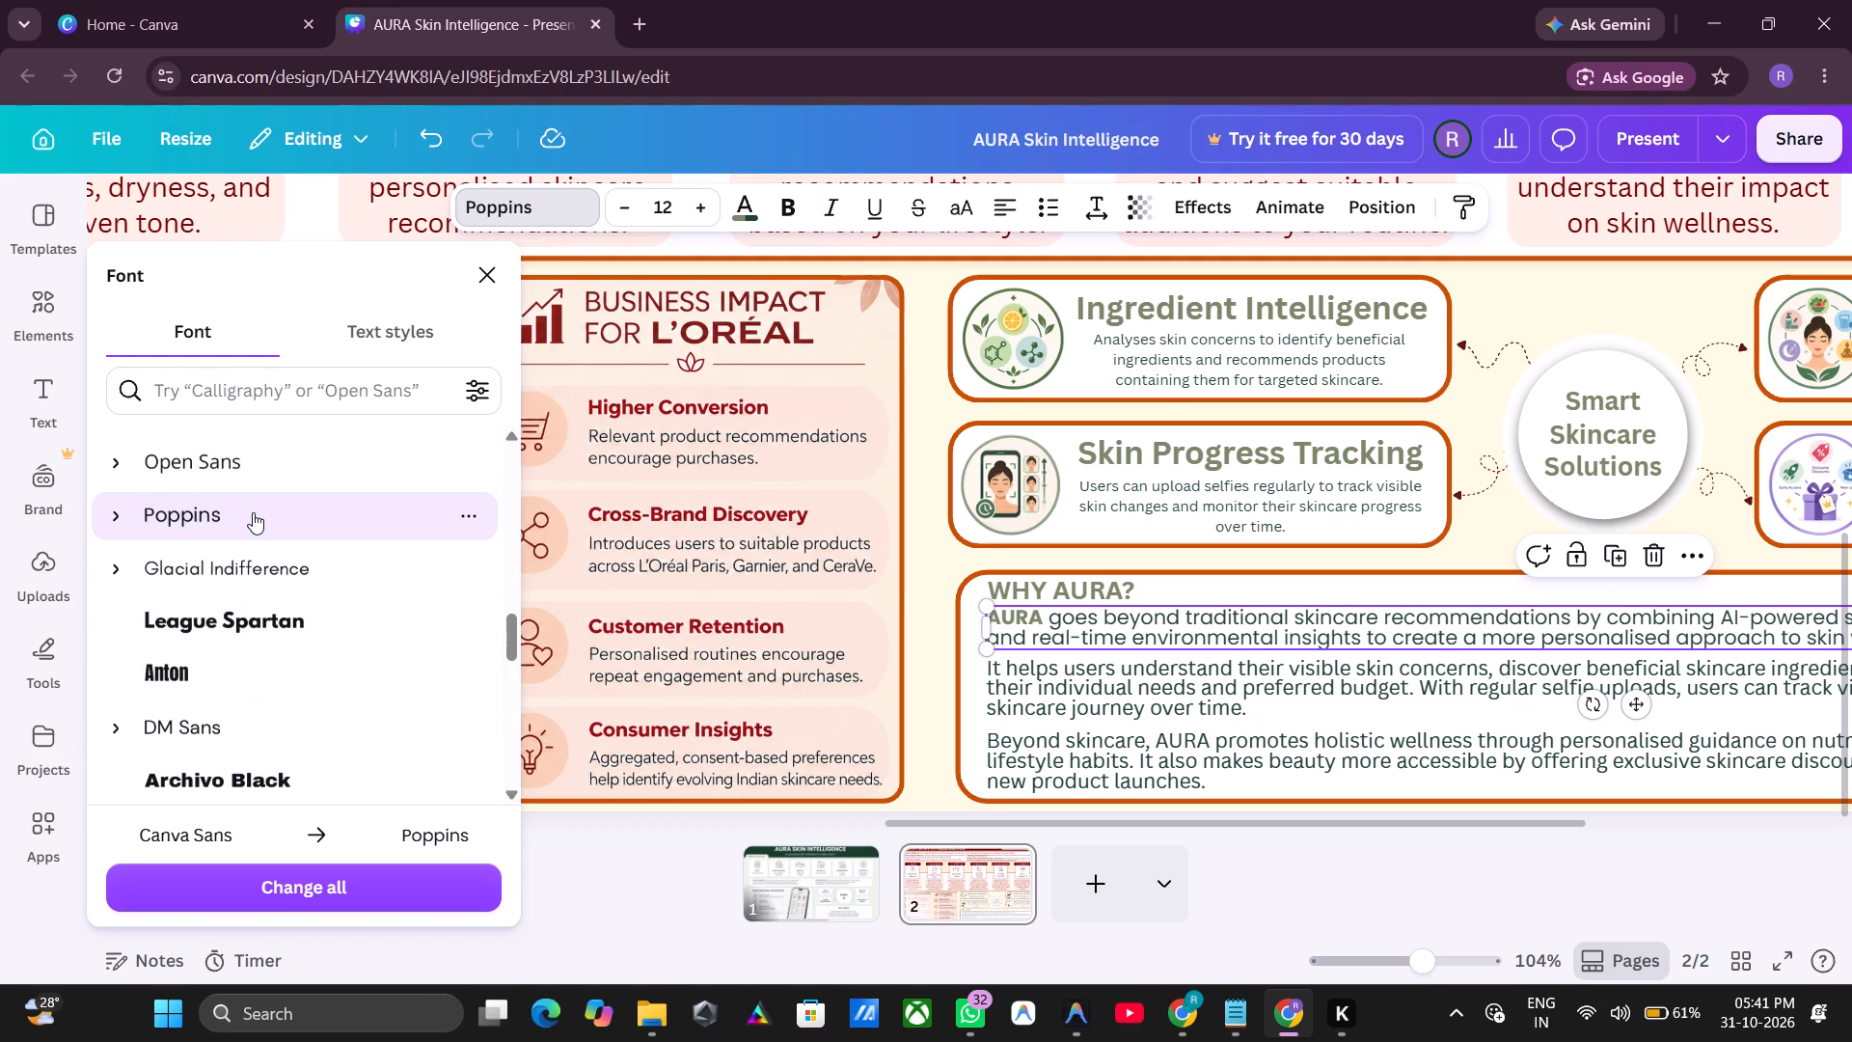
{"action": "scroll", "coordinate": [251, 512], "scroll_direction": "down", "scroll_amount": 3}
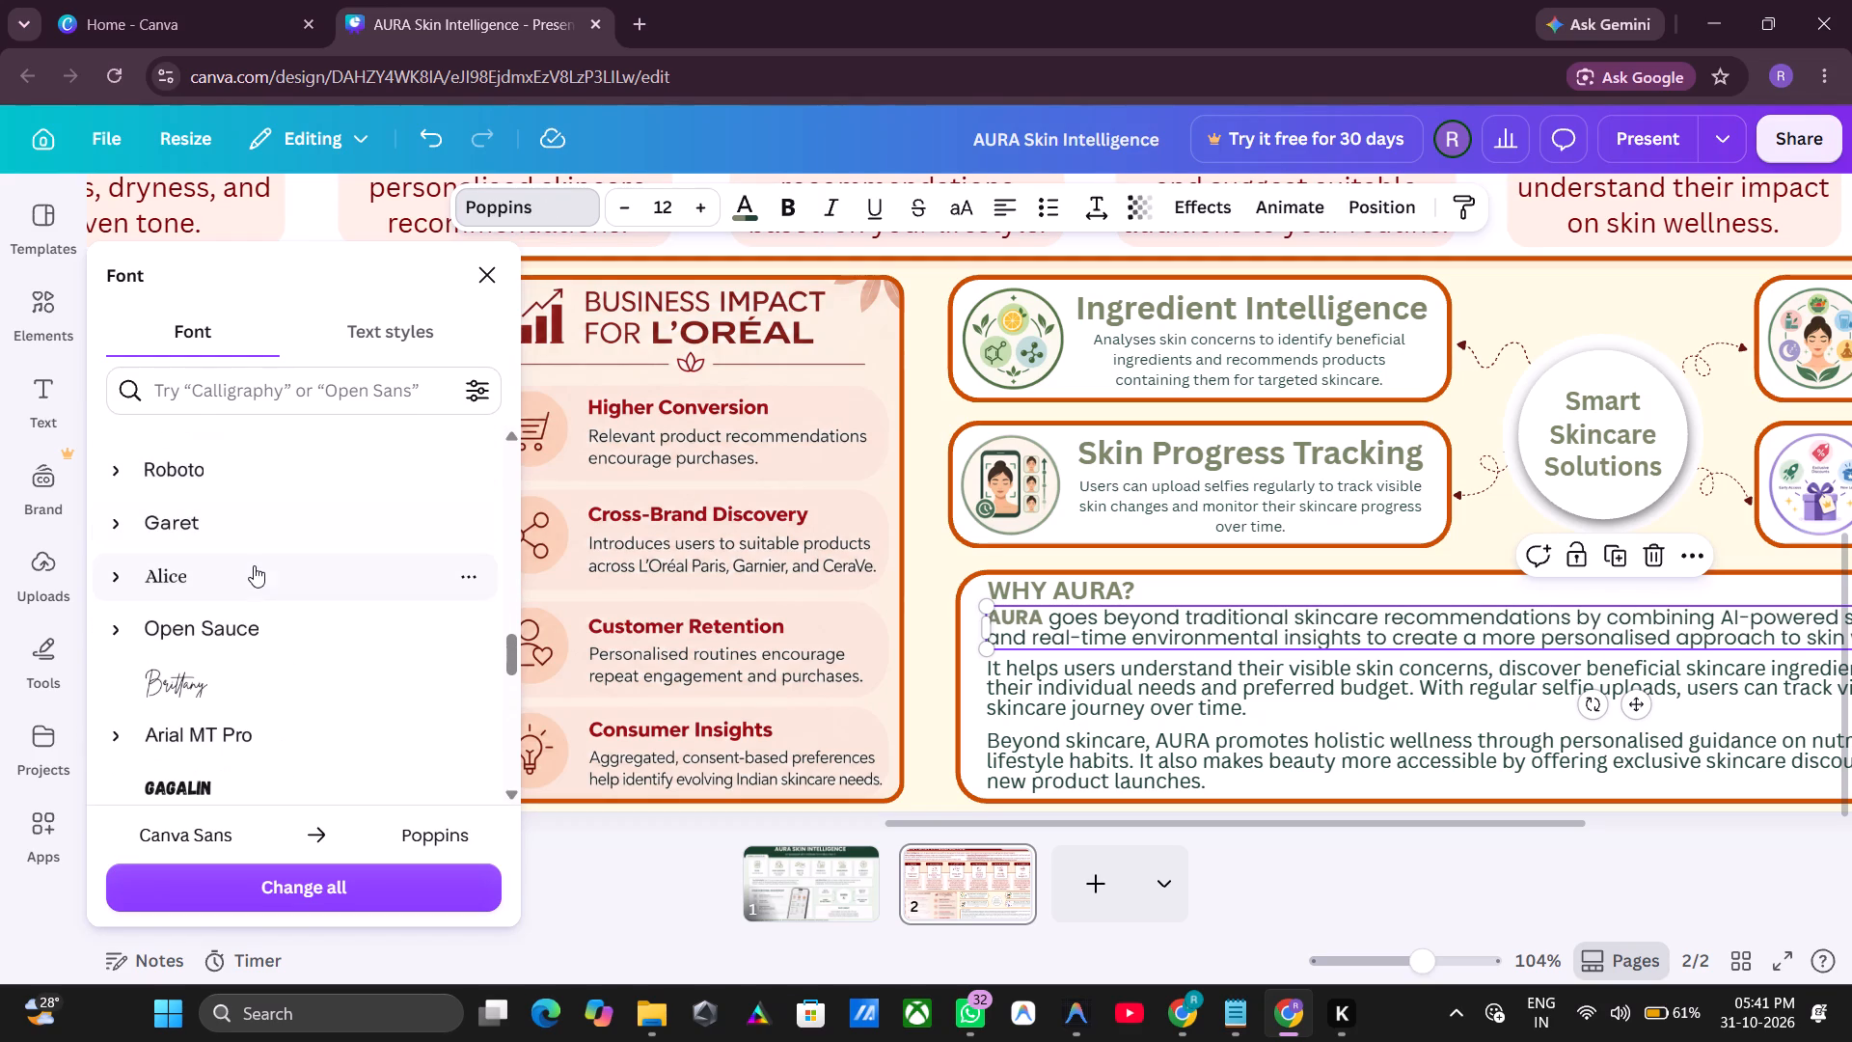
{"action": "left_click", "coordinate": [252, 534]}
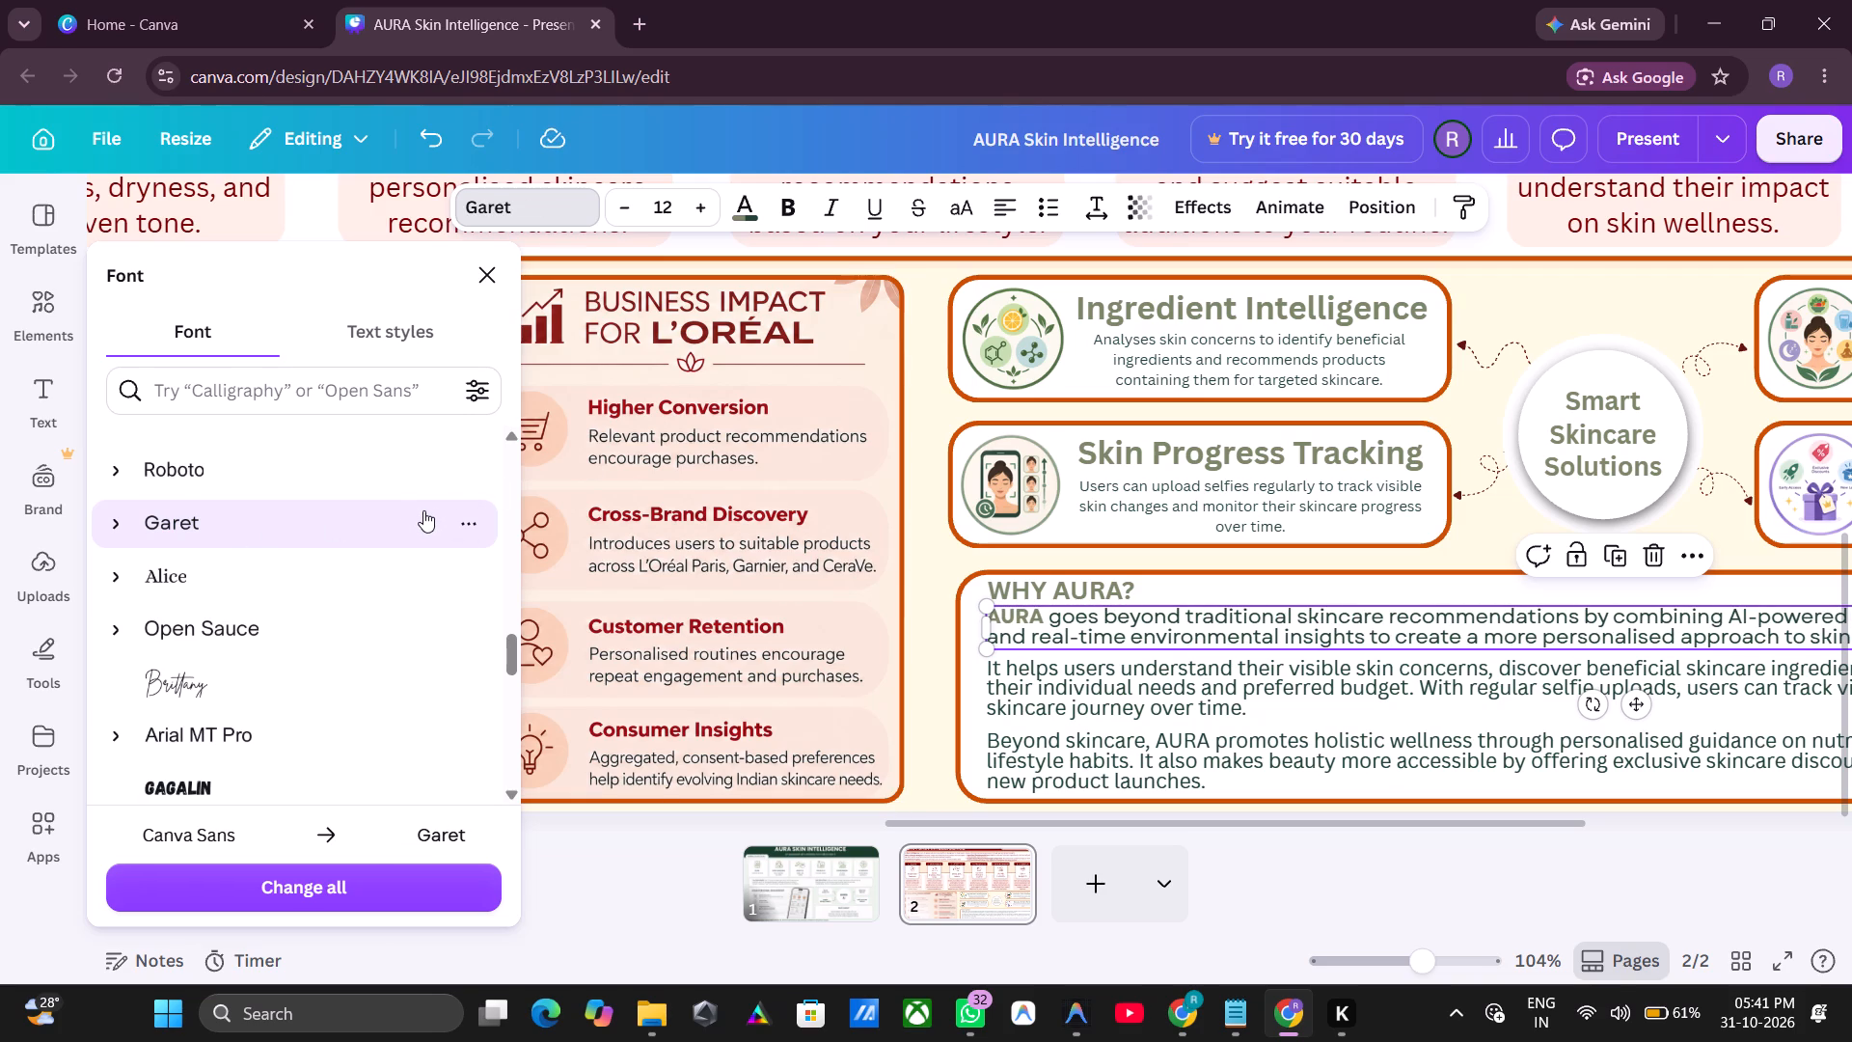
{"action": "left_click", "coordinate": [311, 471]}
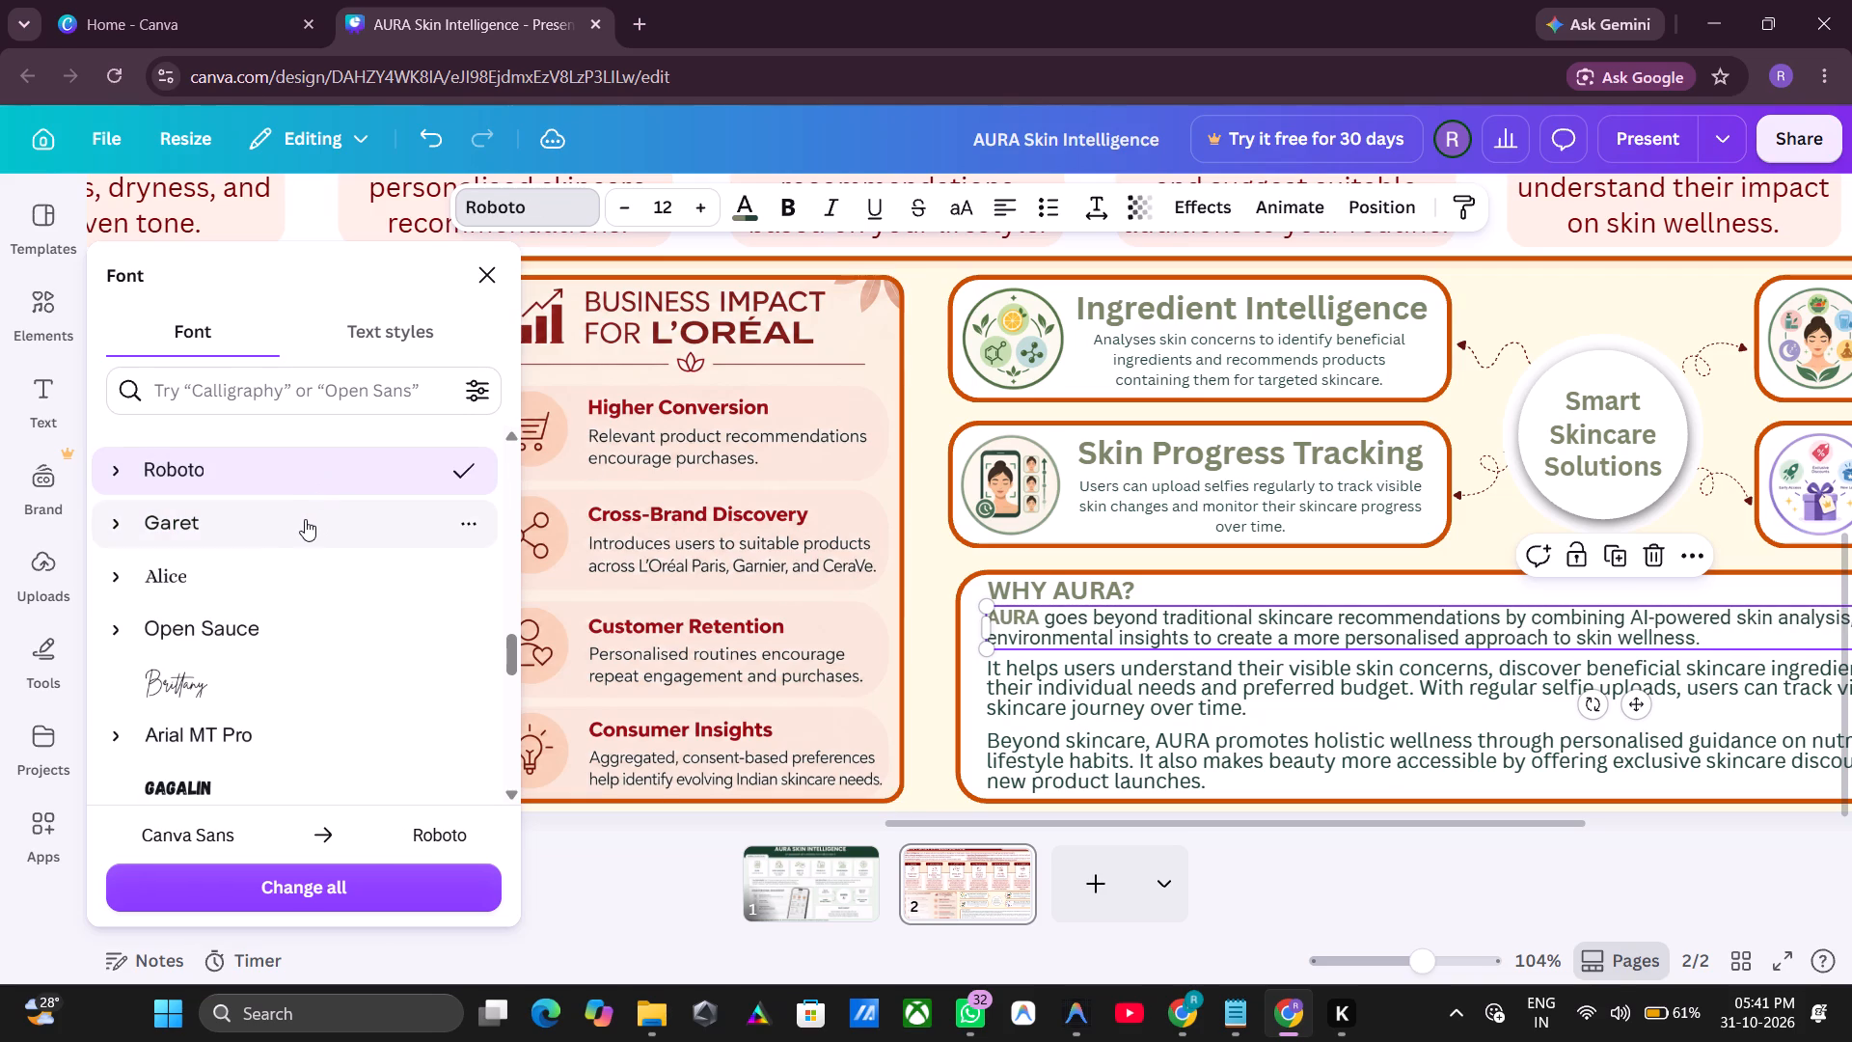
{"action": "left_click", "coordinate": [305, 519]}
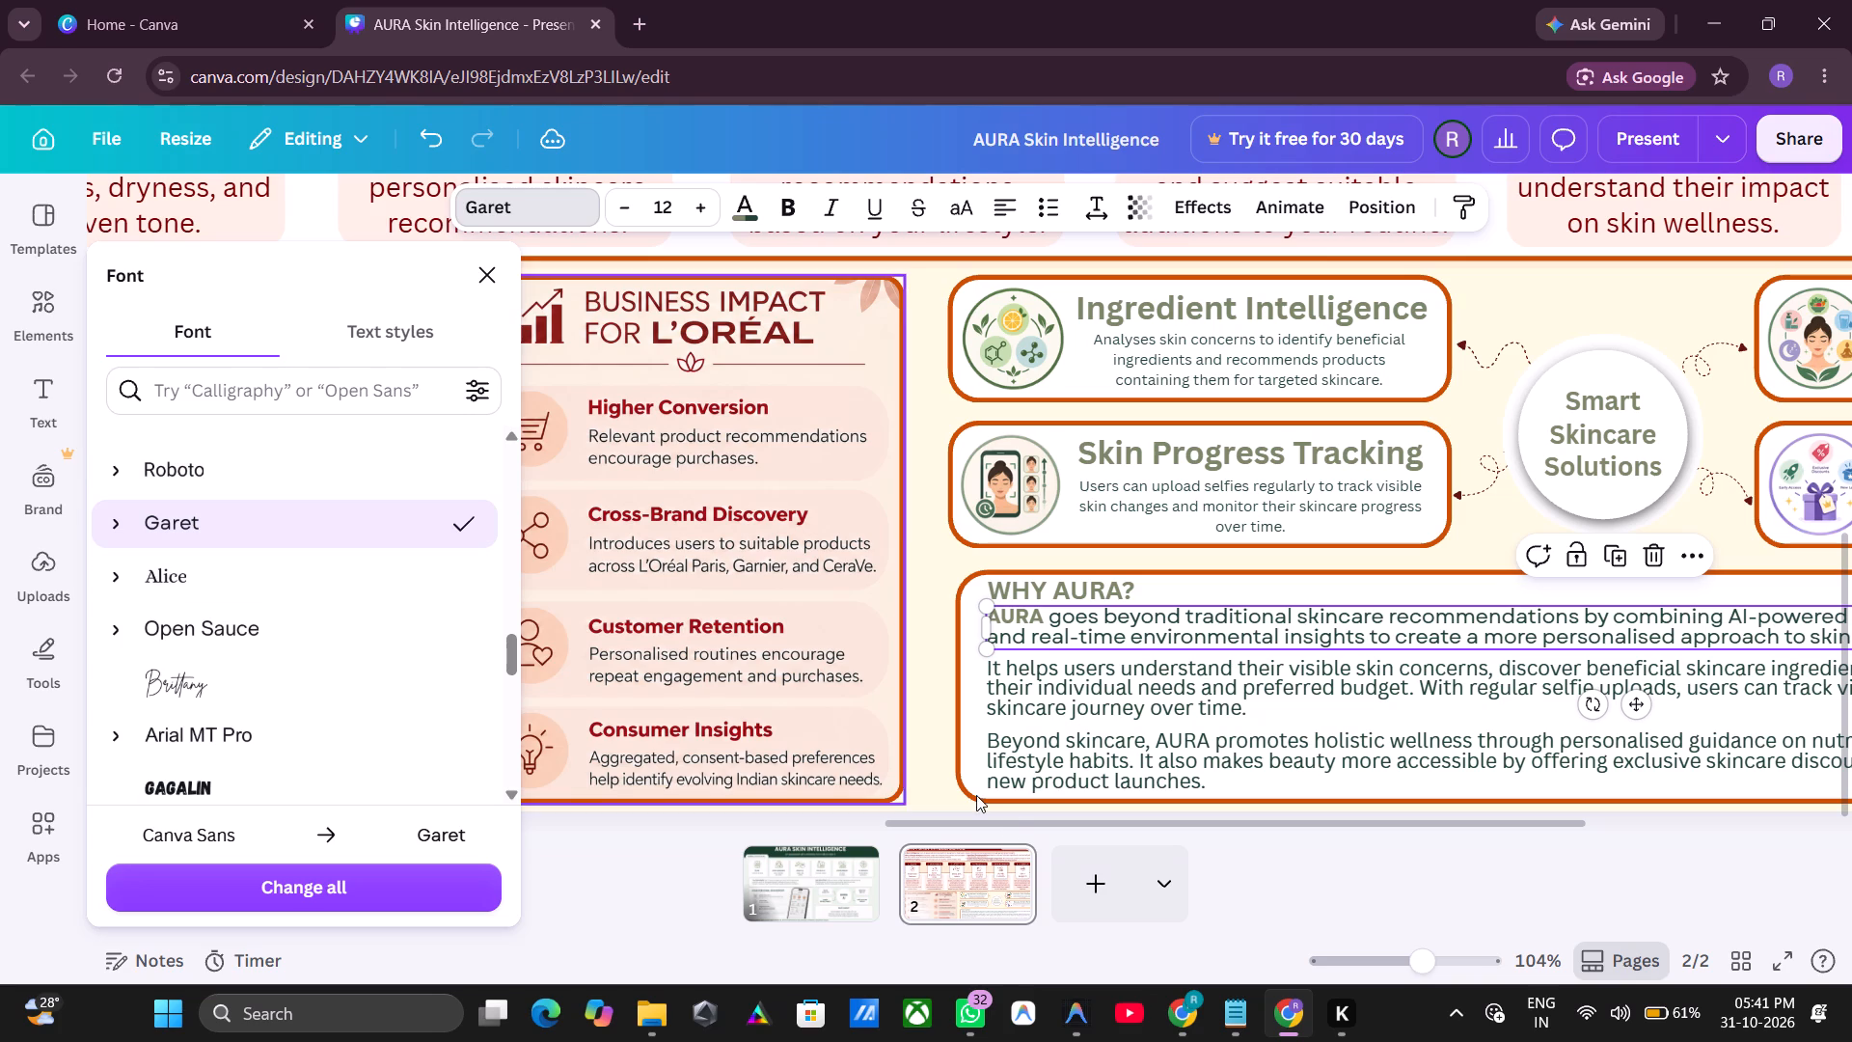
Set the font of the "It helps users" and "Beyond skincare" paragraphs to Garet and close the font list.
{"action": "left_click_drag", "start_coordinate": [1026, 825], "coordinate": [1271, 842]}
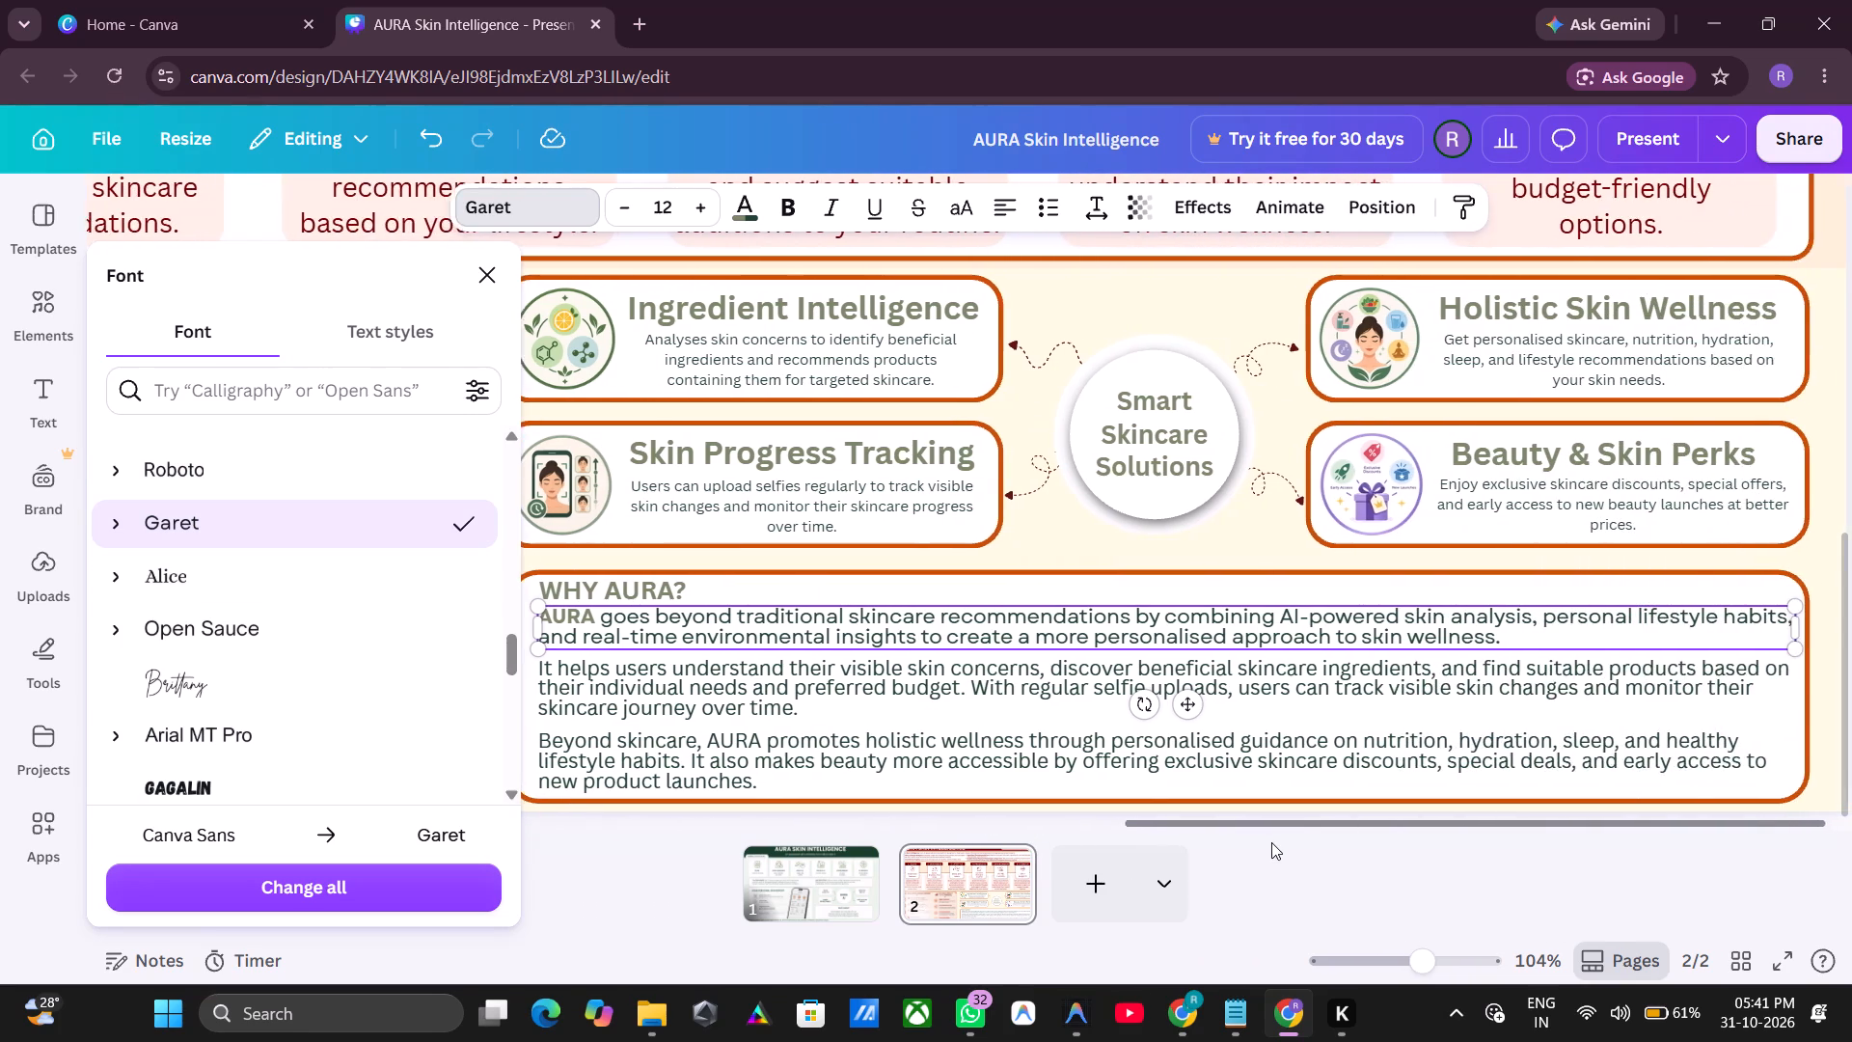
{"action": "left_click_drag", "start_coordinate": [1271, 842], "coordinate": [1130, 825]}
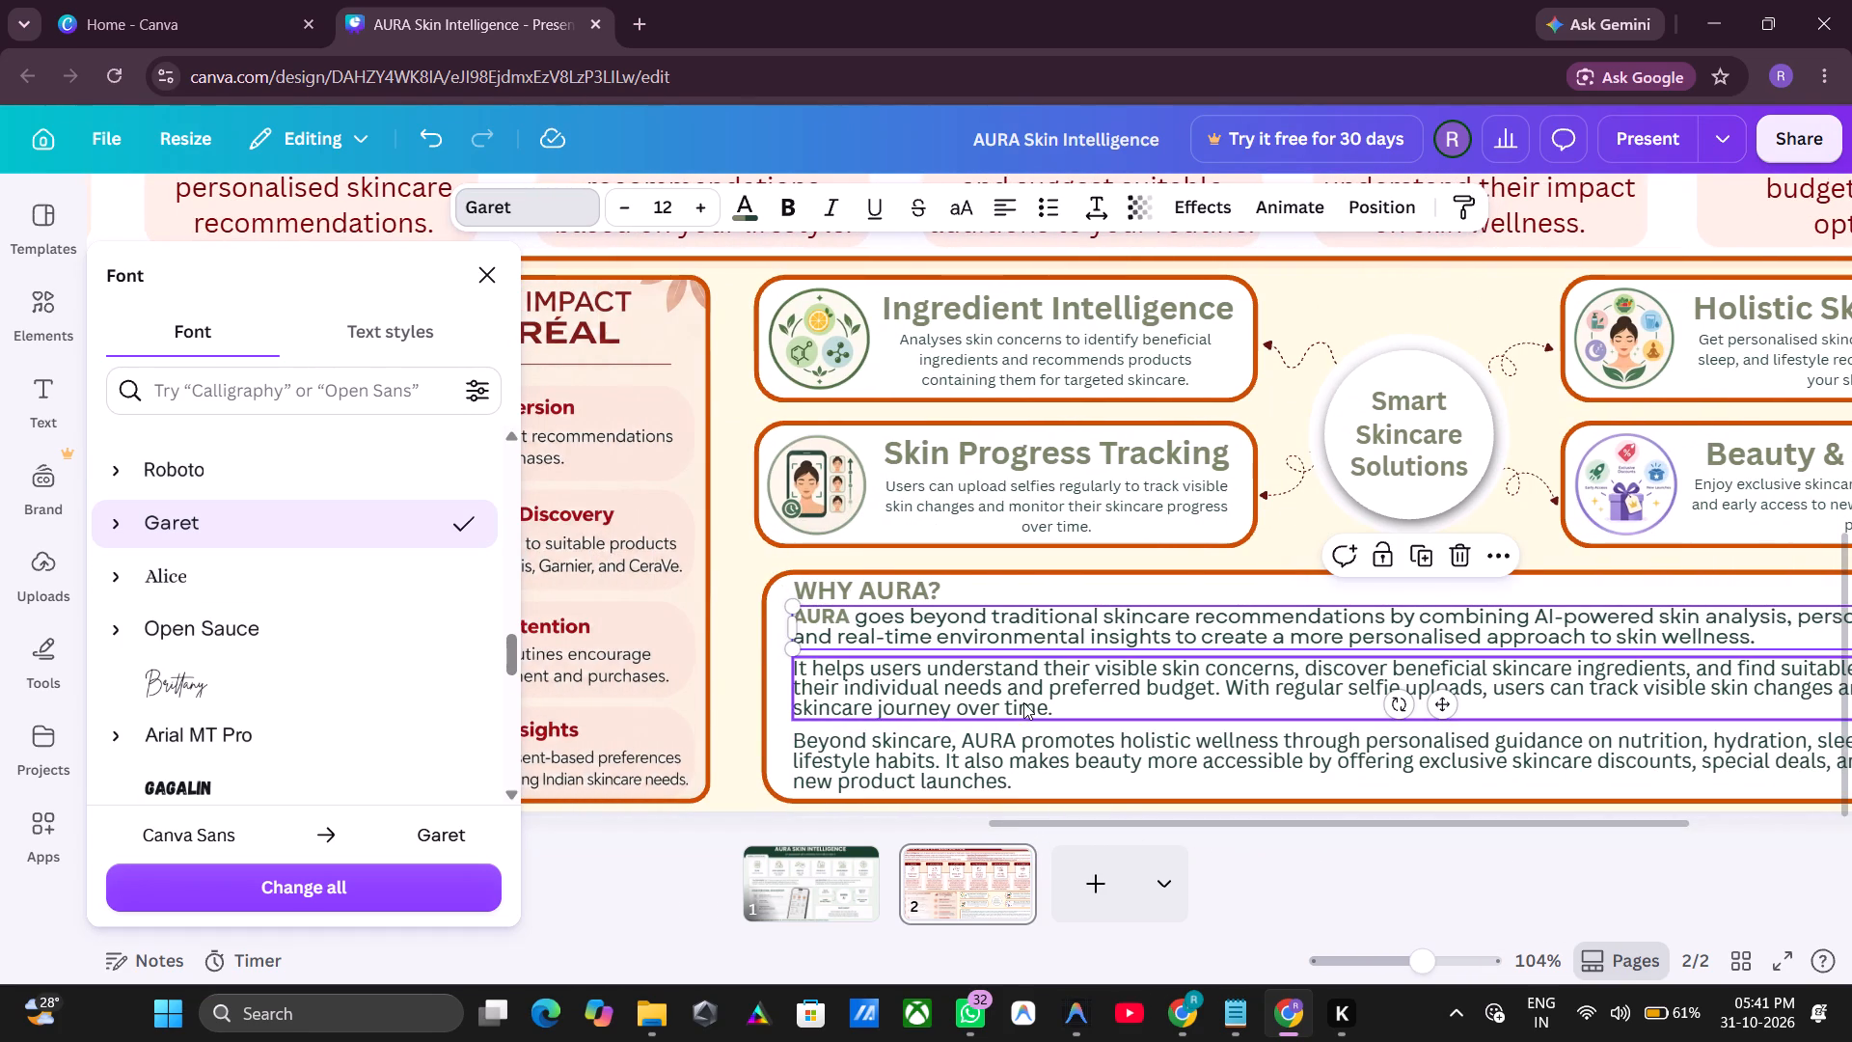
{"action": "left_click", "coordinate": [1023, 702]}
{"action": "left_click", "coordinate": [353, 534]}
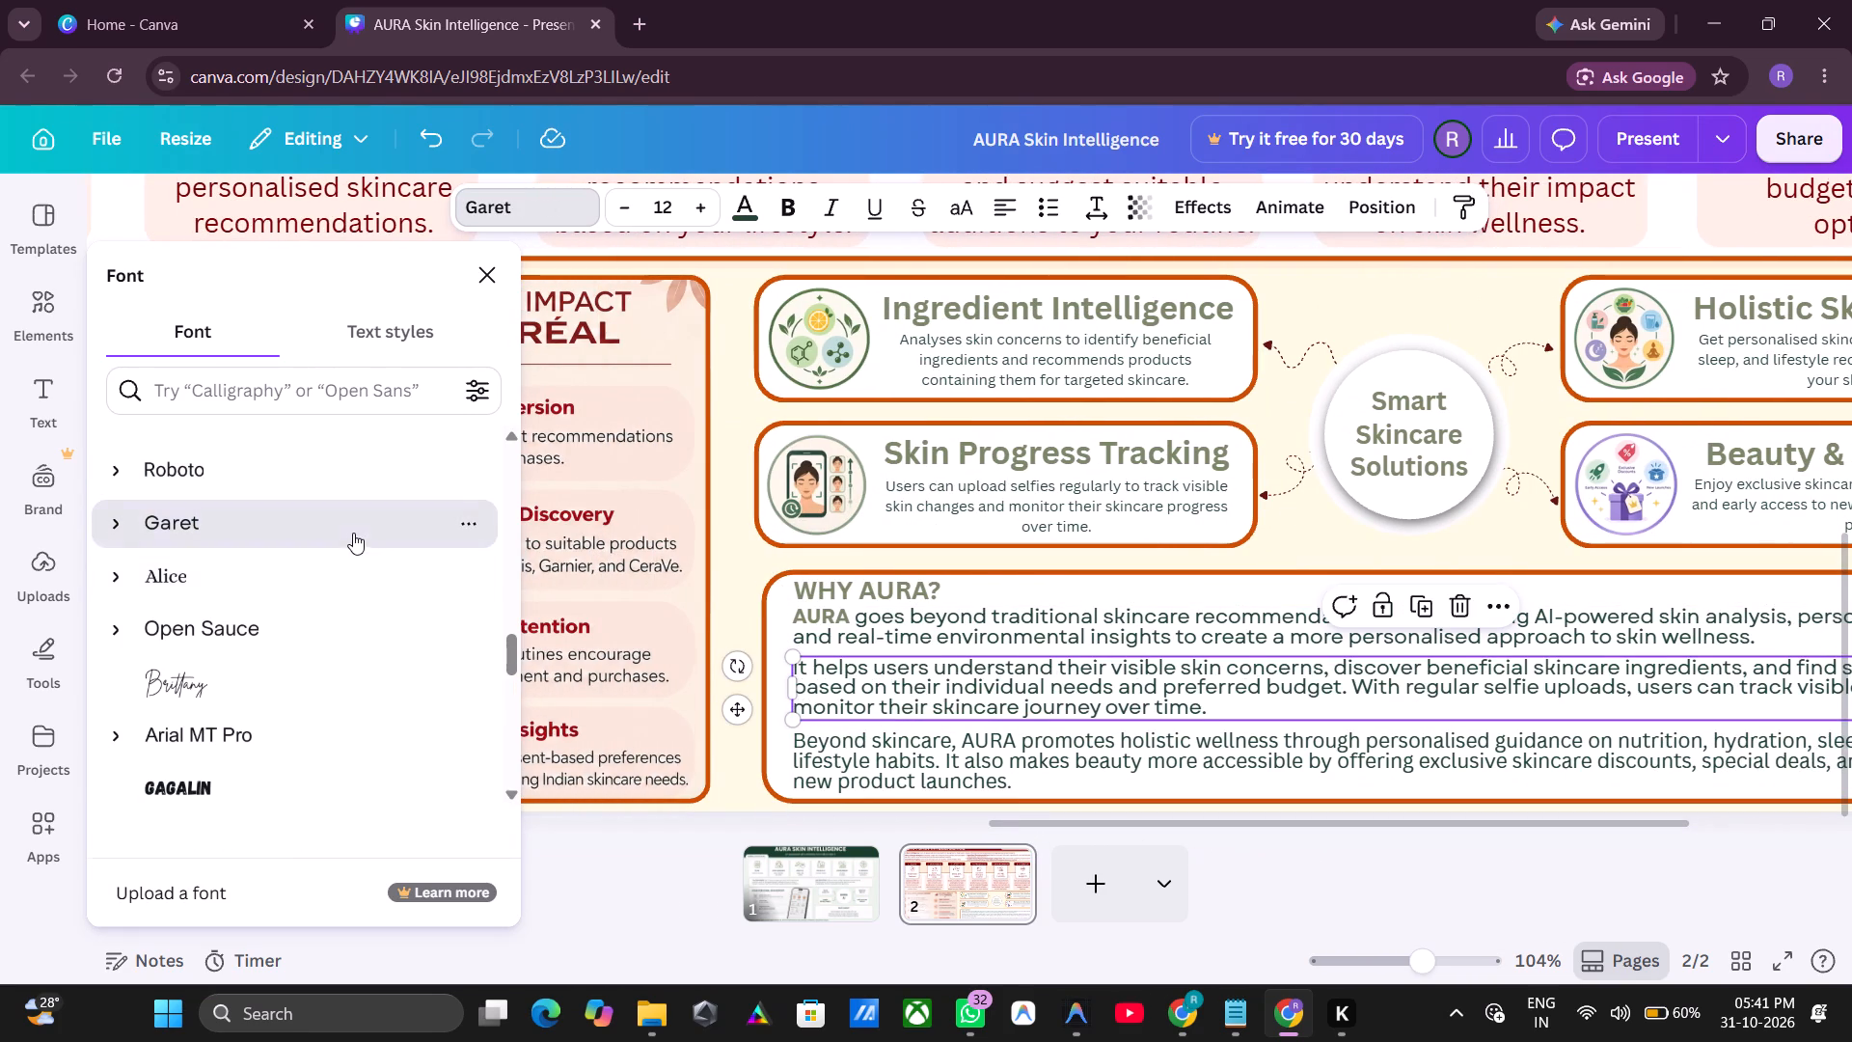
{"action": "left_click", "coordinate": [1021, 749]}
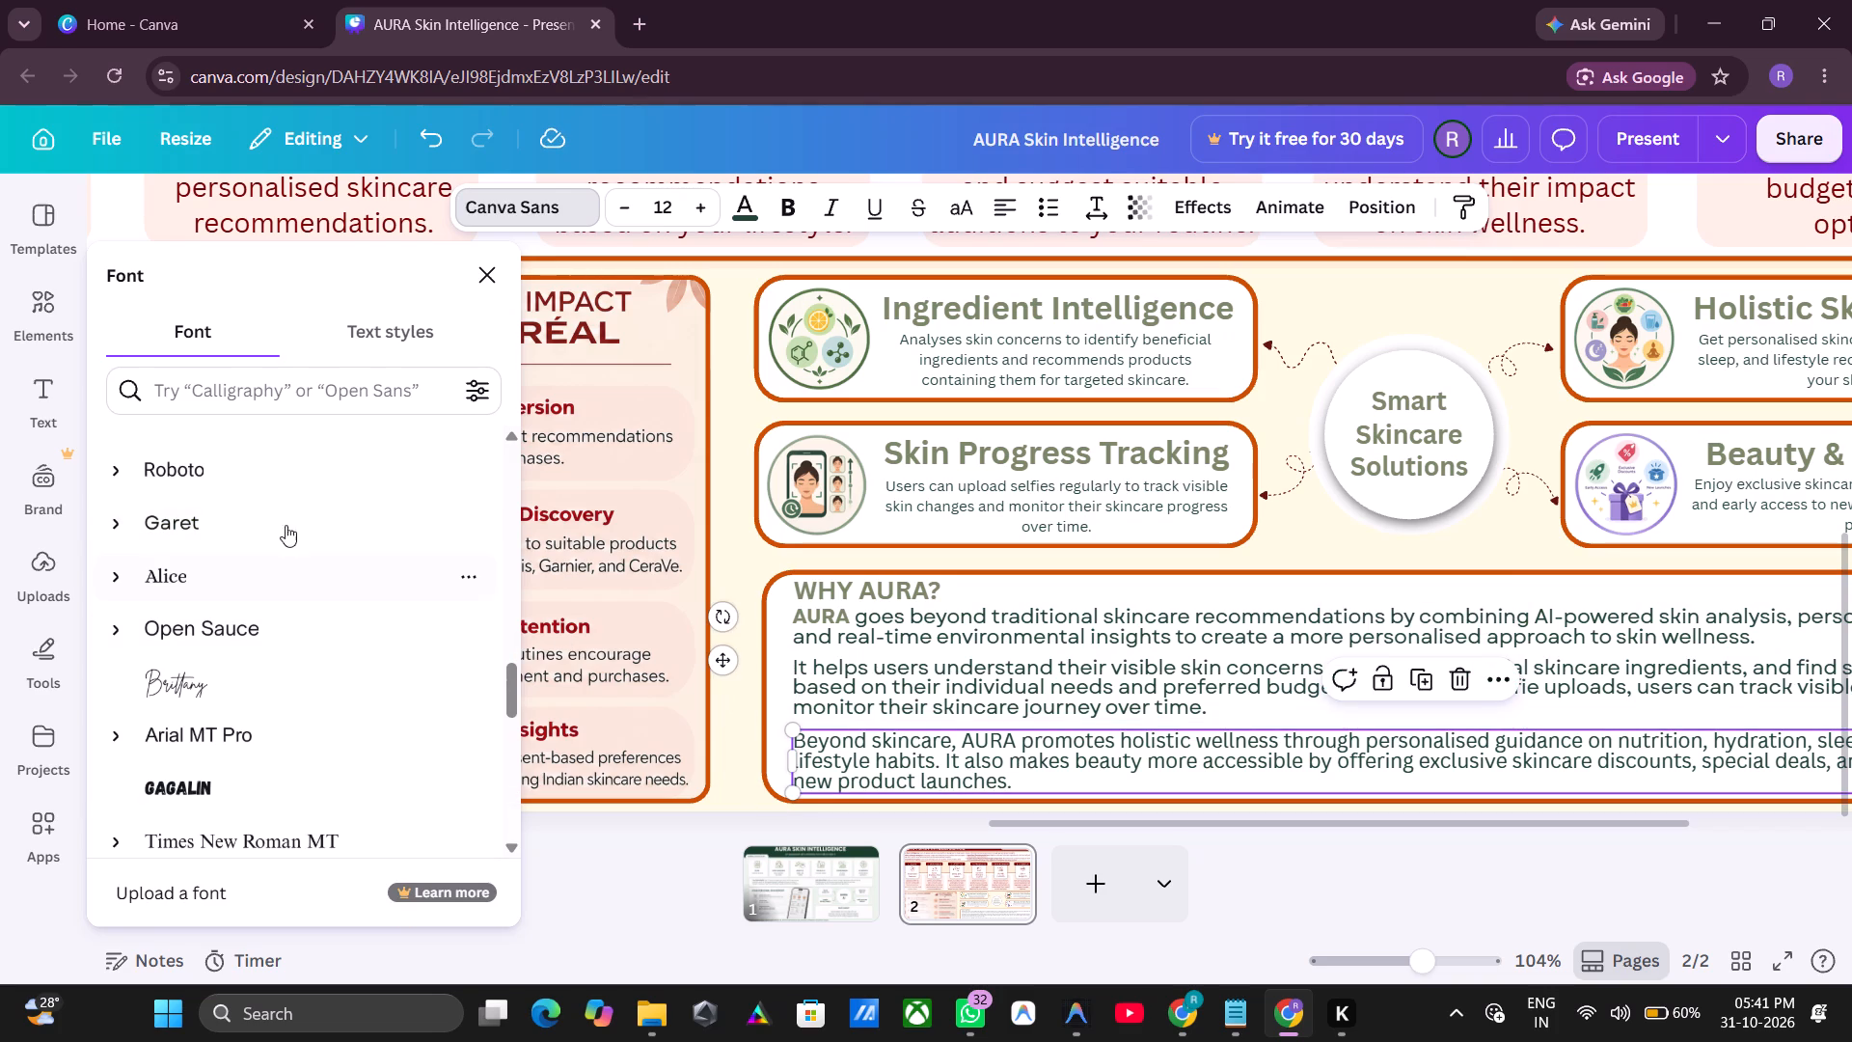
{"action": "left_click", "coordinate": [270, 508]}
{"action": "left_click", "coordinate": [1360, 870]}
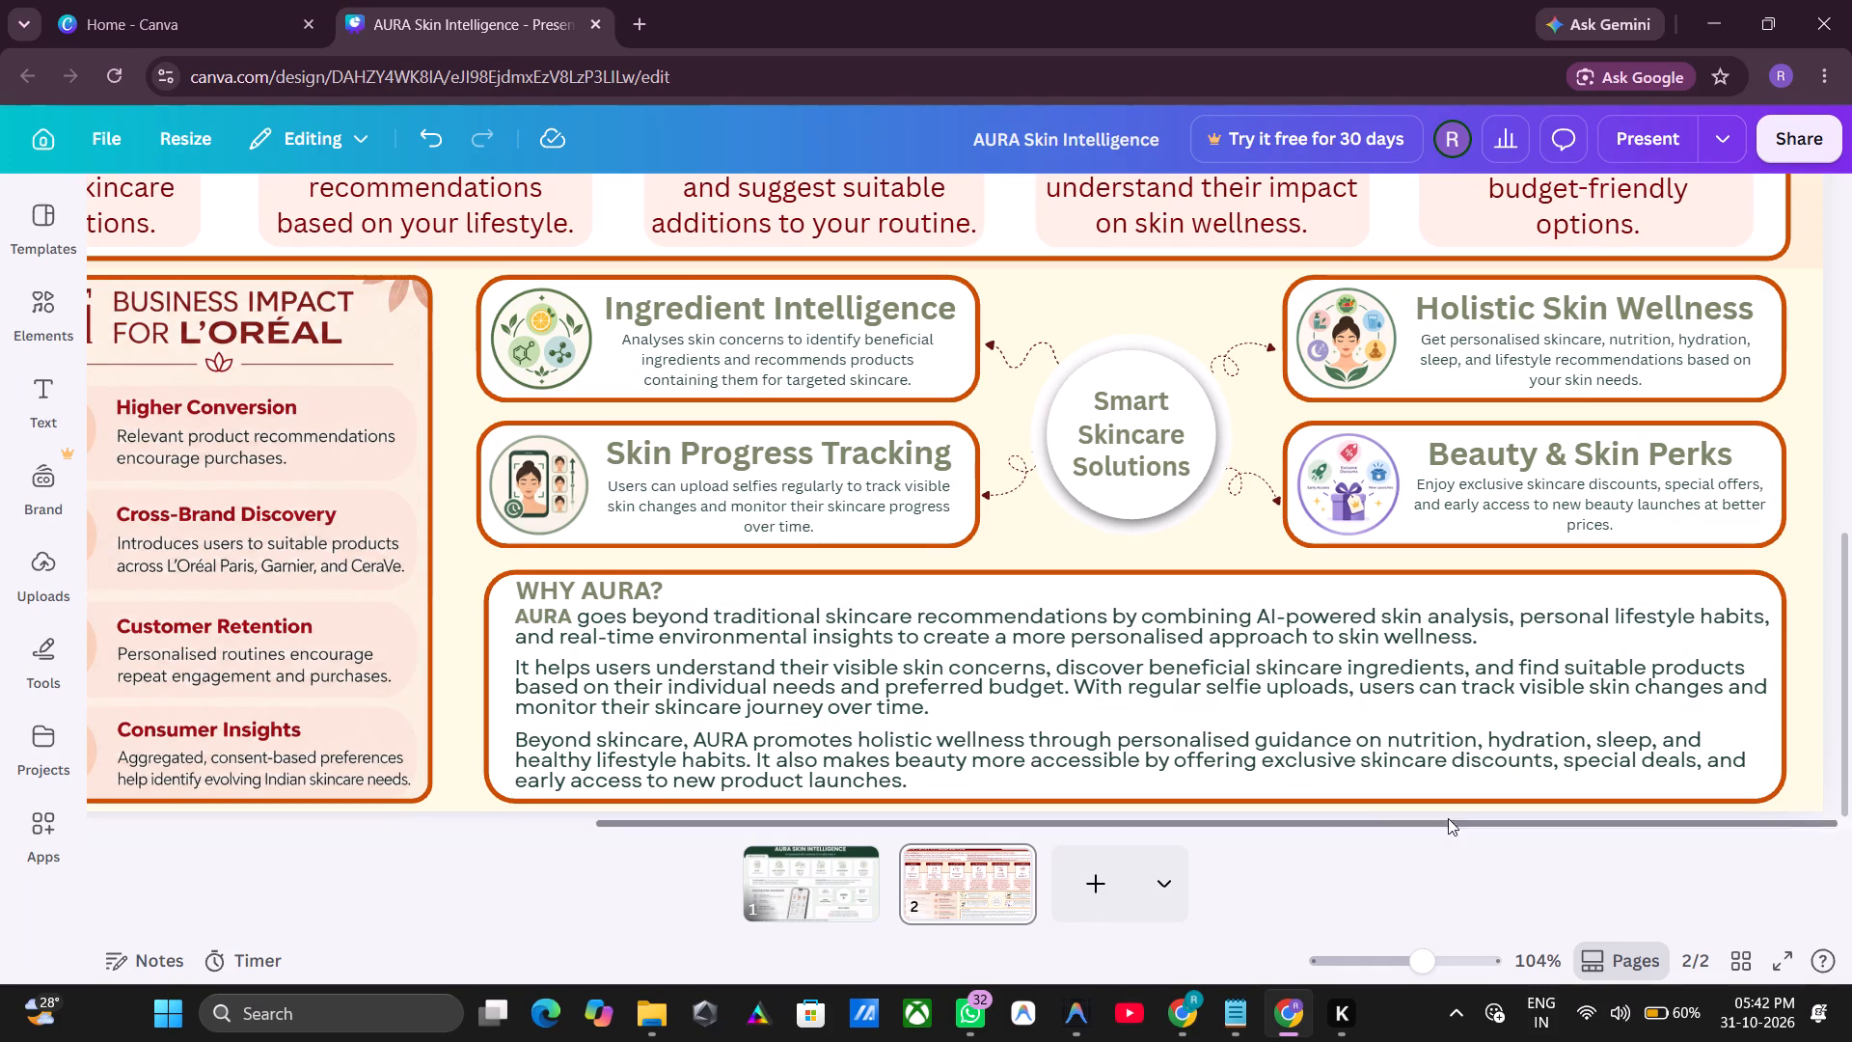
{"action": "scroll", "coordinate": [1610, 881], "scroll_direction": "down", "scroll_amount": 2}
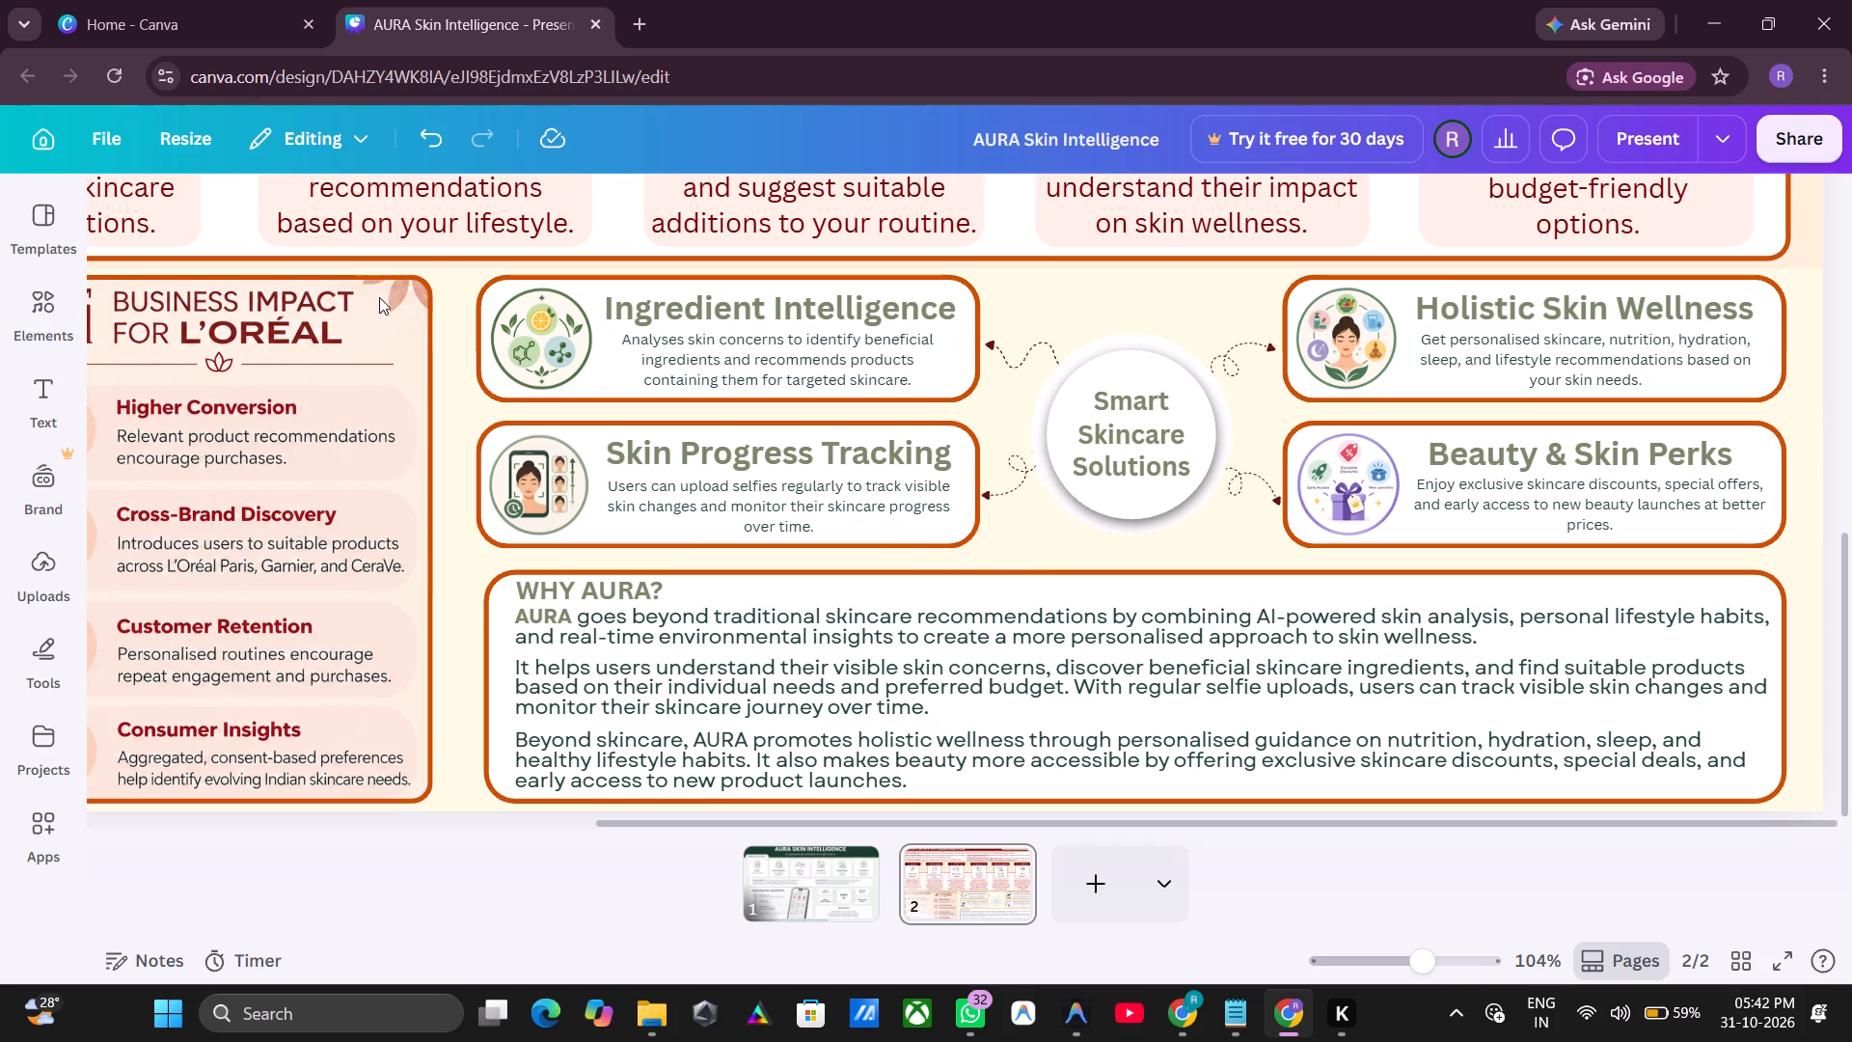
Add the recently used black rounded rectangle to page 2 and flatten it into a thin horizontal bar.
{"action": "left_click", "coordinate": [37, 295]}
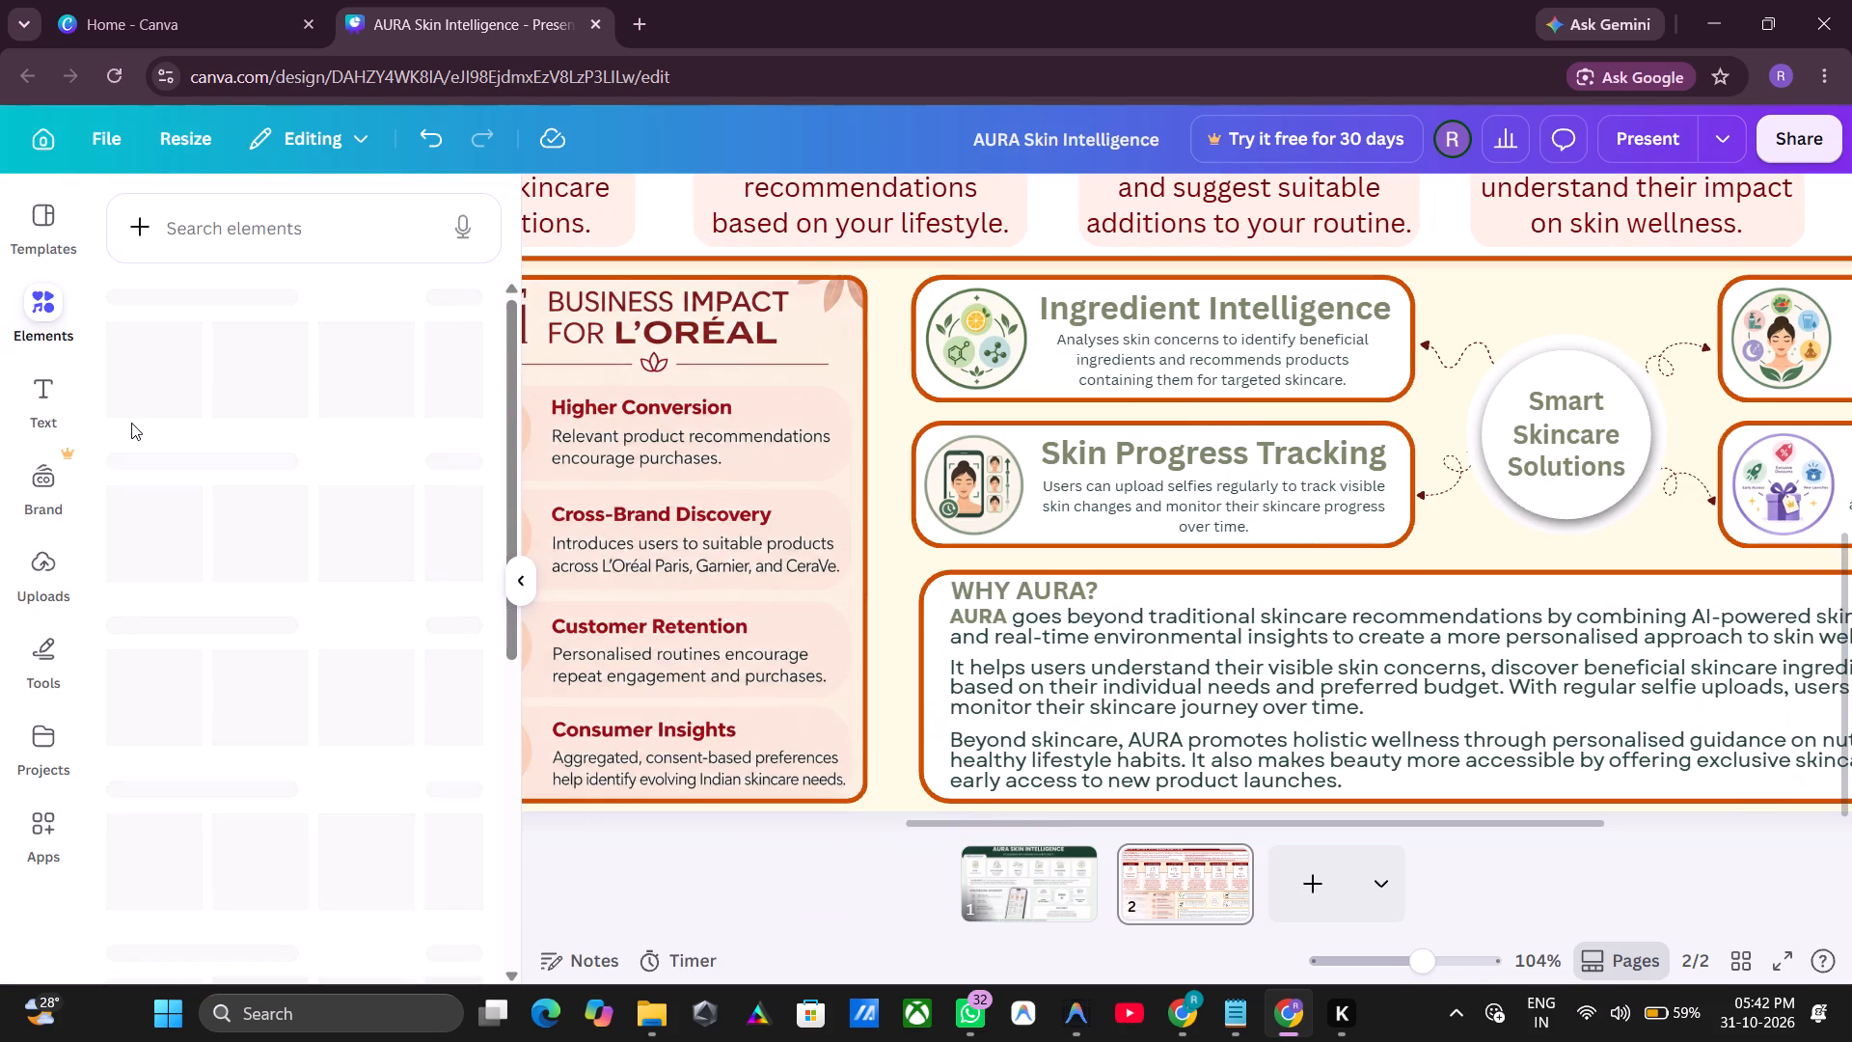
{"action": "left_click", "coordinate": [162, 368]}
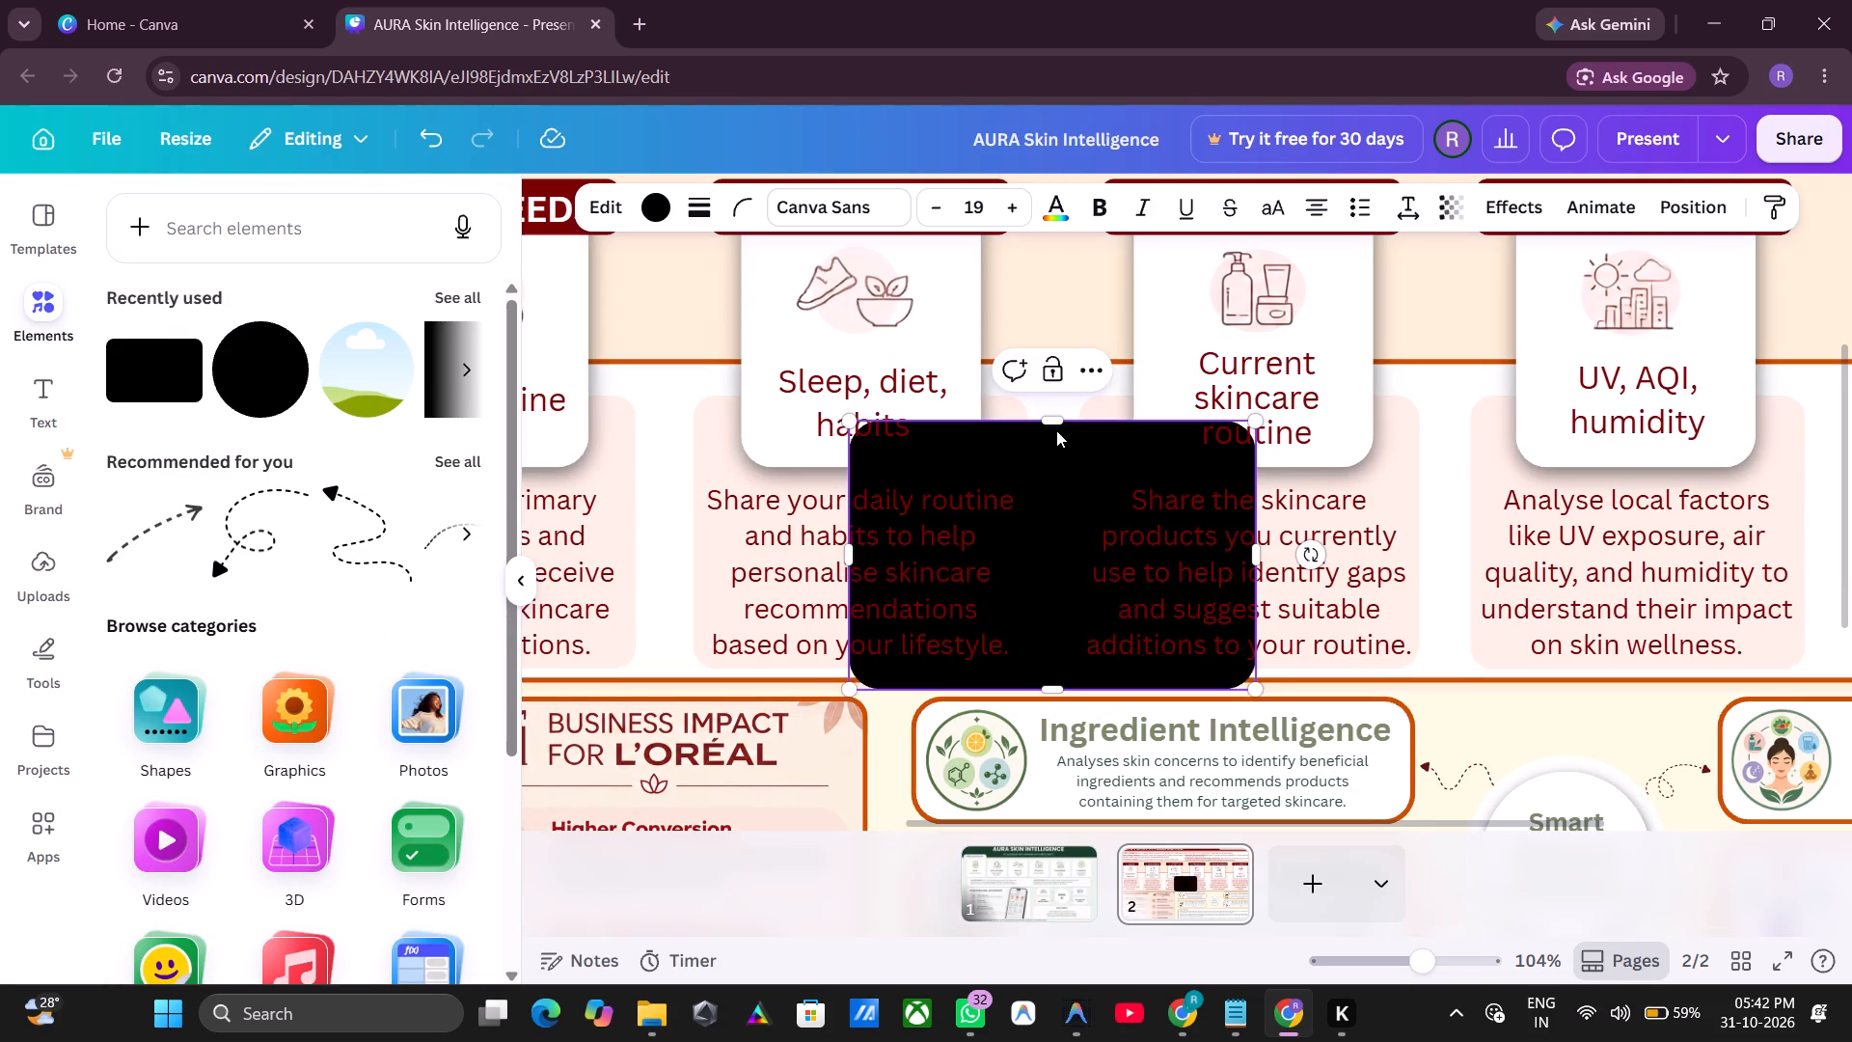
{"action": "left_click_drag", "start_coordinate": [1051, 419], "coordinate": [1064, 637]}
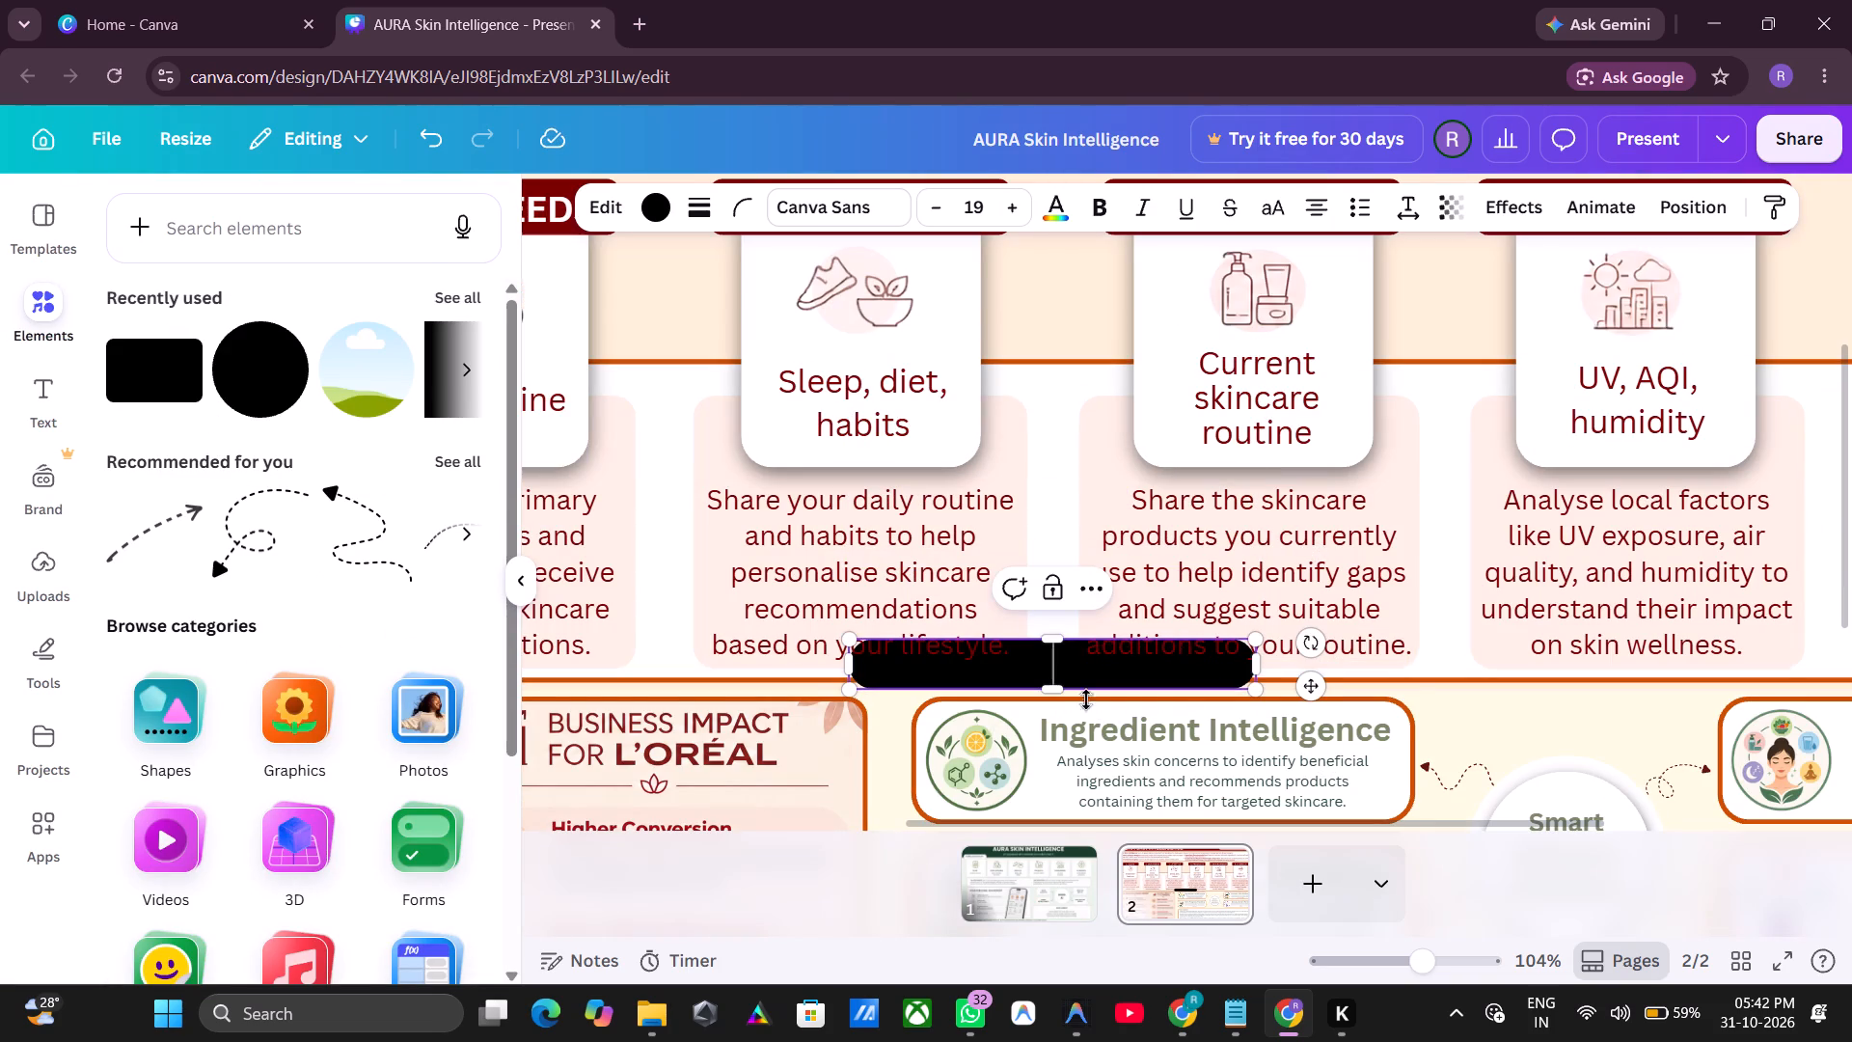
Move the black bar behind the WHY AURA? heading and shrink its width and height to fit the heading text.
{"action": "left_click", "coordinate": [1489, 735]}
{"action": "left_click_drag", "start_coordinate": [1052, 662], "coordinate": [1196, 763]}
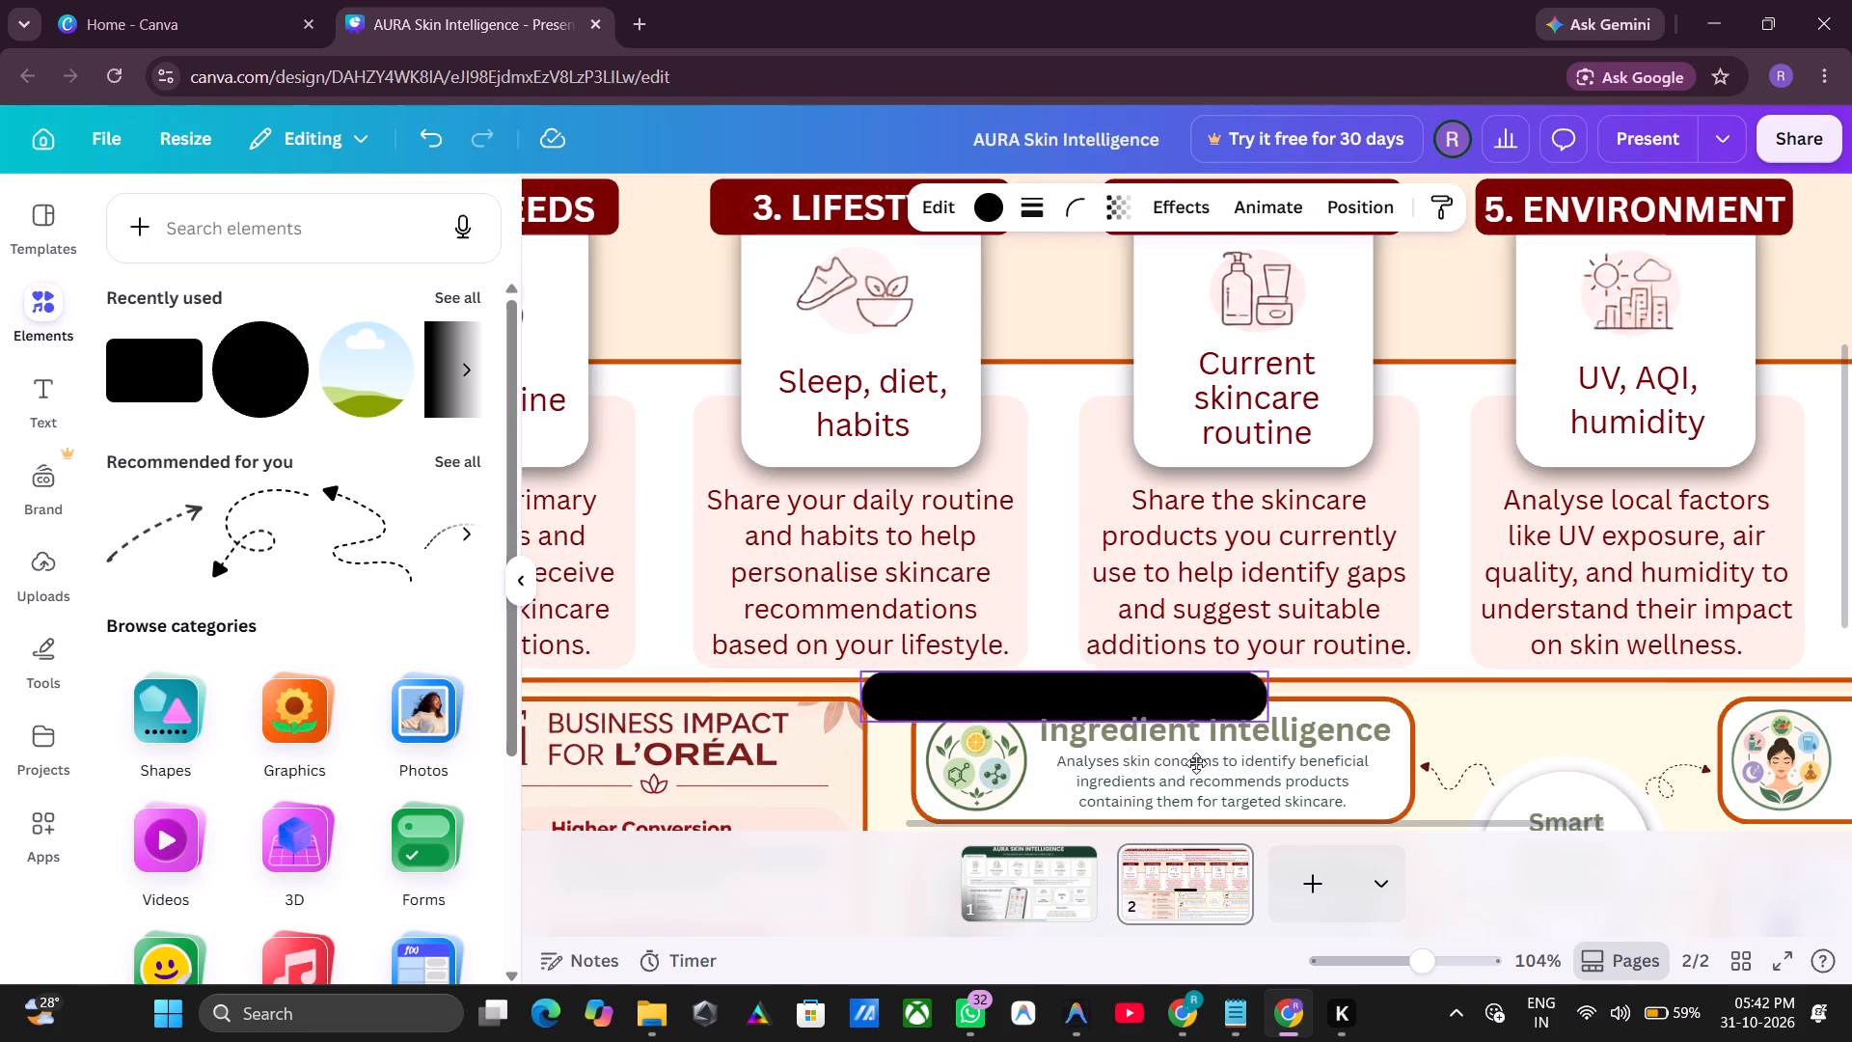
{"action": "left_click_drag", "start_coordinate": [1196, 763], "coordinate": [1301, 575]}
{"action": "scroll", "coordinate": [1295, 755], "scroll_direction": "down", "scroll_amount": 4}
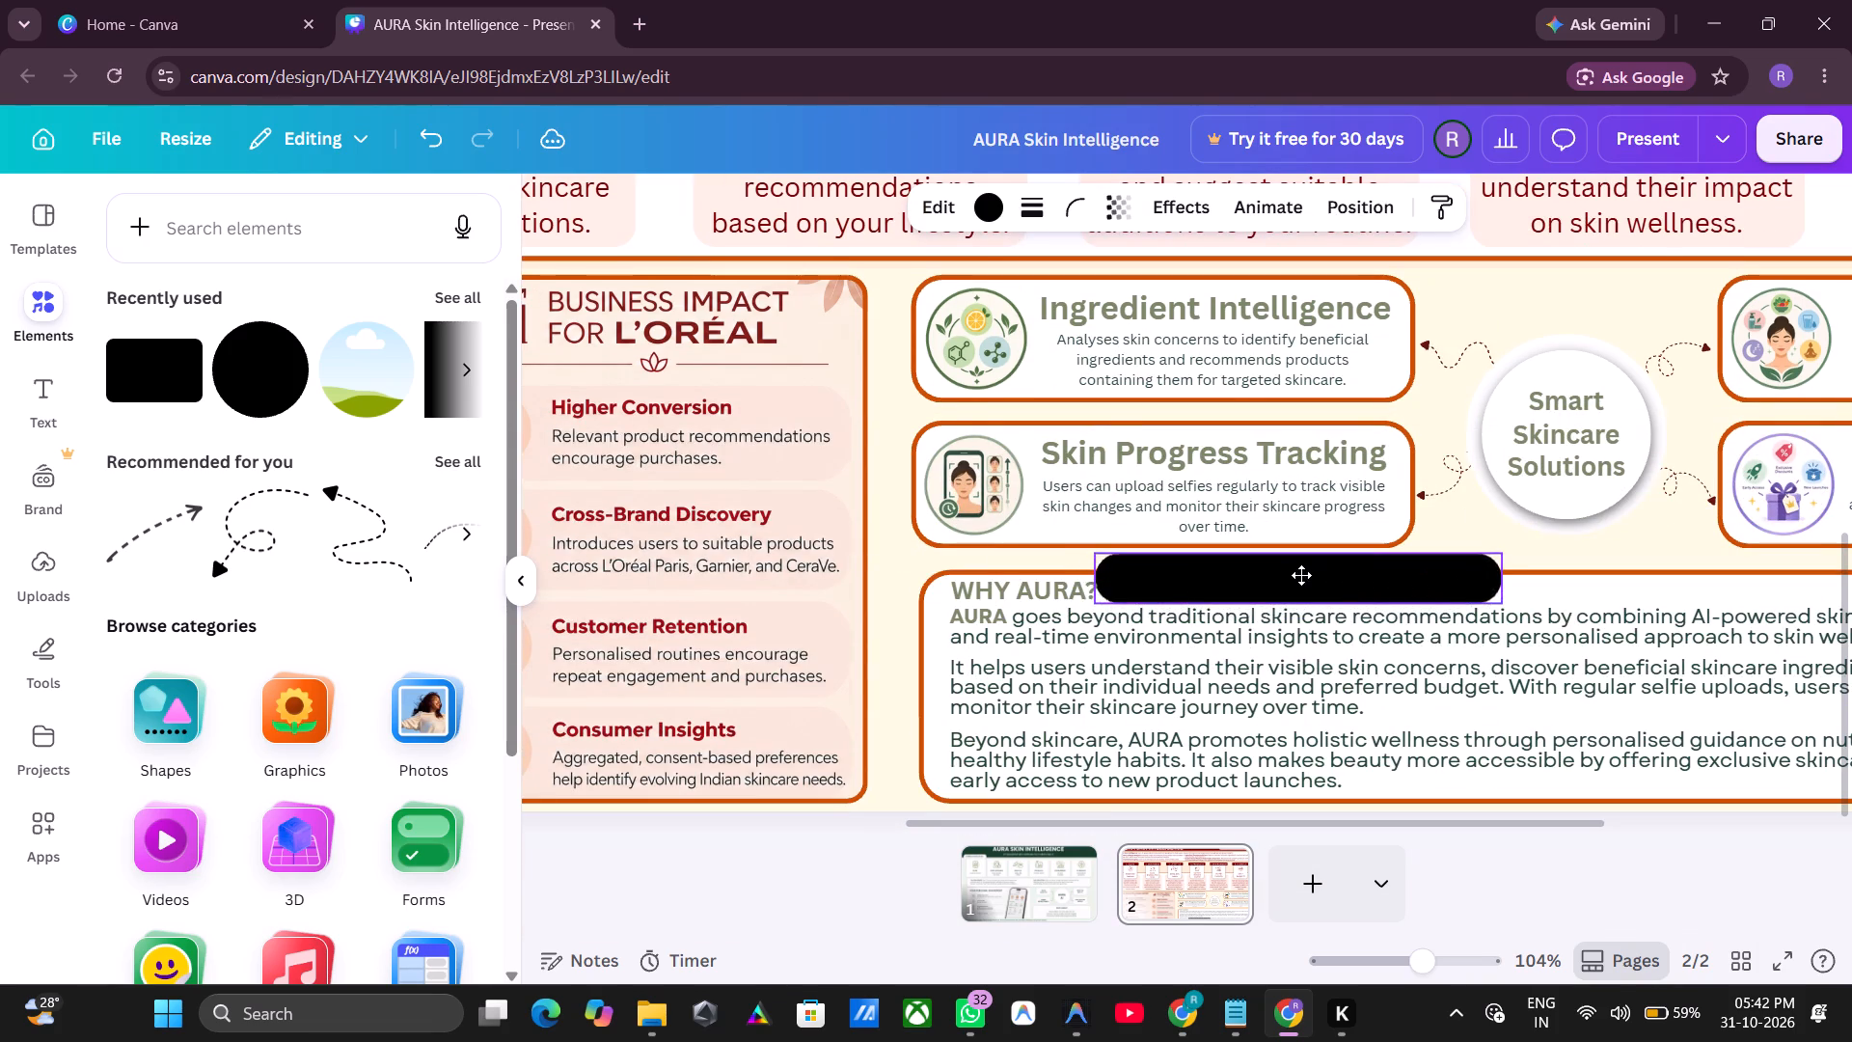
{"action": "left_click_drag", "start_coordinate": [1301, 575], "coordinate": [1118, 578]}
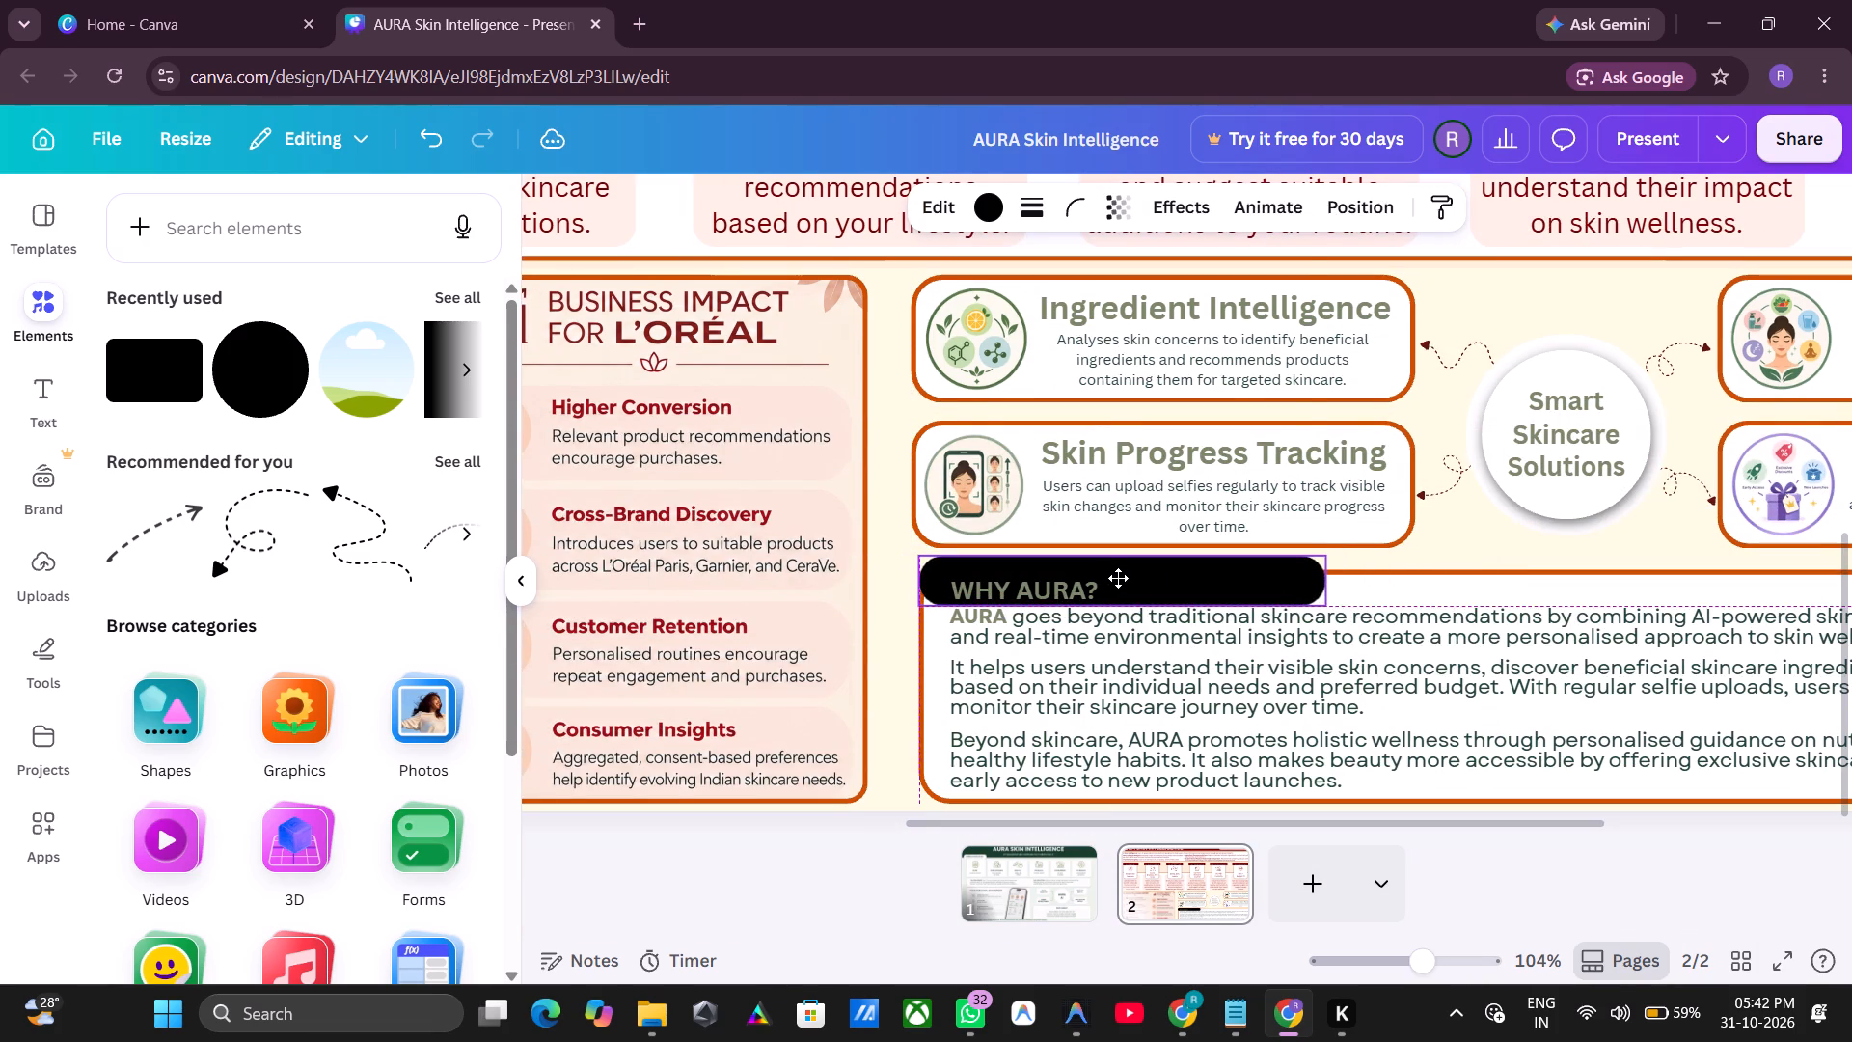
{"action": "left_click_drag", "start_coordinate": [1118, 578], "coordinate": [1124, 577]}
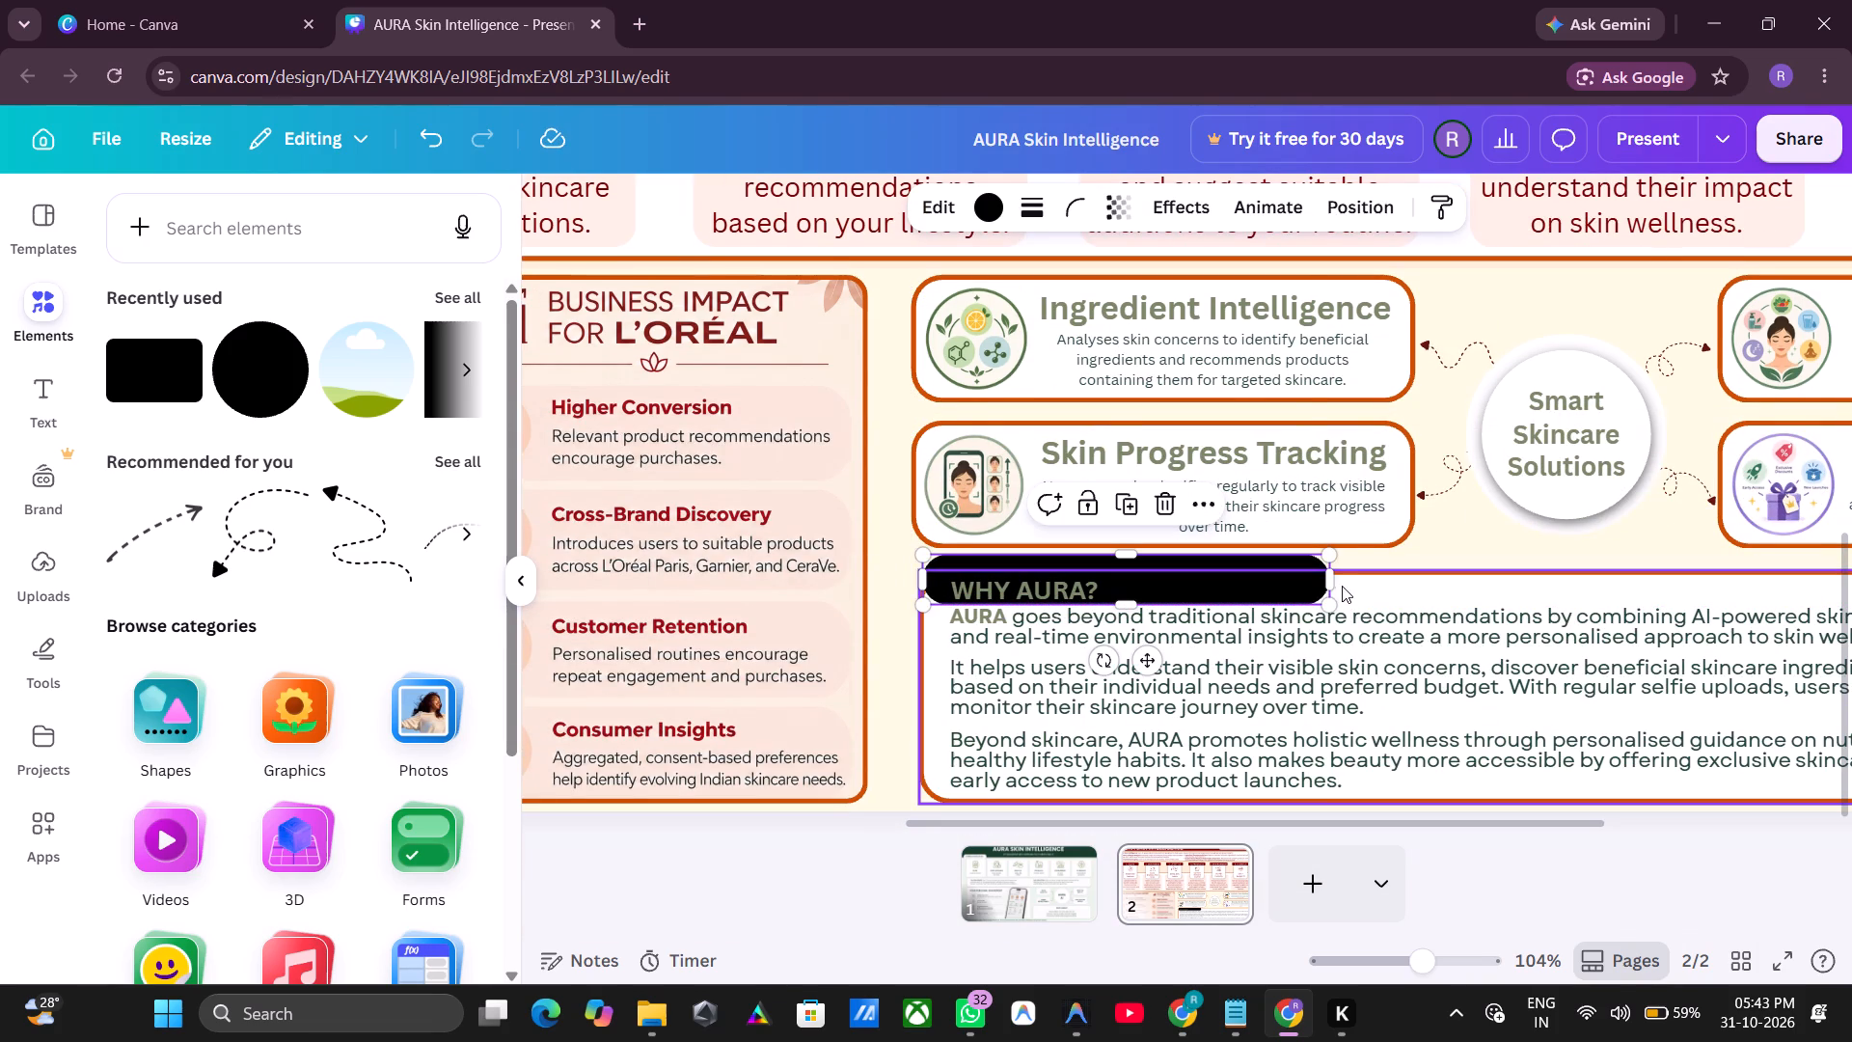
{"action": "left_click_drag", "start_coordinate": [1331, 586], "coordinate": [1121, 585]}
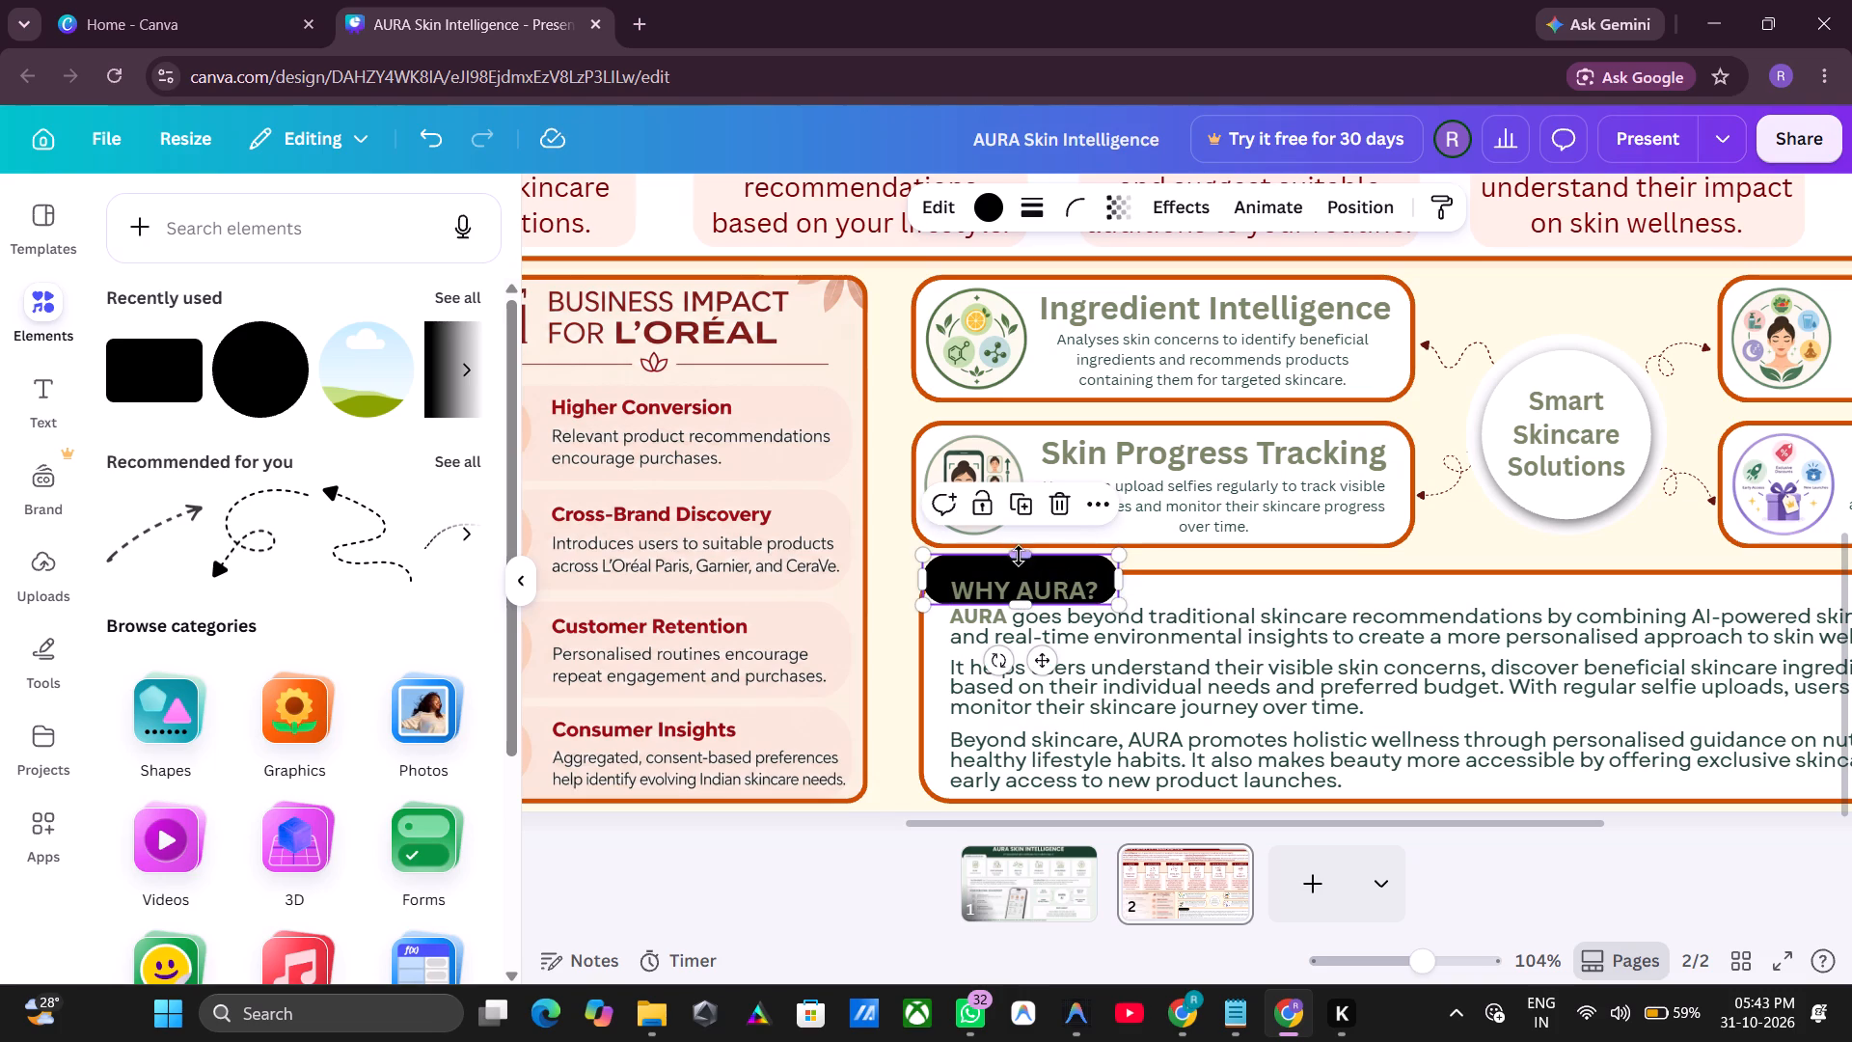
{"action": "left_click", "coordinate": [1019, 553]}
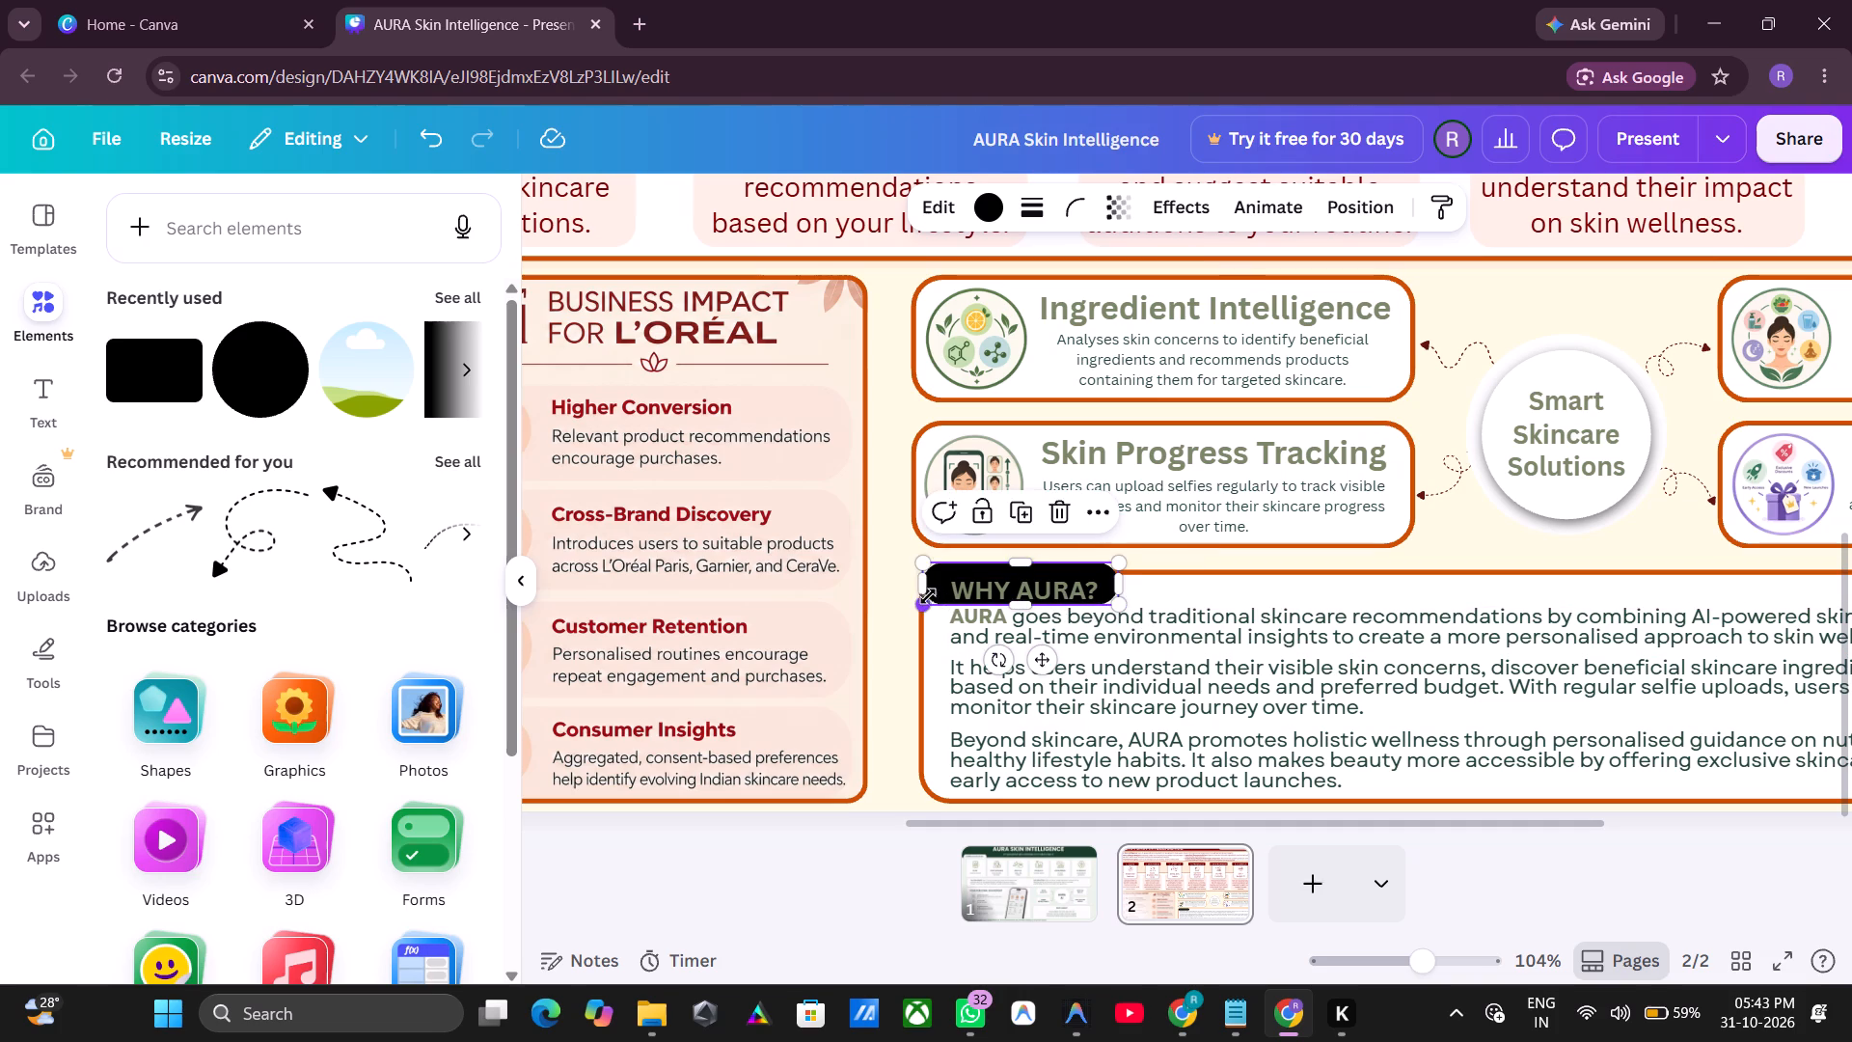
Set the black bar's corner rounding to 9.
{"action": "left_click", "coordinate": [1075, 208]}
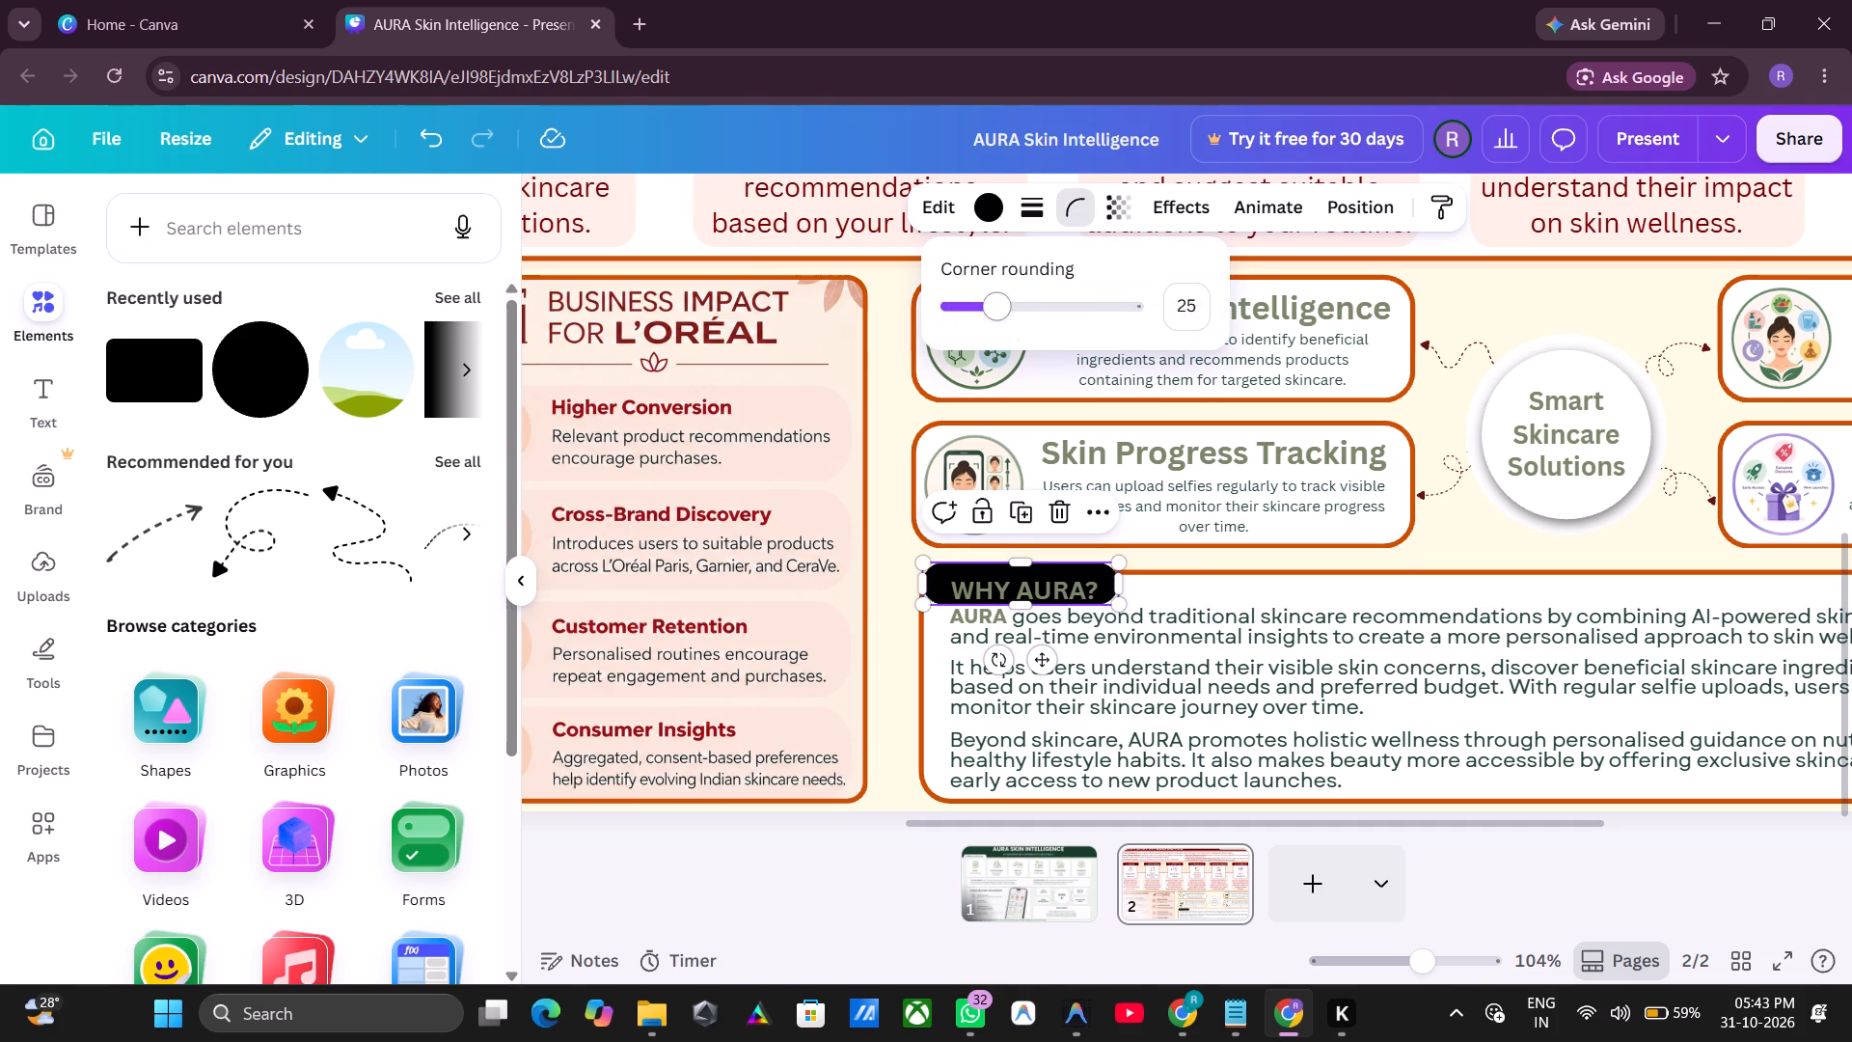
{"action": "left_click_drag", "start_coordinate": [1006, 311], "coordinate": [961, 316]}
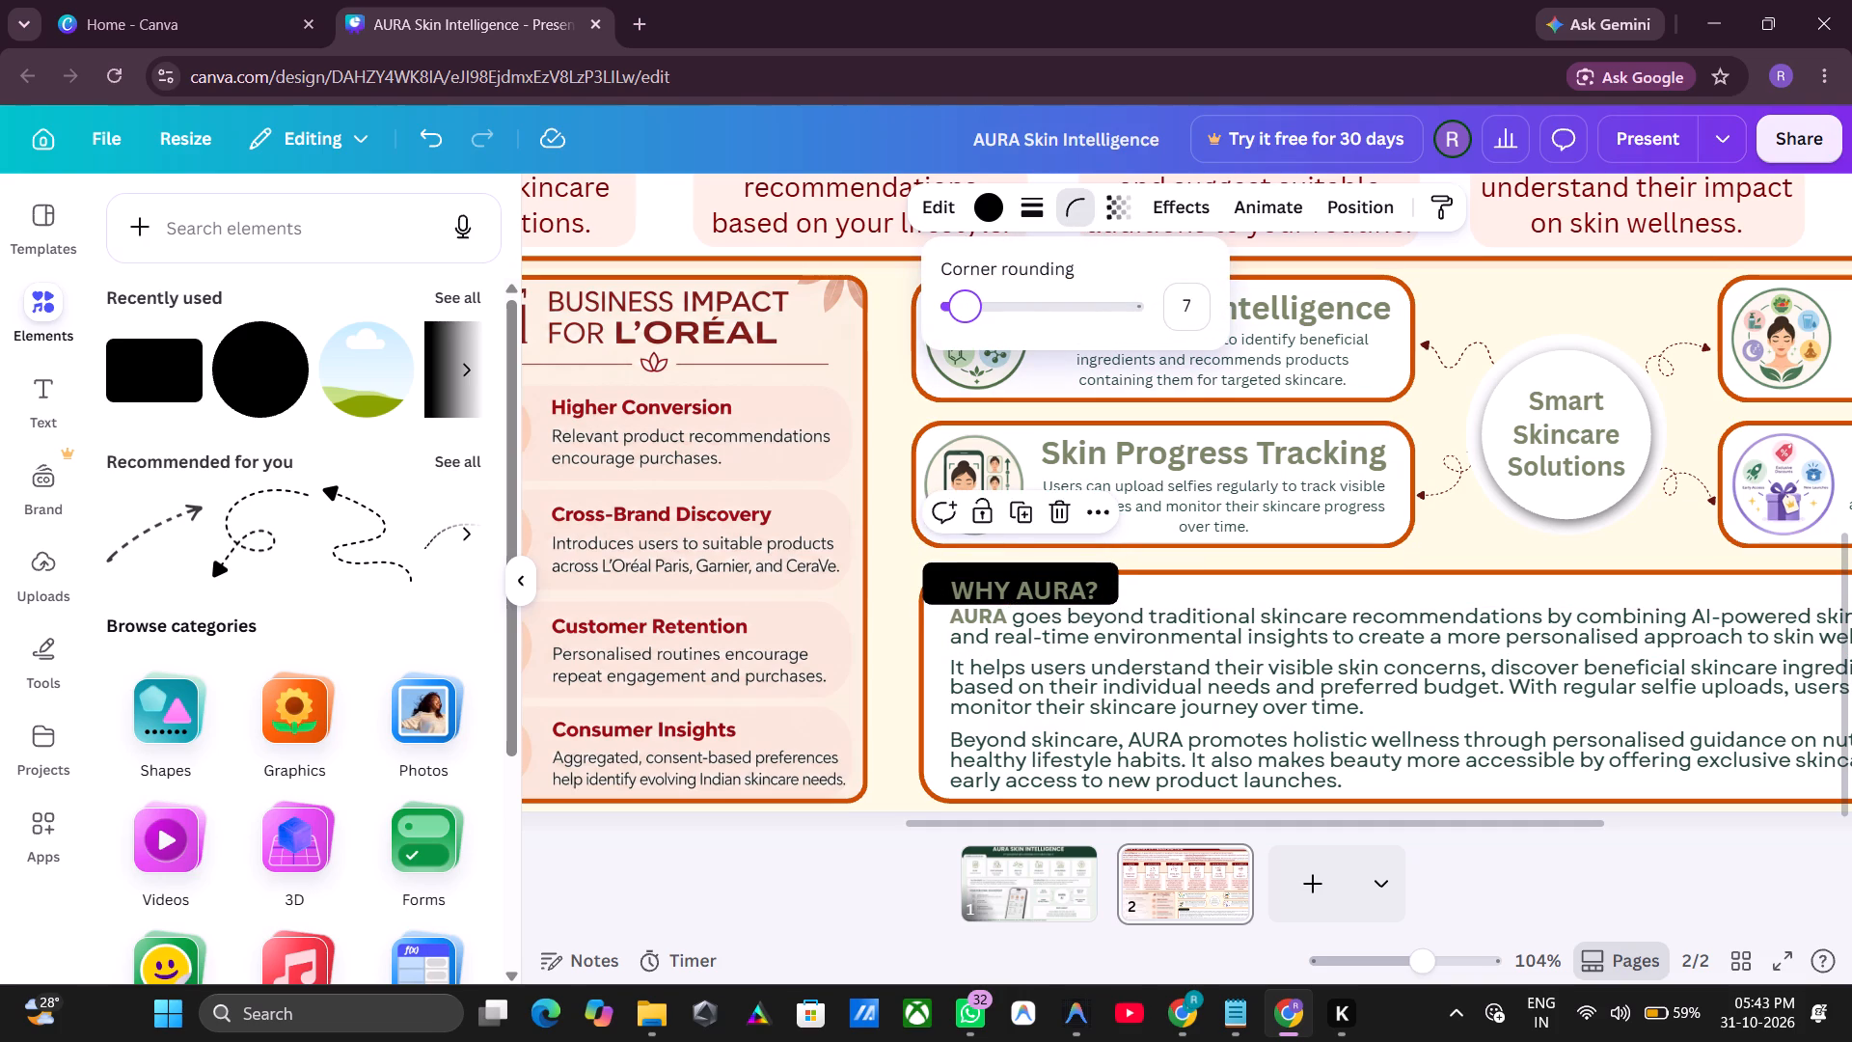
{"action": "left_click_drag", "start_coordinate": [961, 316], "coordinate": [952, 319]}
{"action": "left_click_drag", "start_coordinate": [952, 319], "coordinate": [952, 324]}
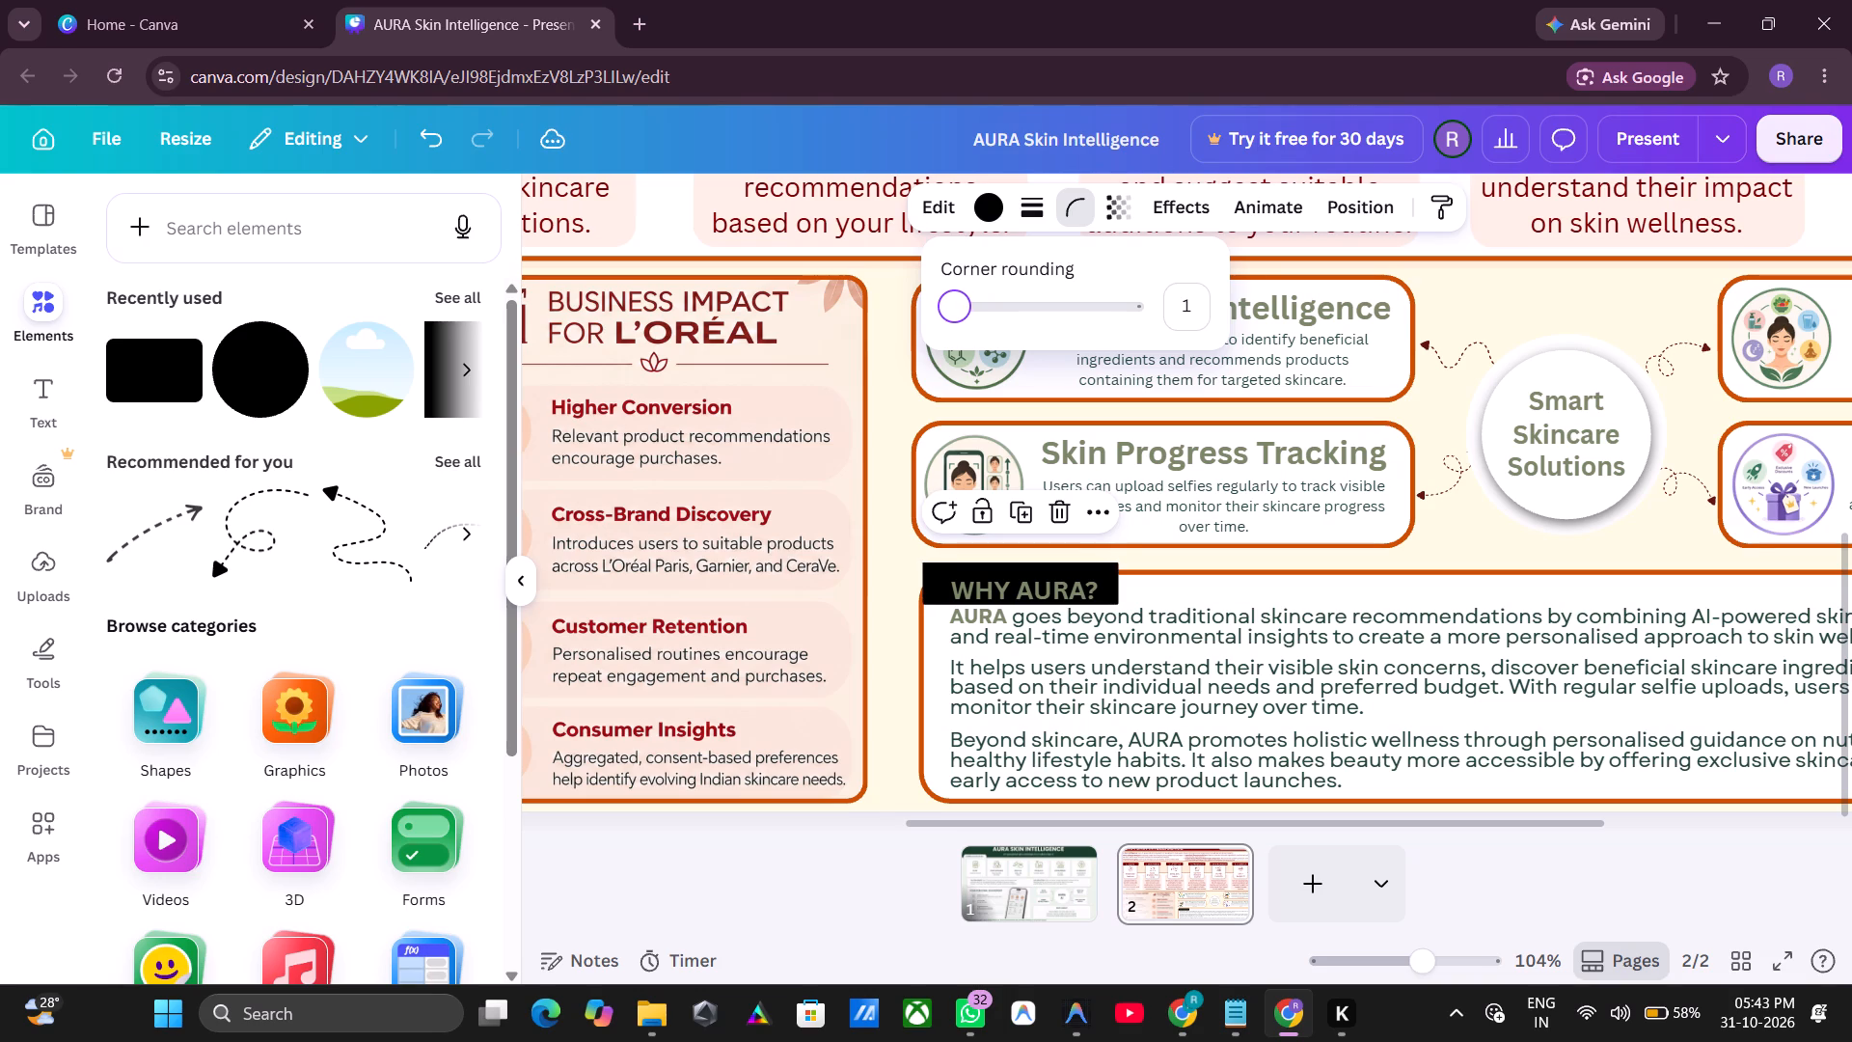
{"action": "left_click_drag", "start_coordinate": [952, 324], "coordinate": [972, 325]}
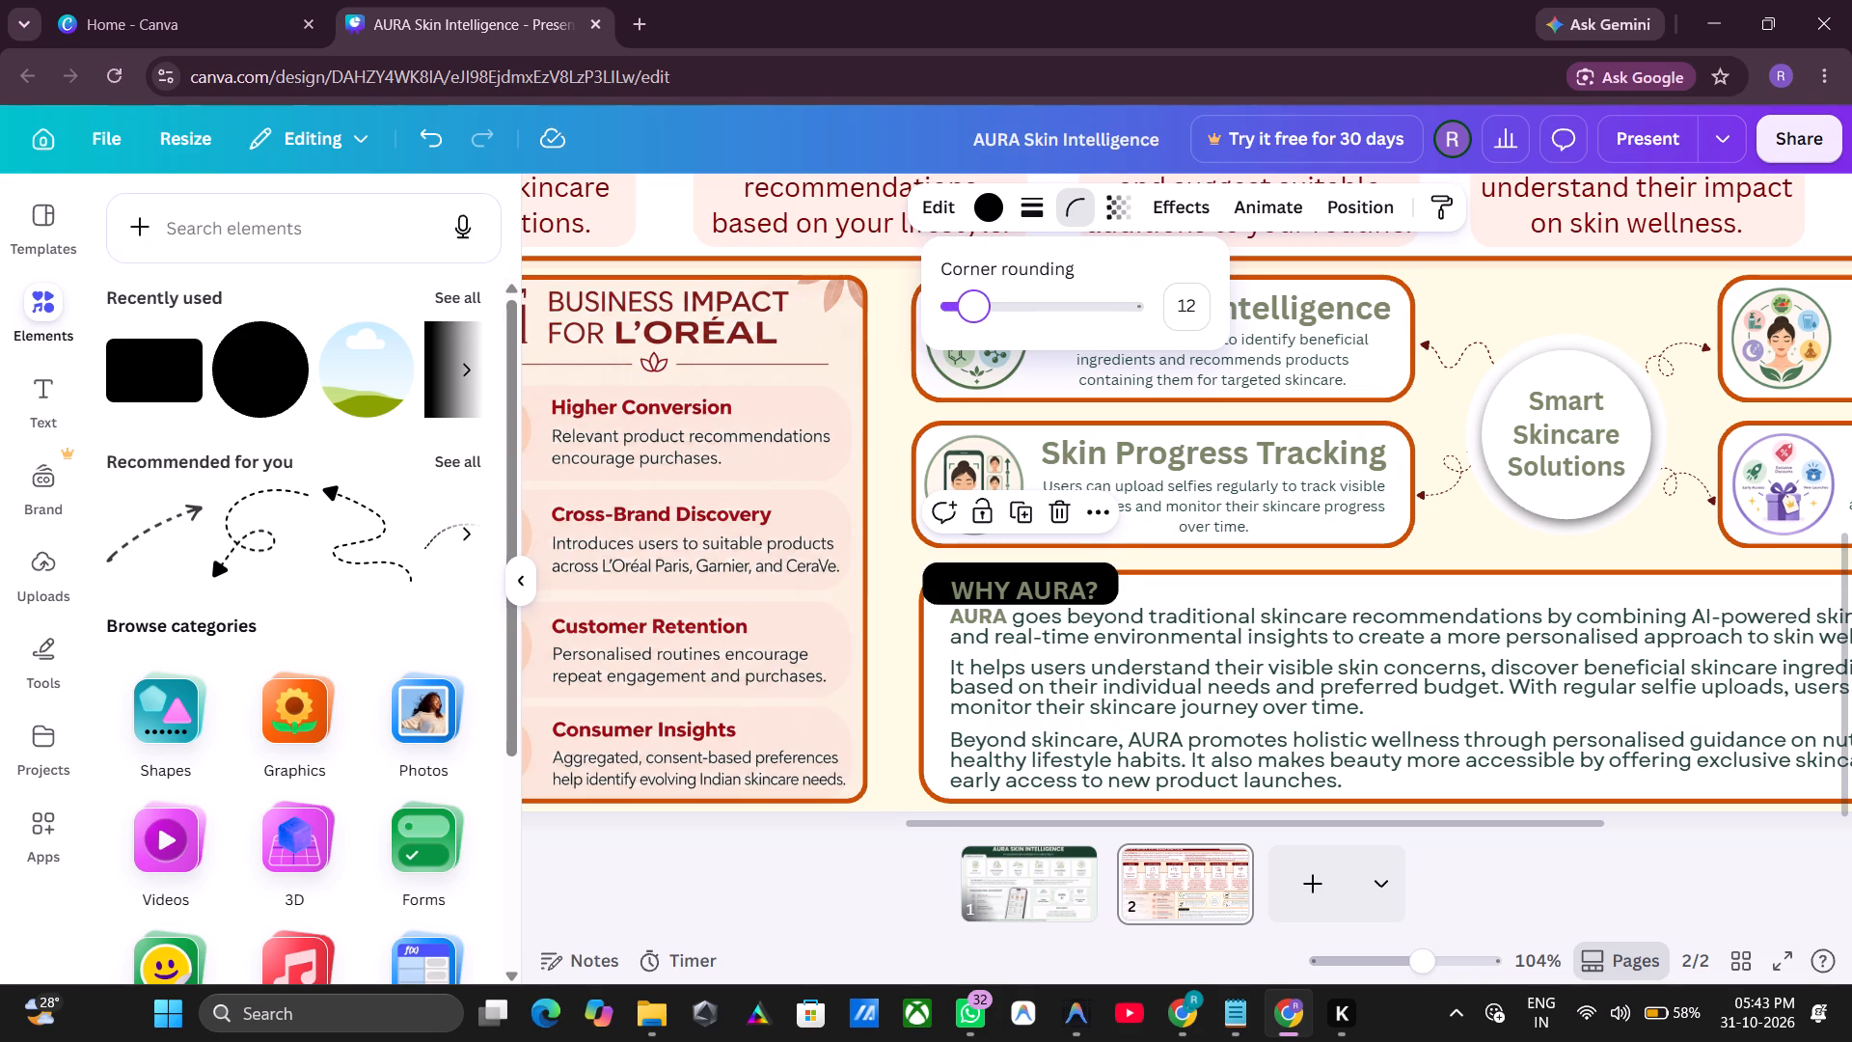
{"action": "left_click_drag", "start_coordinate": [972, 325], "coordinate": [967, 333]}
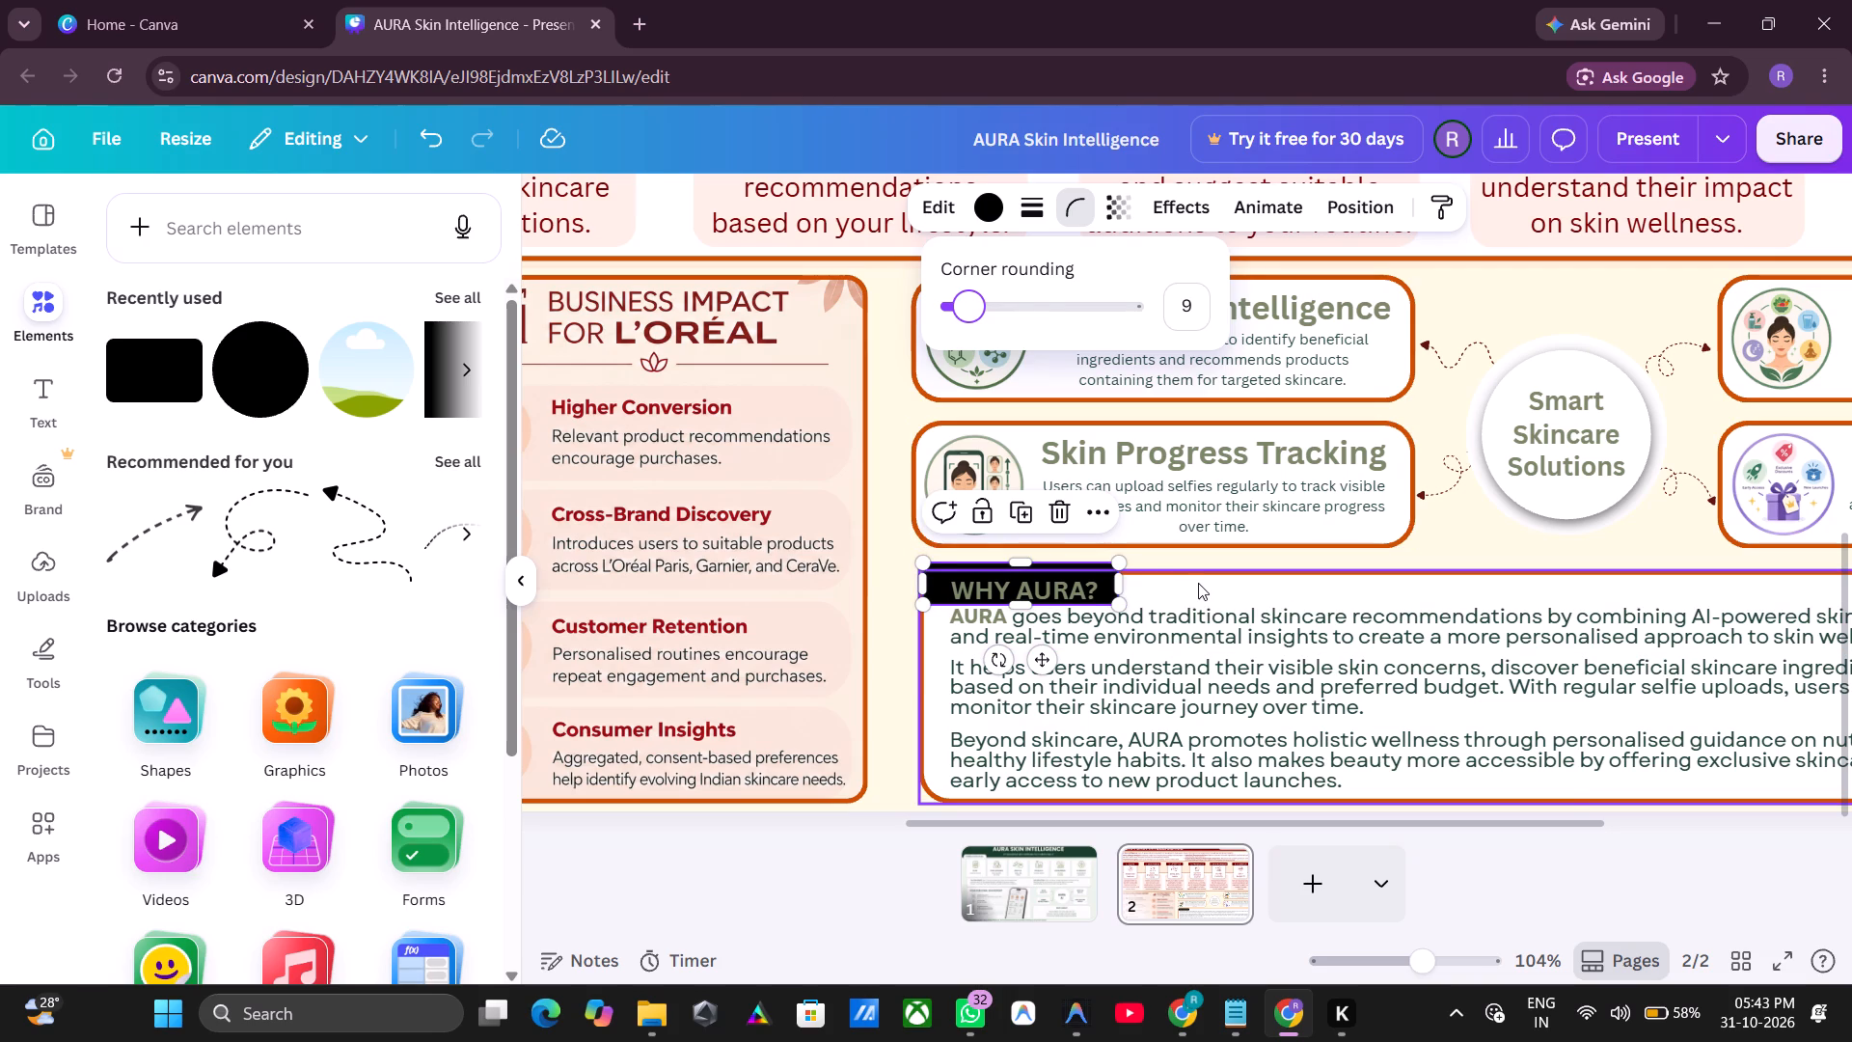
Nudge the black bar left and slightly up so it overhangs the top-left corner of the WHY AURA? box.
{"action": "left_click", "coordinate": [1198, 583]}
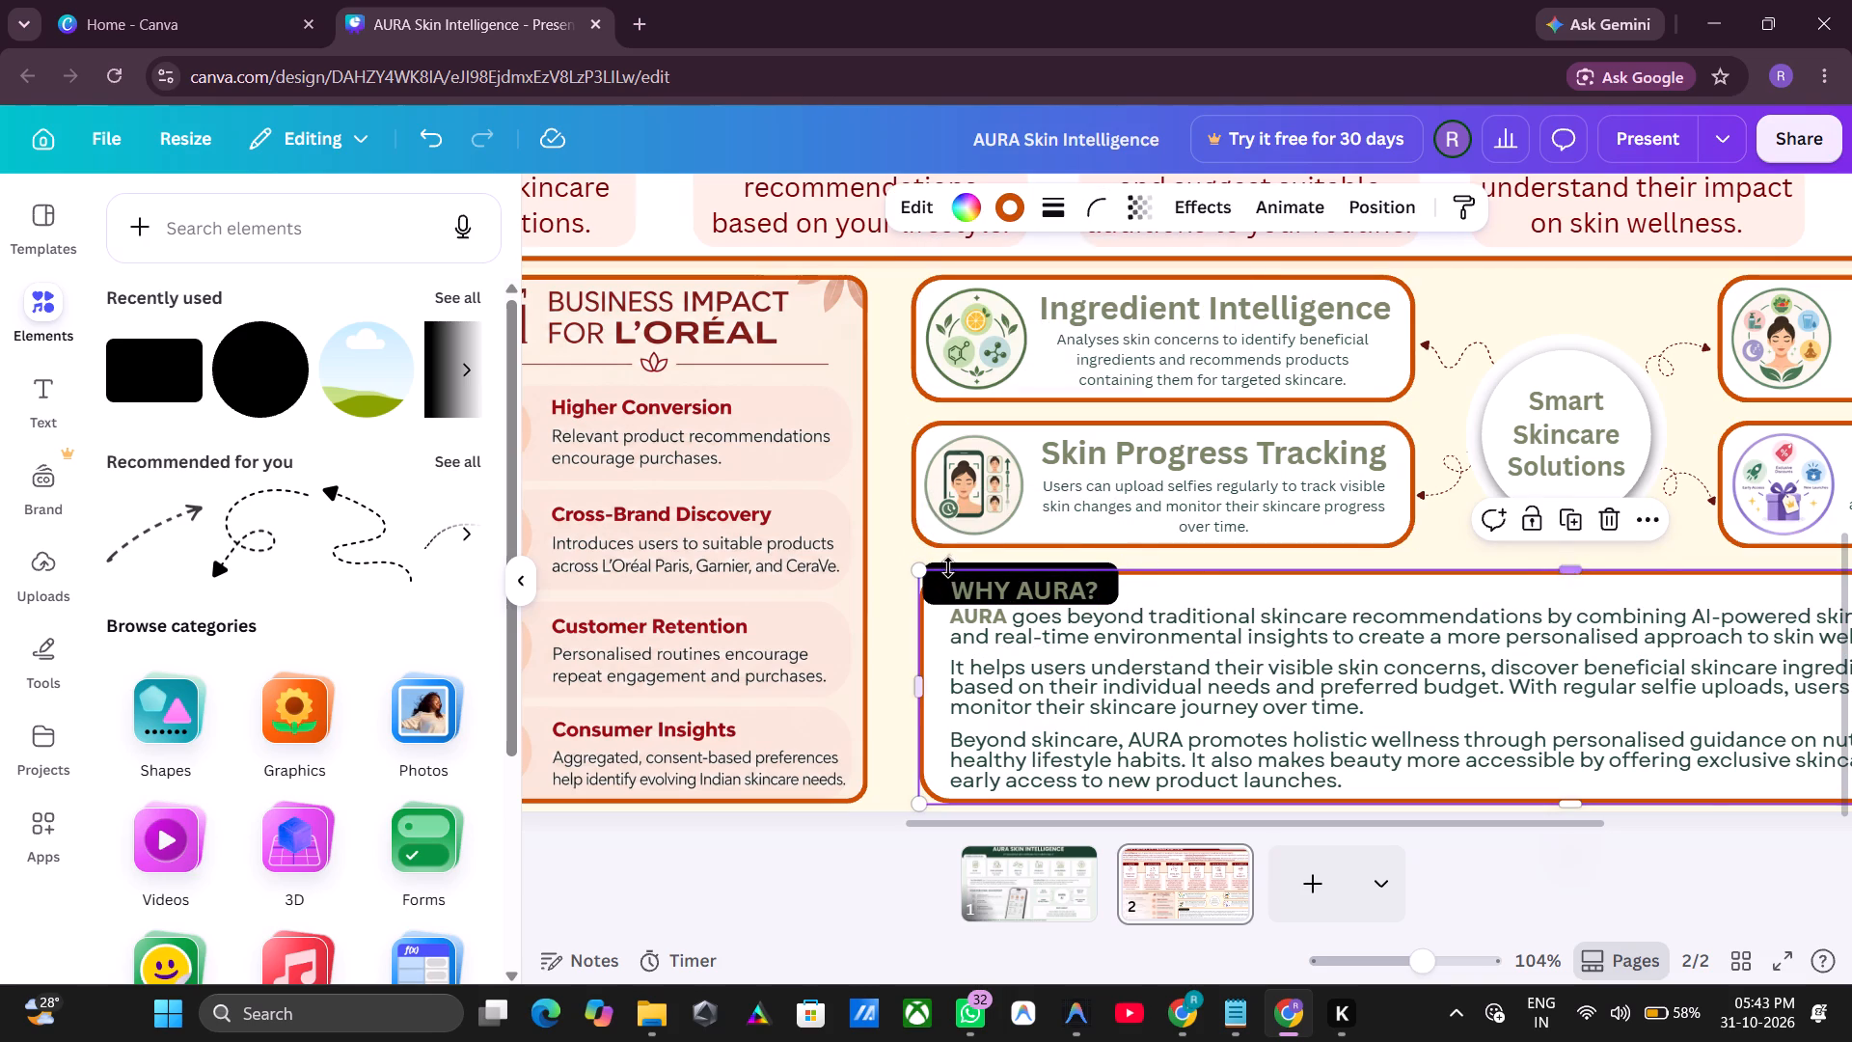
{"action": "left_click", "coordinate": [956, 560]}
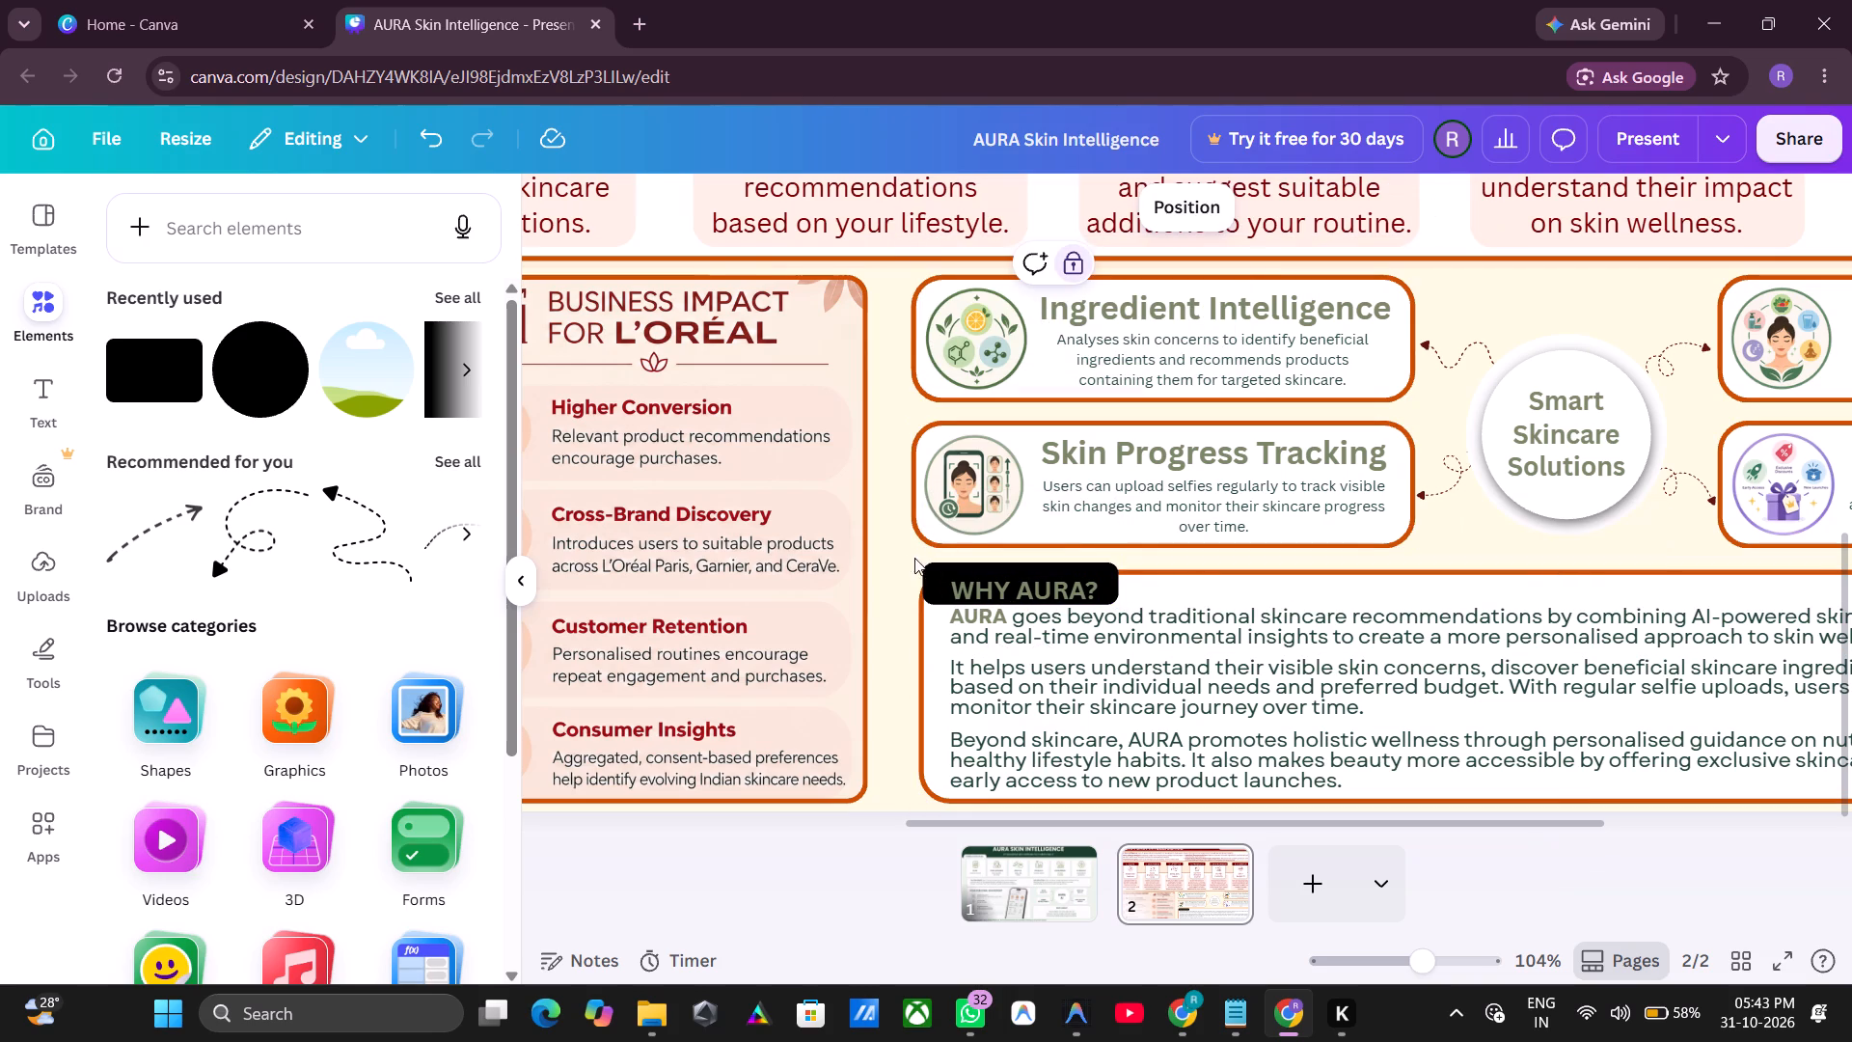
{"action": "left_click", "coordinate": [891, 550]}
{"action": "left_click", "coordinate": [931, 567]}
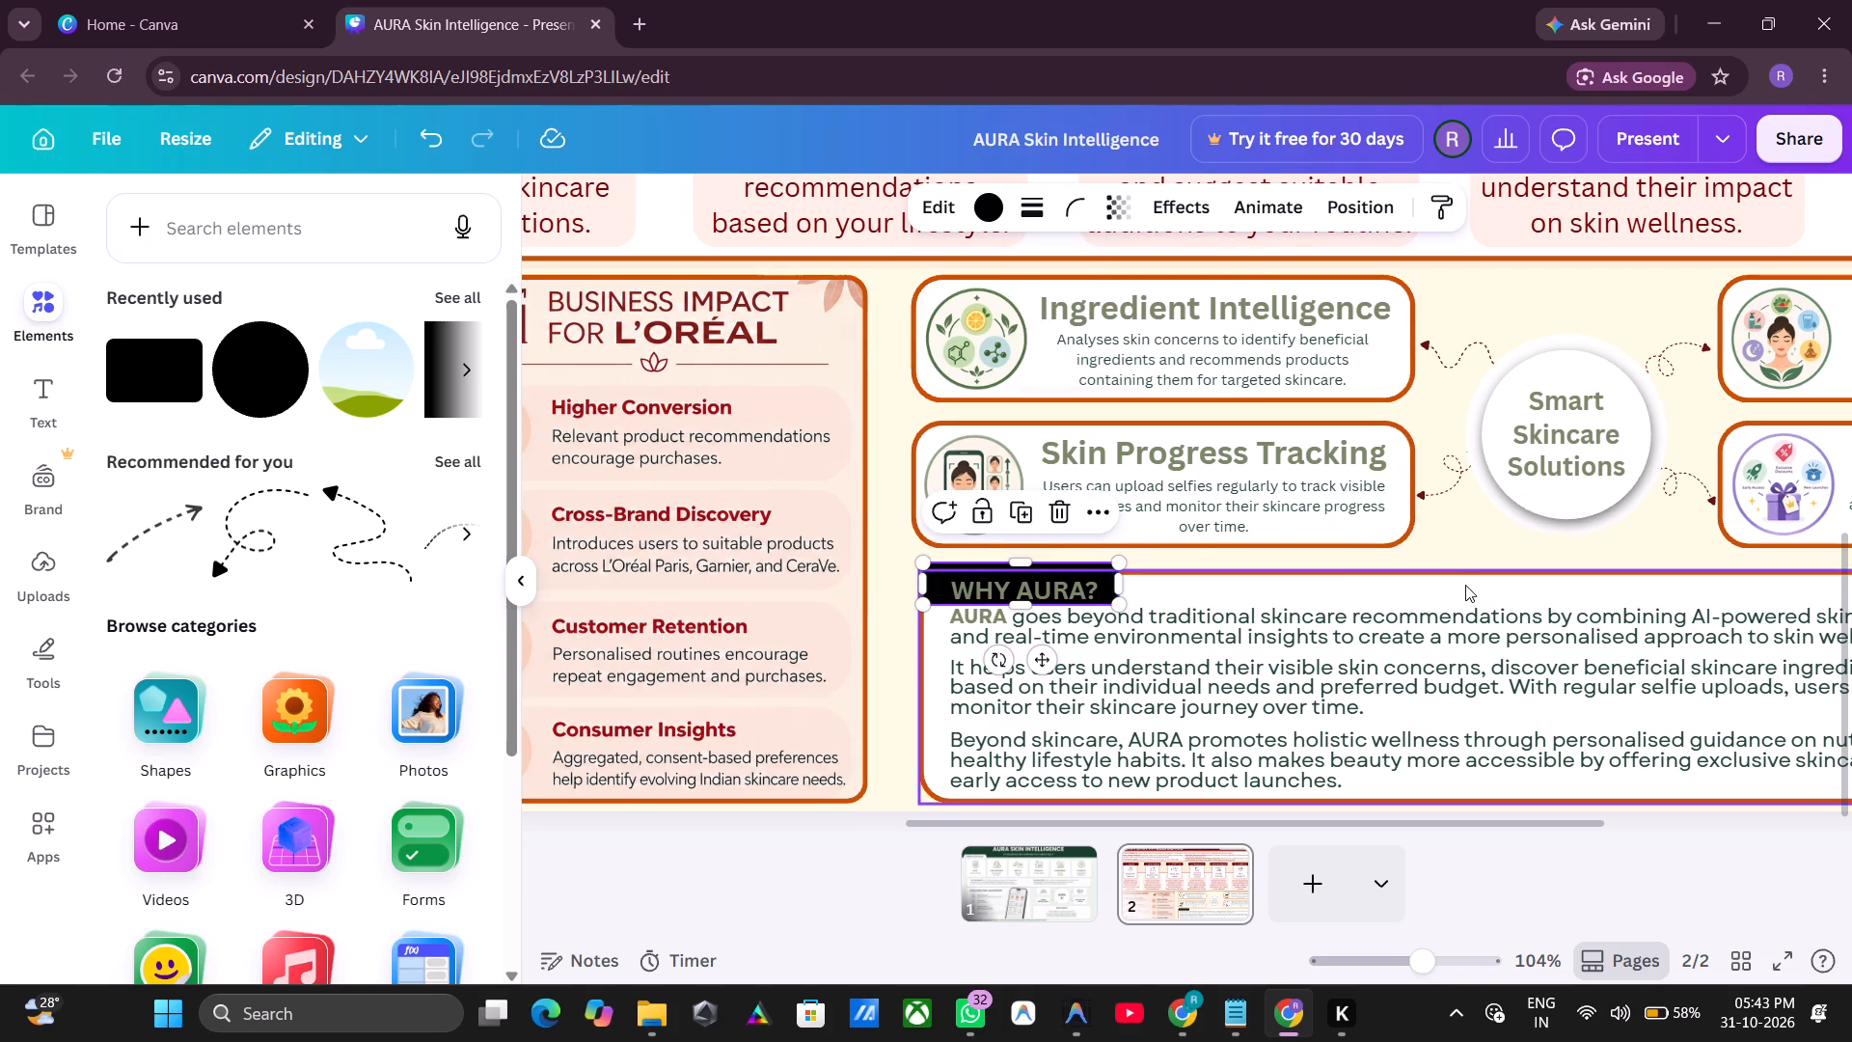
{"action": "key", "text": "Left"}
{"action": "key", "text": "Left"}
{"action": "key", "text": "Left"}
{"action": "key", "text": "Left"}
{"action": "key", "text": "Left"}
{"action": "key", "text": "Left"}
{"action": "key", "text": "Left"}
{"action": "key", "text": "Left"}
{"action": "key", "text": "Left"}
{"action": "key", "text": "Left"}
{"action": "key", "text": "Left"}
{"action": "key", "text": "Left"}
{"action": "key", "text": "Left"}
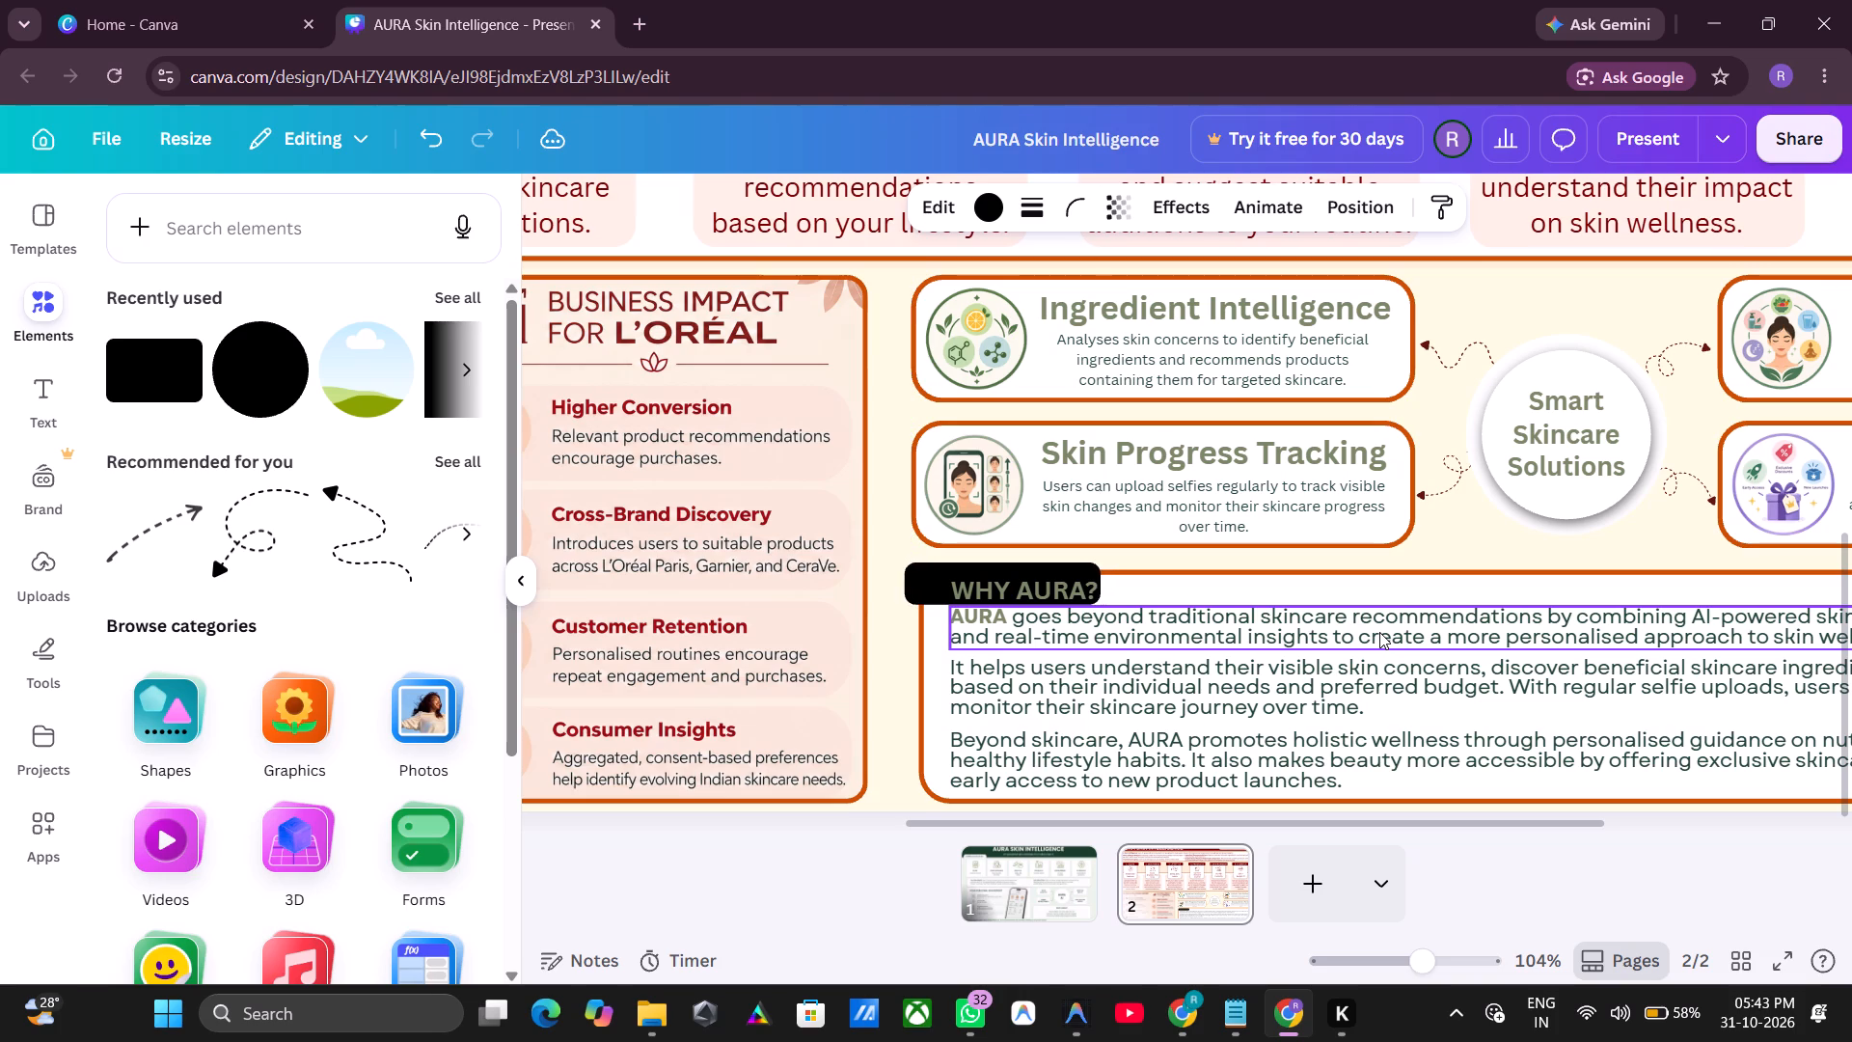
{"action": "key", "text": "Left"}
{"action": "key", "text": "Left"}
{"action": "key", "text": "Left"}
{"action": "key", "text": "Up"}
{"action": "key", "text": "Up"}
{"action": "key", "text": "Up"}
{"action": "key", "text": "Up"}
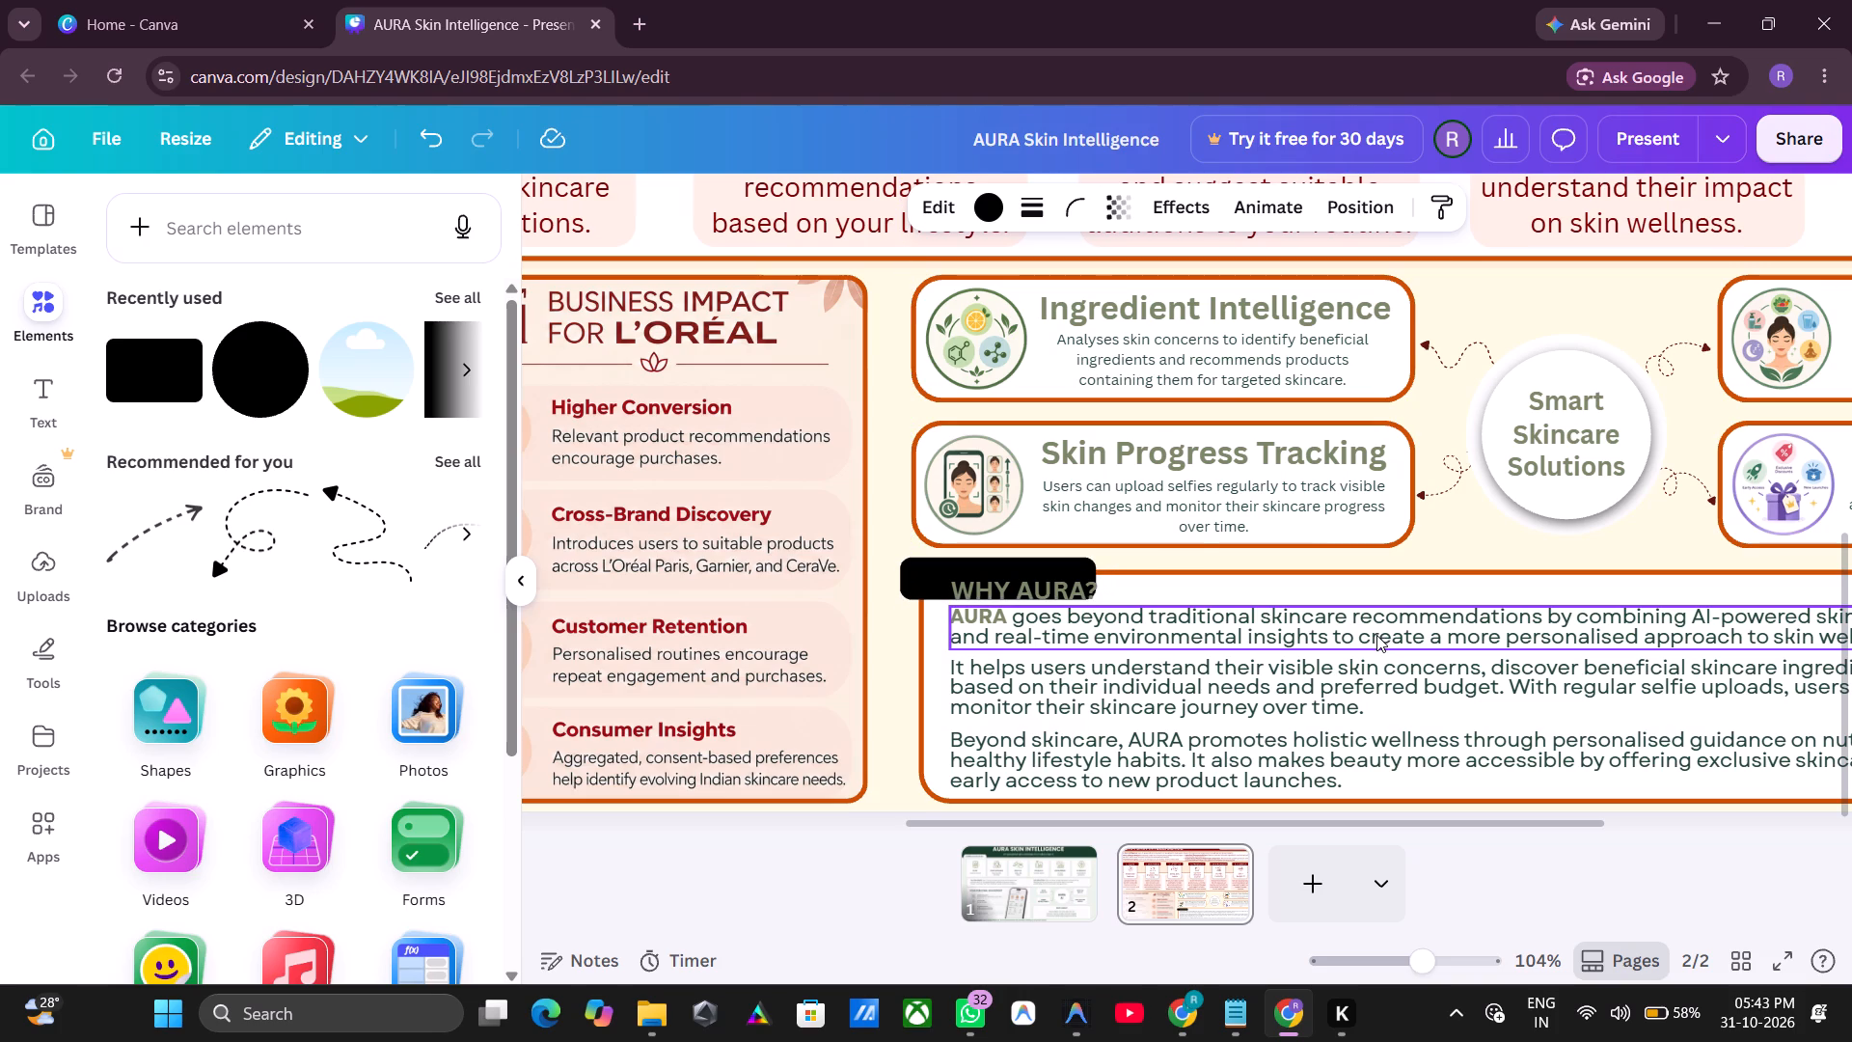
{"action": "key", "text": "Down"}
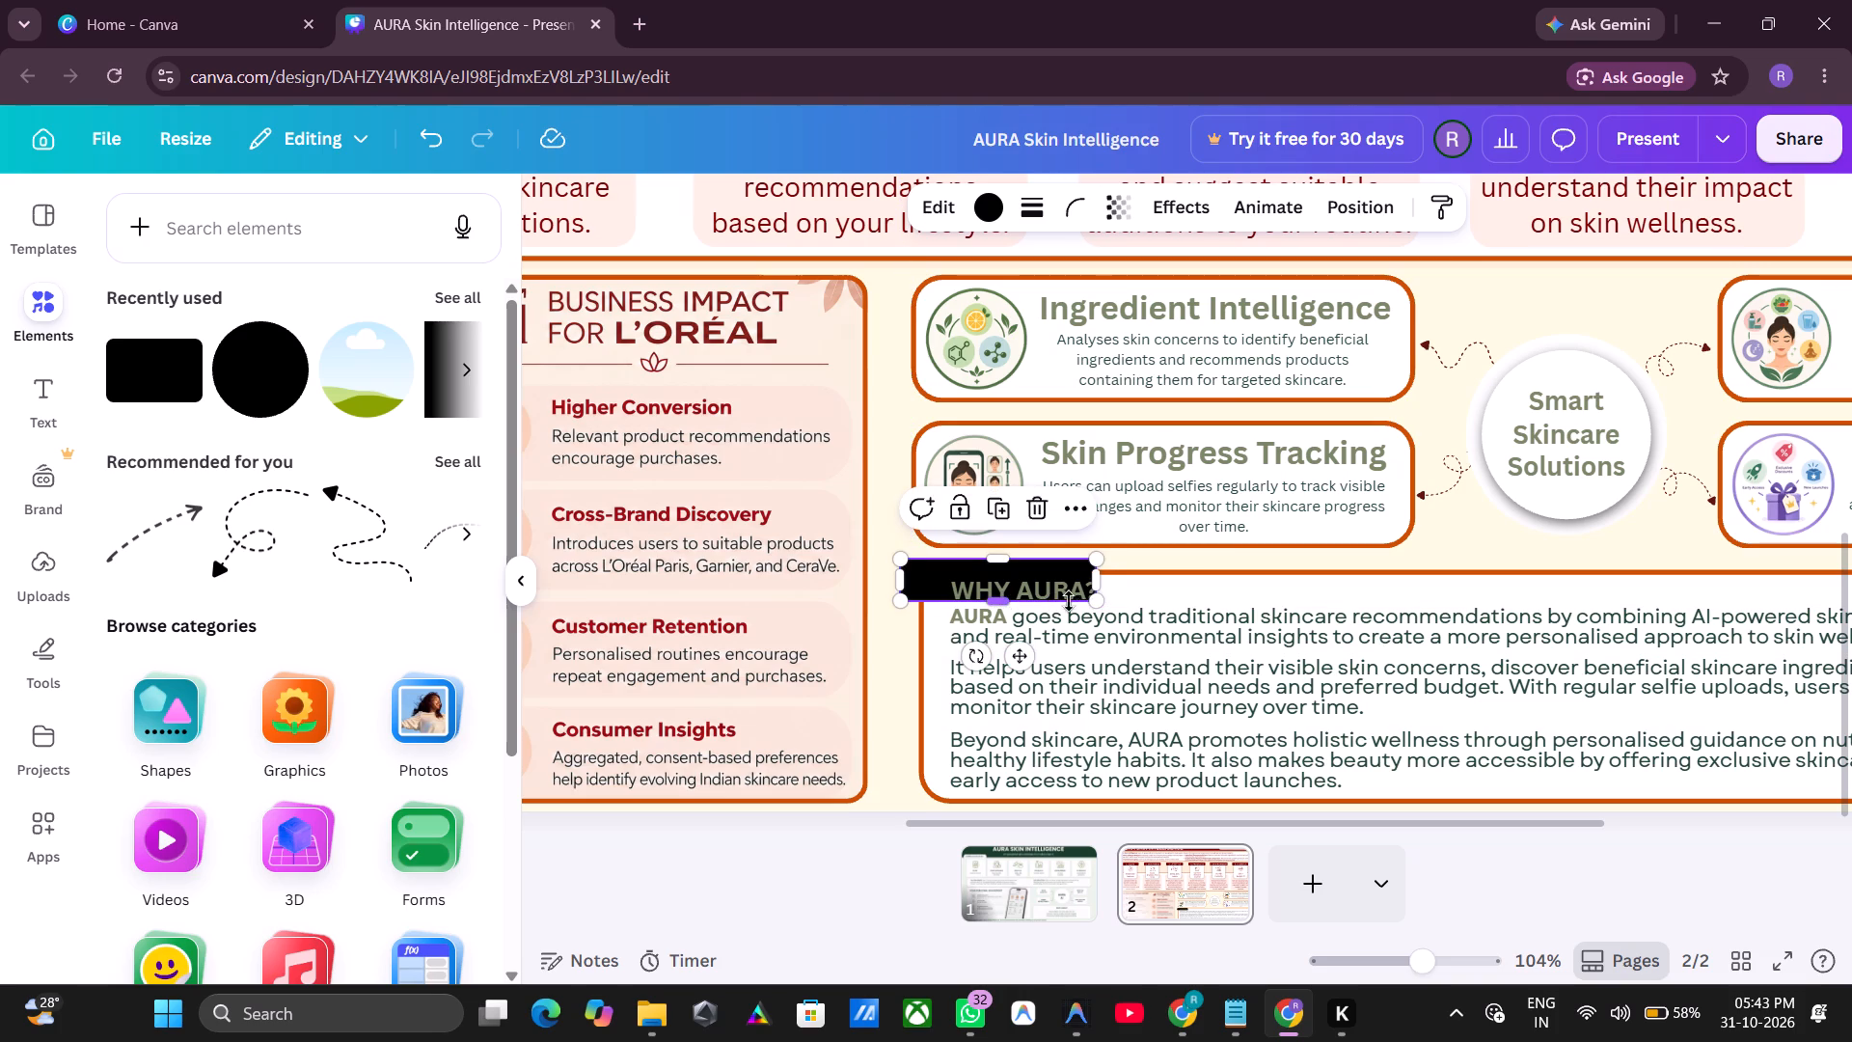
{"action": "key", "text": "Down"}
Nudge the WHY AURA? heading up and left to centre it on the black bar.
{"action": "left_click", "coordinate": [1050, 589]}
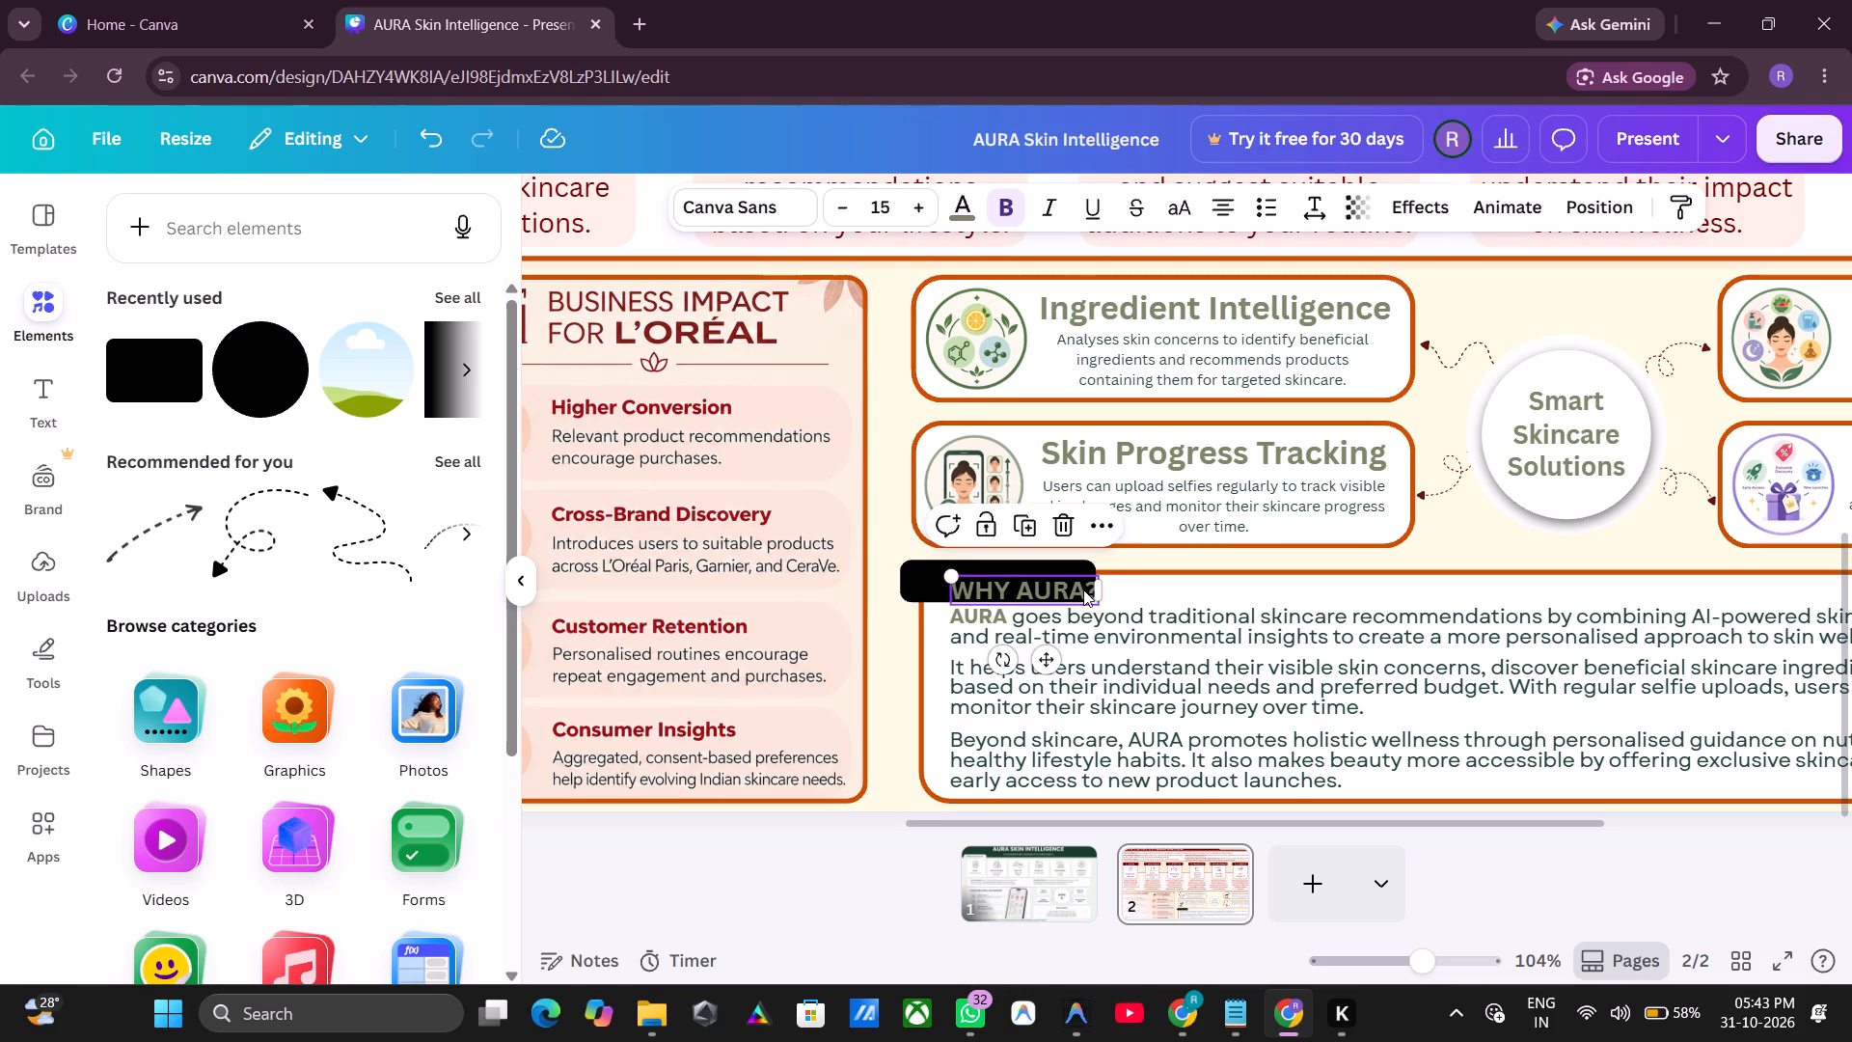
{"action": "key", "text": "Up"}
{"action": "key", "text": "Up"}
{"action": "key", "text": "Up"}
{"action": "key", "text": "Up"}
{"action": "key", "text": "Up"}
{"action": "key", "text": "Up"}
{"action": "key", "text": "Up"}
{"action": "key", "text": "Up"}
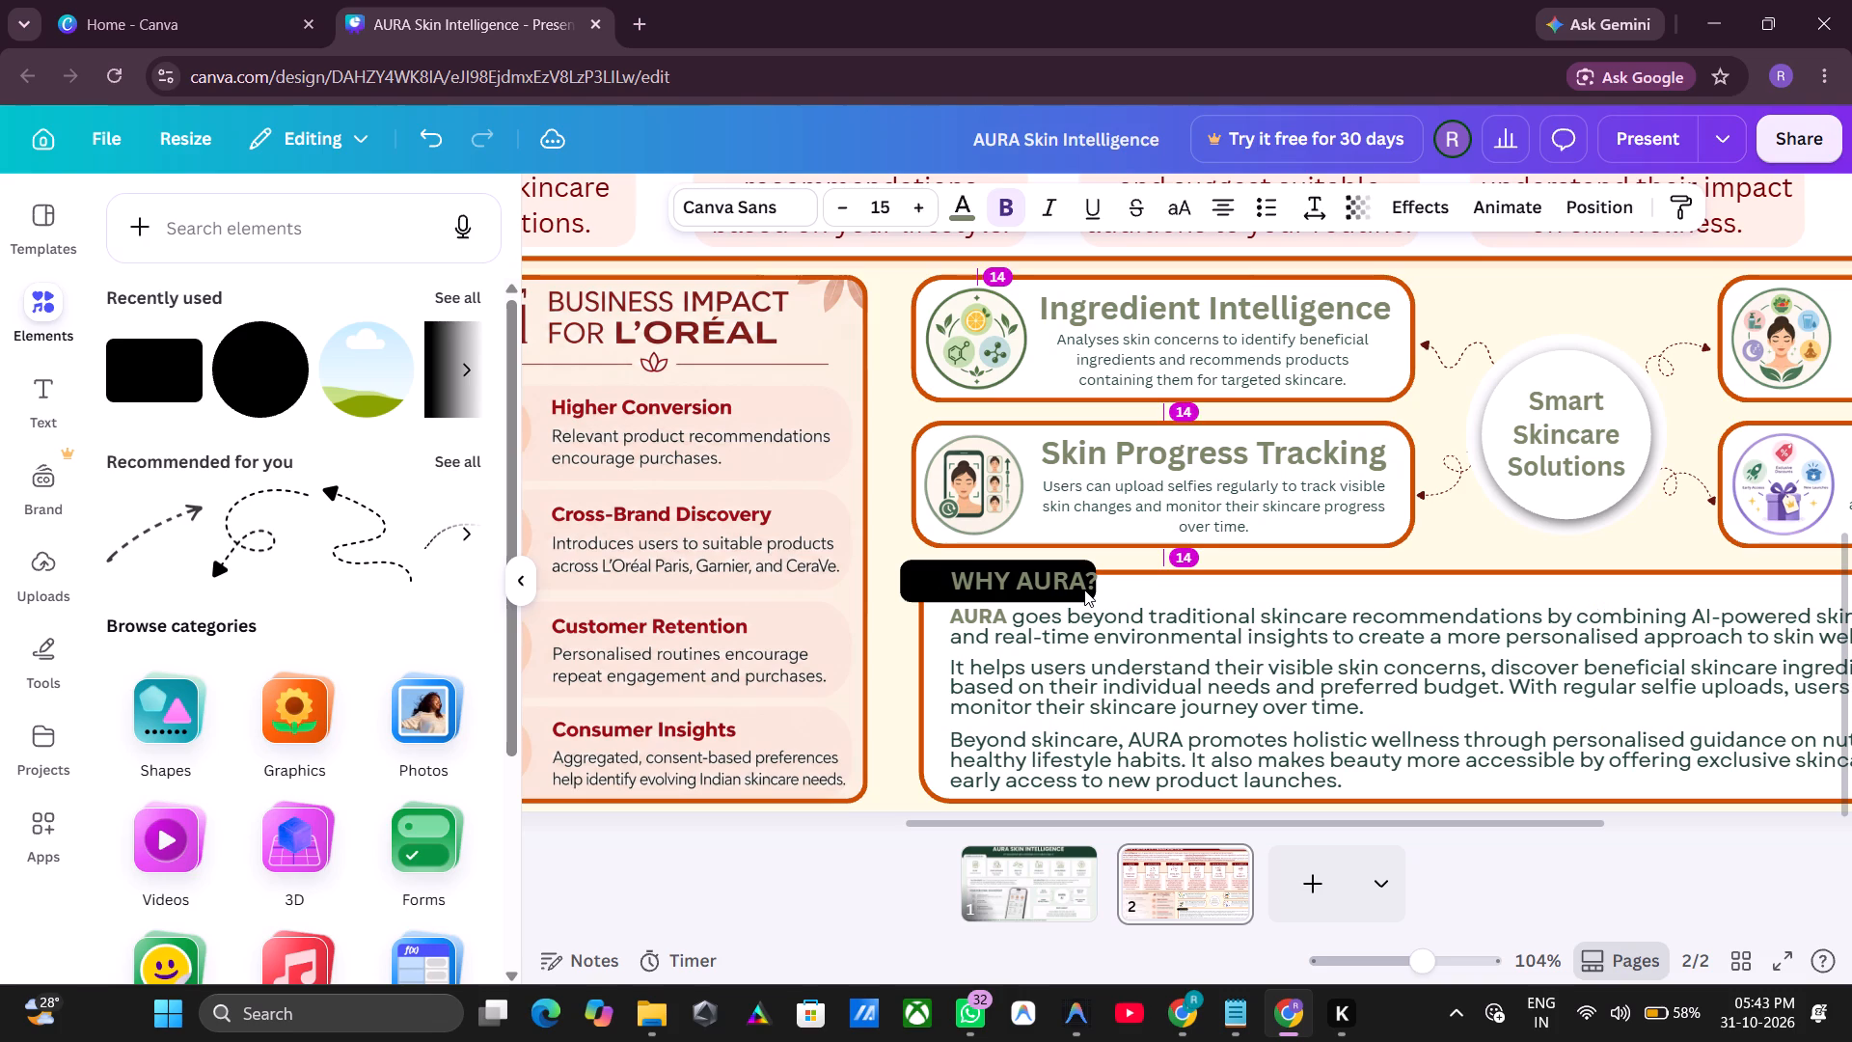
{"action": "key", "text": "Down"}
{"action": "key", "text": "Down"}
{"action": "key", "text": "Left"}
{"action": "key", "text": "Left"}
{"action": "key", "text": "Left"}
{"action": "key", "text": "Left"}
{"action": "key", "text": "Left"}
{"action": "key", "text": "Left"}
{"action": "key", "text": "Left"}
{"action": "key", "text": "Left"}
{"action": "key", "text": "Left"}
{"action": "key", "text": "Left"}
{"action": "key", "text": "Left"}
{"action": "key", "text": "Left"}
{"action": "key", "text": "Left"}
{"action": "key", "text": "Left"}
{"action": "key", "text": "Left"}
{"action": "key", "text": "Left"}
{"action": "key", "text": "Left"}
{"action": "key", "text": "Left"}
{"action": "key", "text": "Left"}
{"action": "key", "text": "Left"}
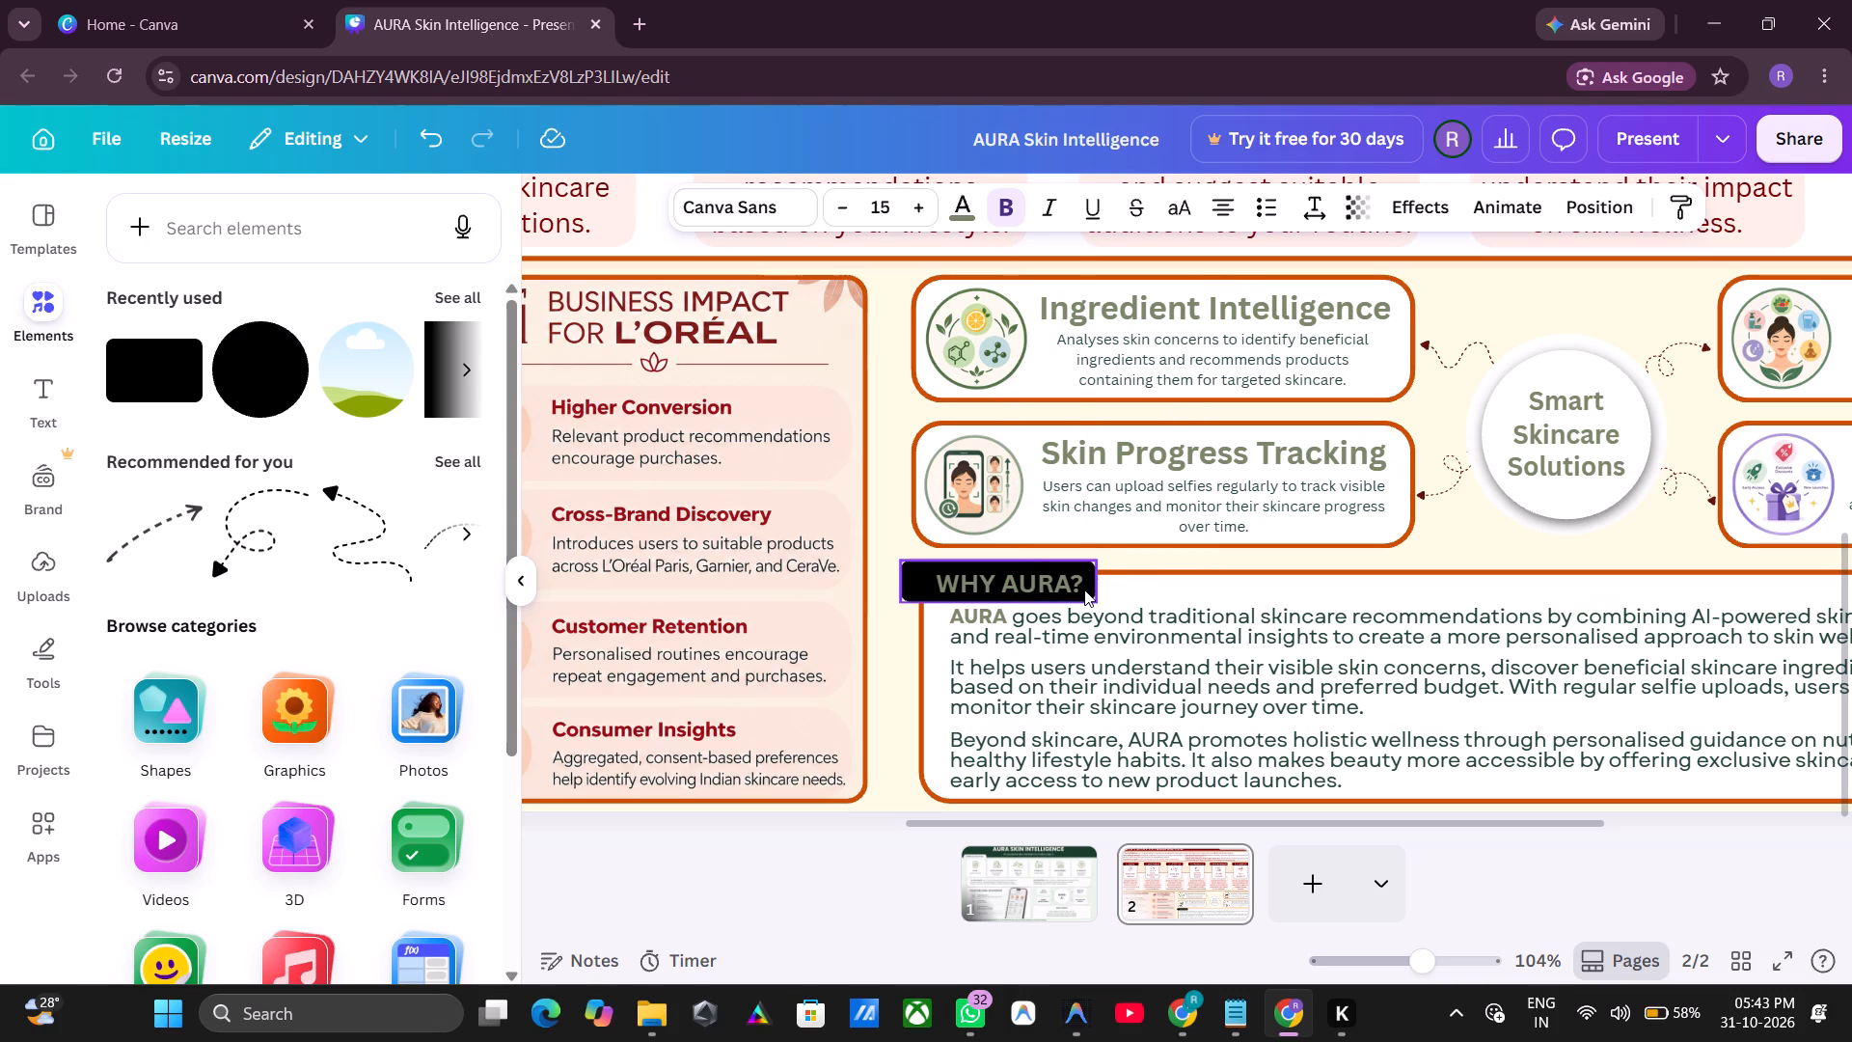
{"action": "key", "text": "Left"}
{"action": "key", "text": "Left"}
{"action": "key", "text": "Left"}
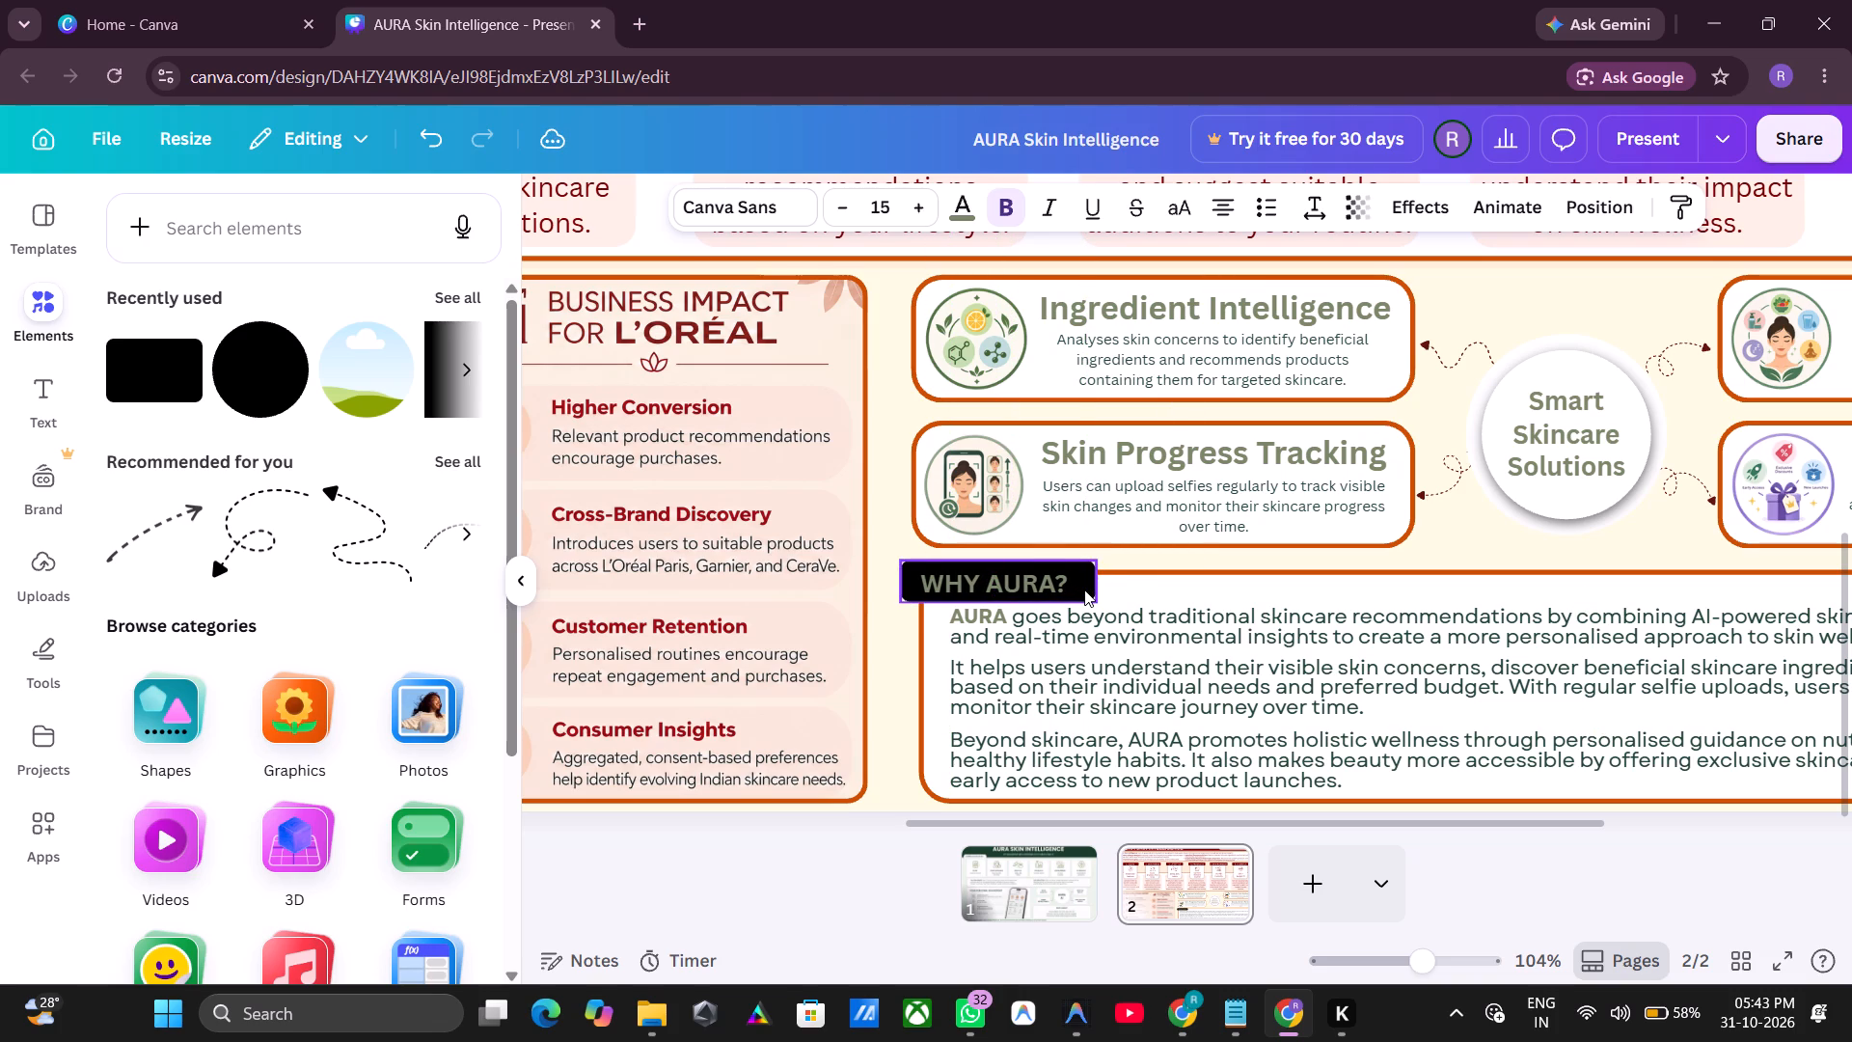
{"action": "key", "text": "Right"}
{"action": "key", "text": "Right"}
{"action": "key", "text": "Up"}
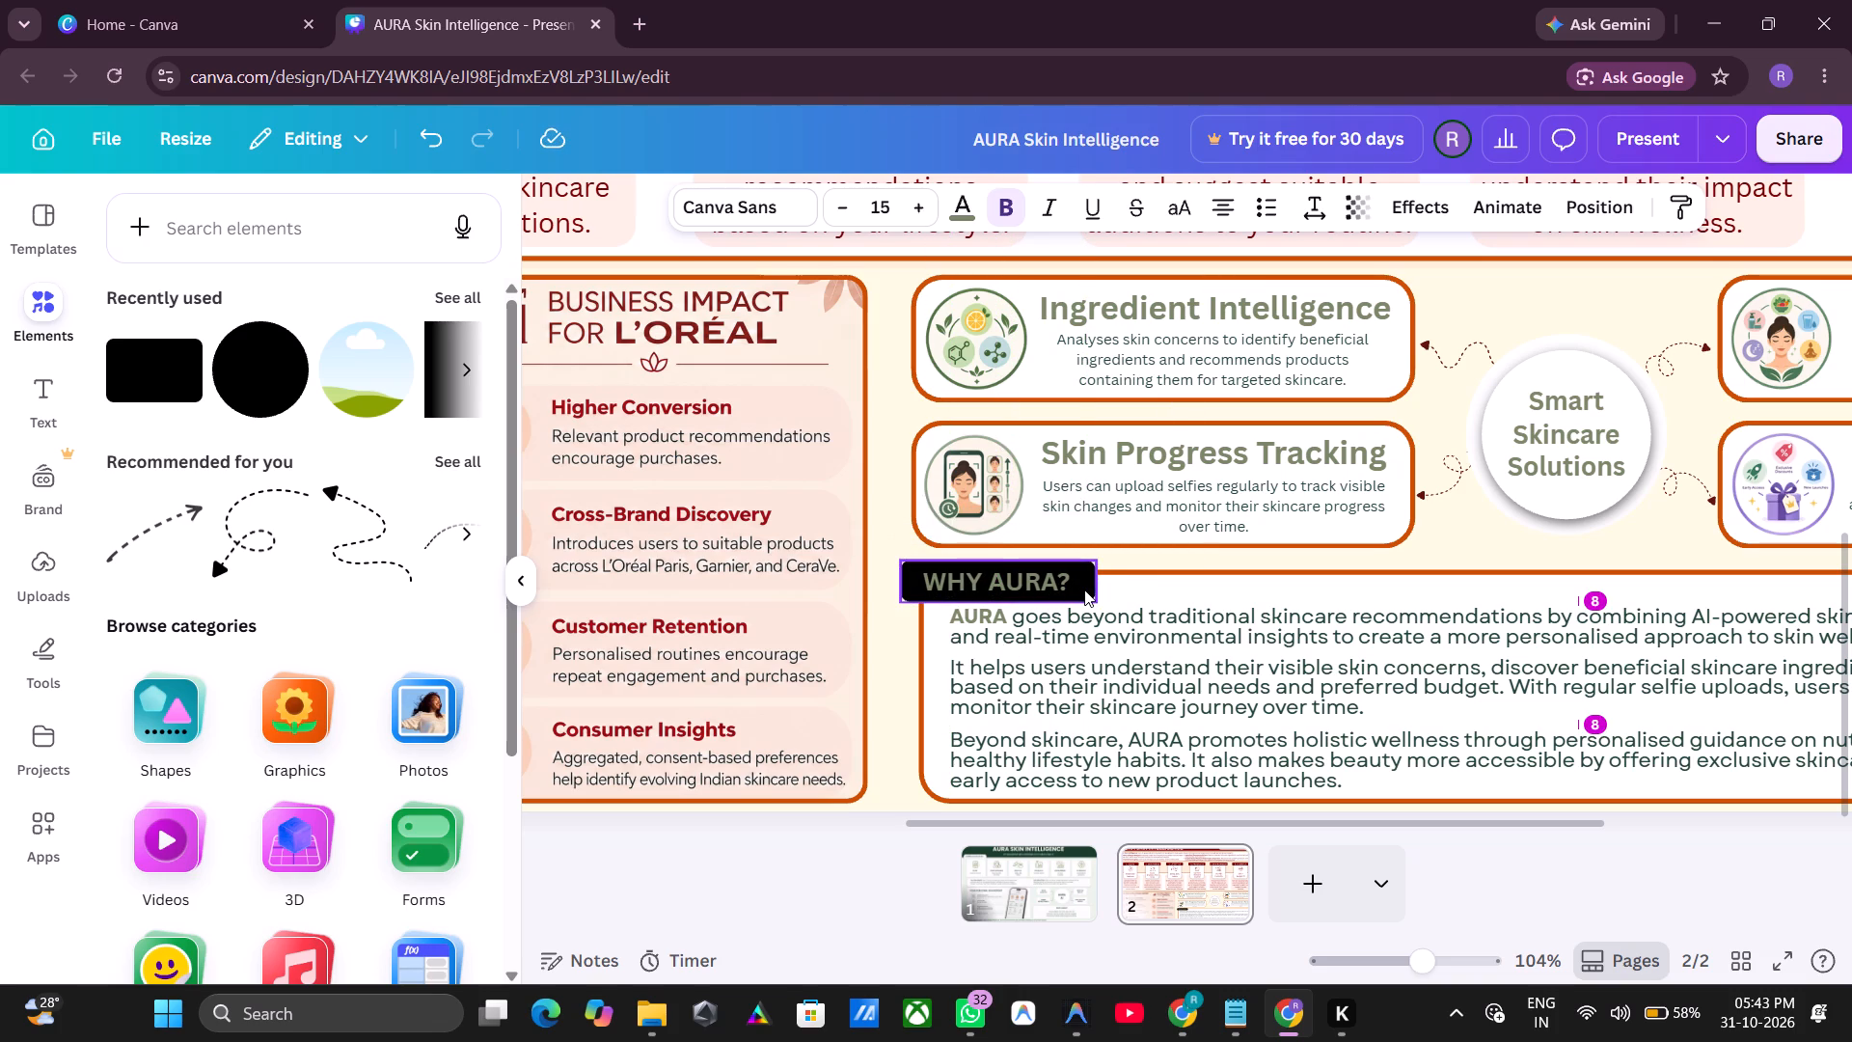
{"action": "key", "text": "Right"}
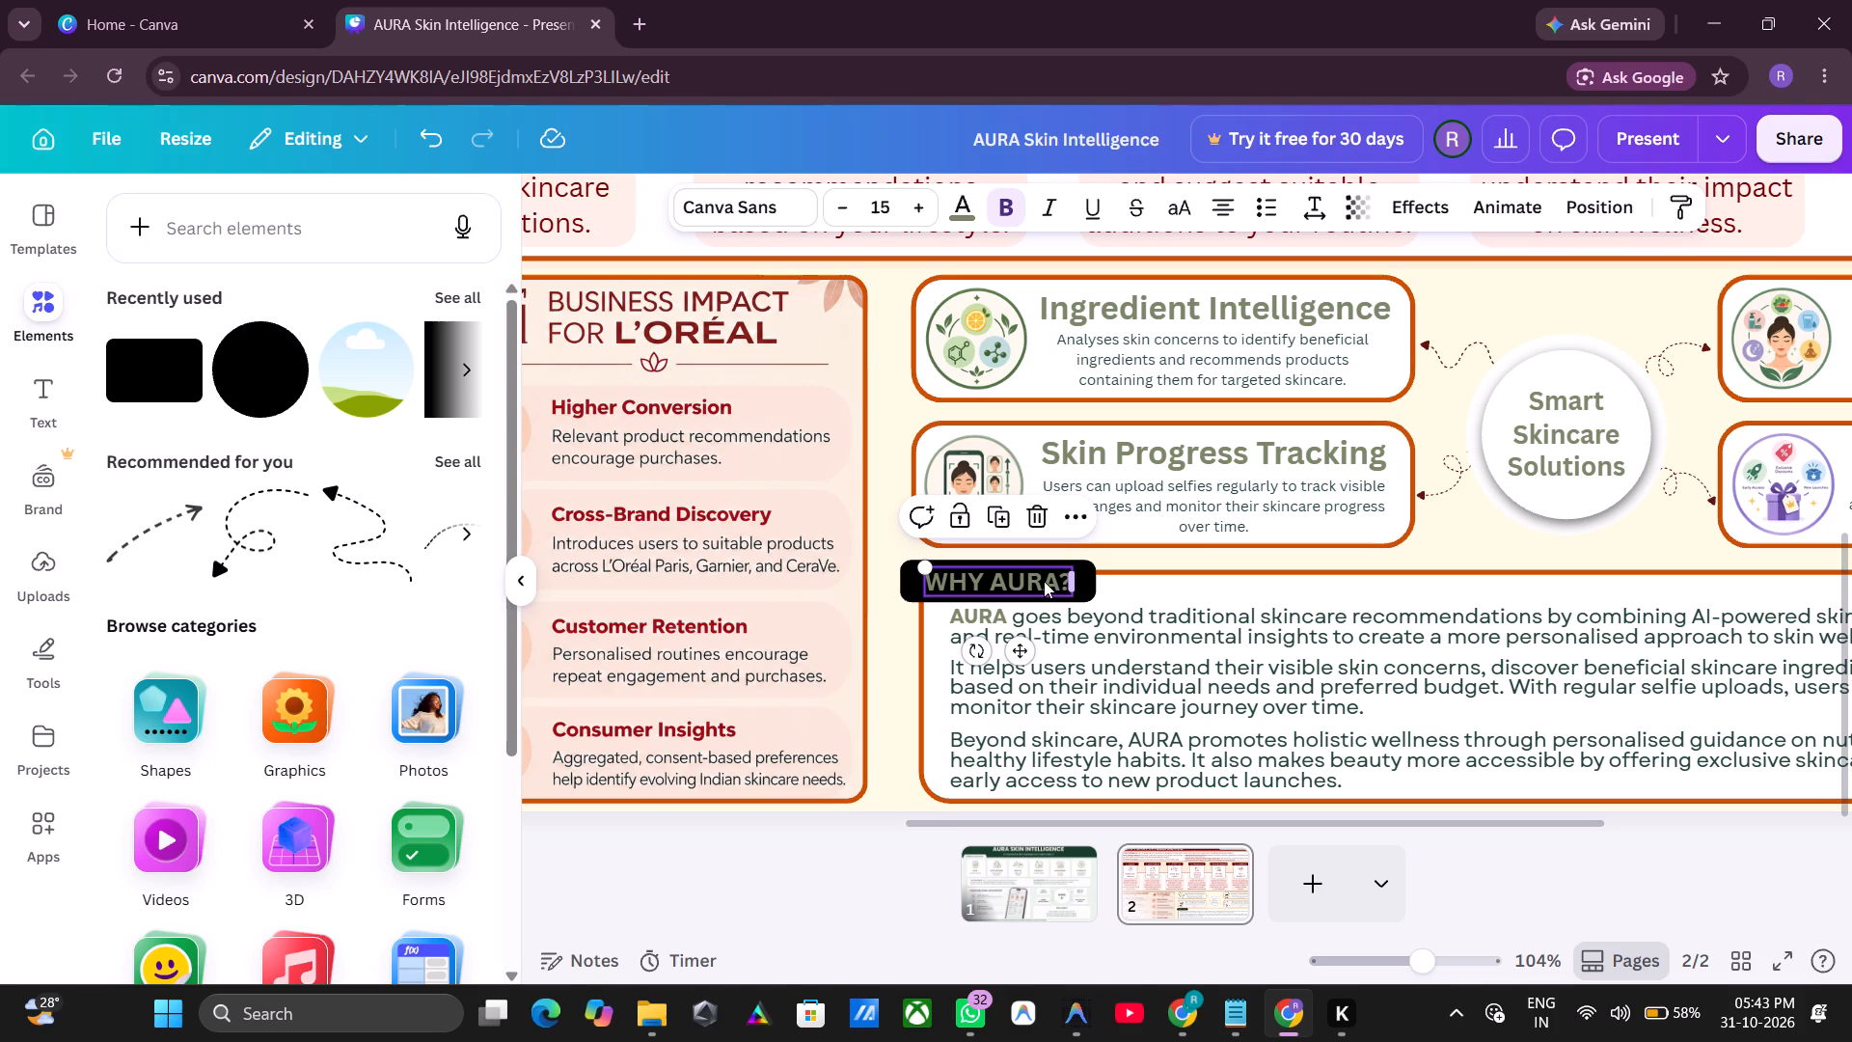
Change the fill of the bar behind the WHY AURA? heading to white (#ffffff).
{"action": "left_click", "coordinate": [905, 597]}
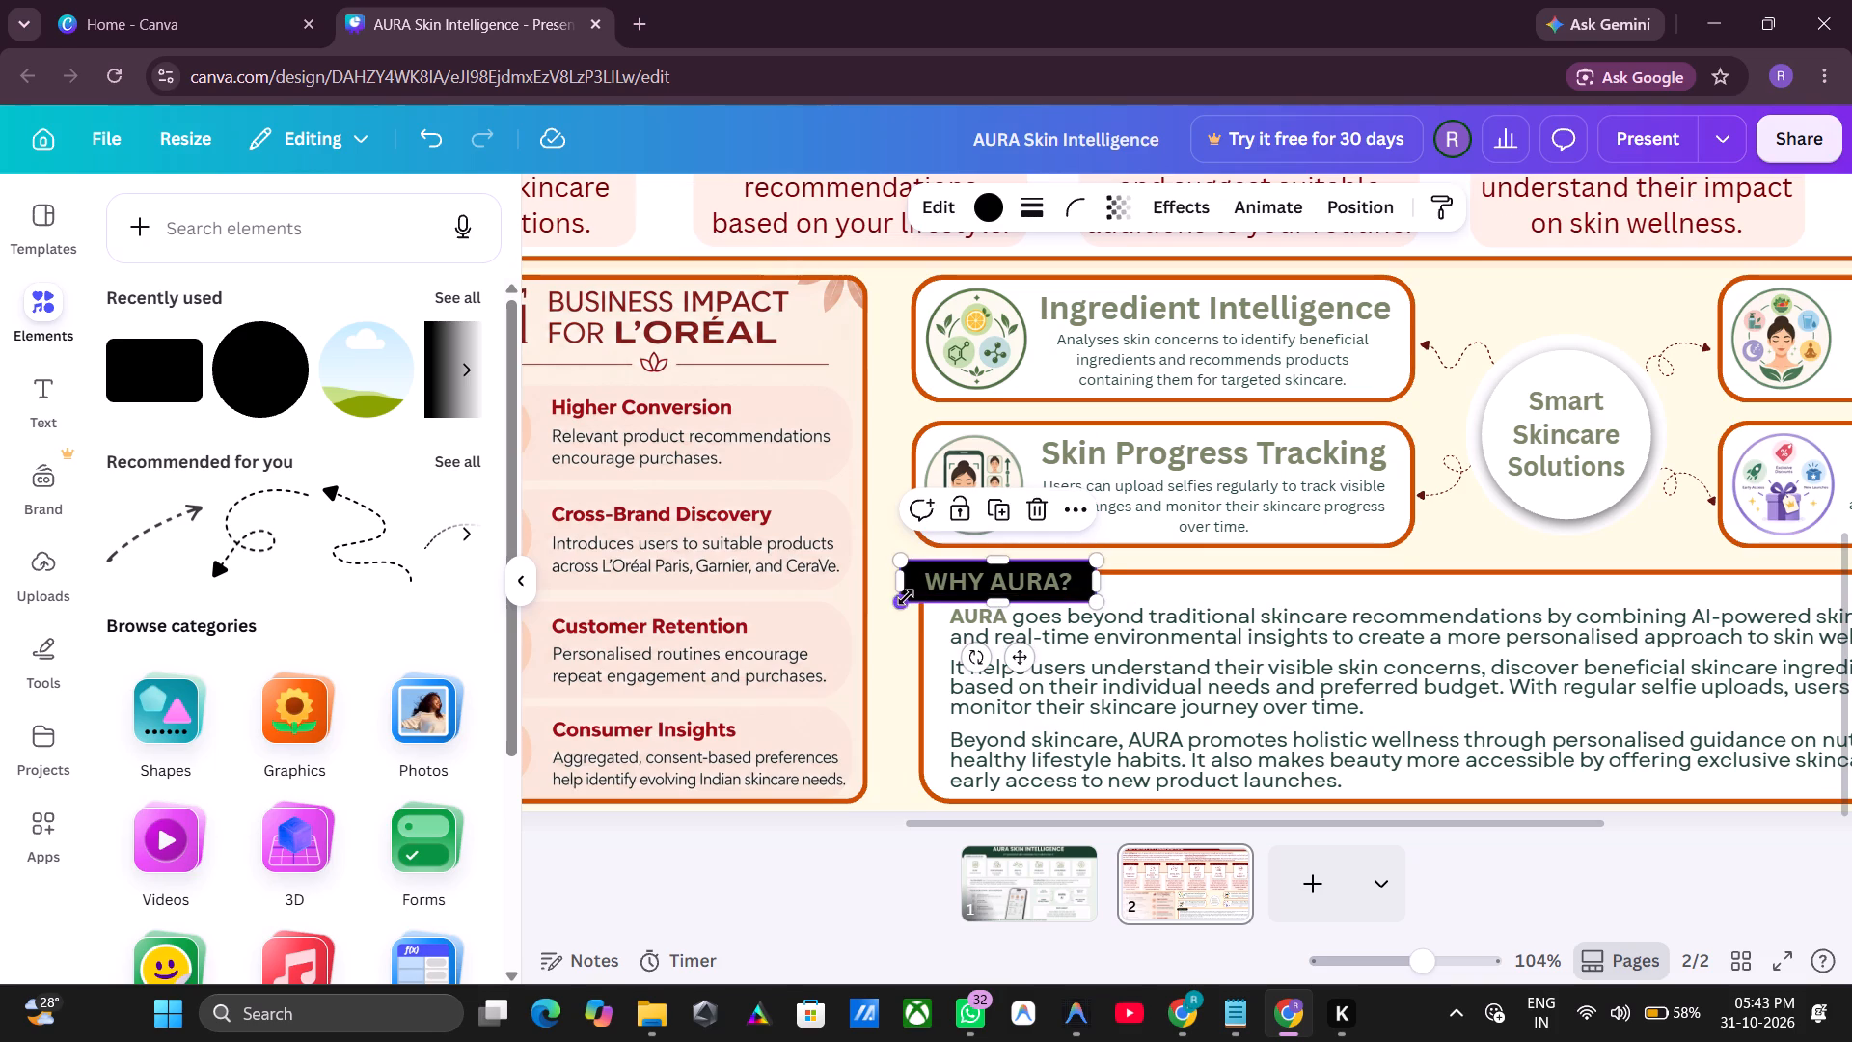
{"action": "left_click", "coordinate": [990, 213]}
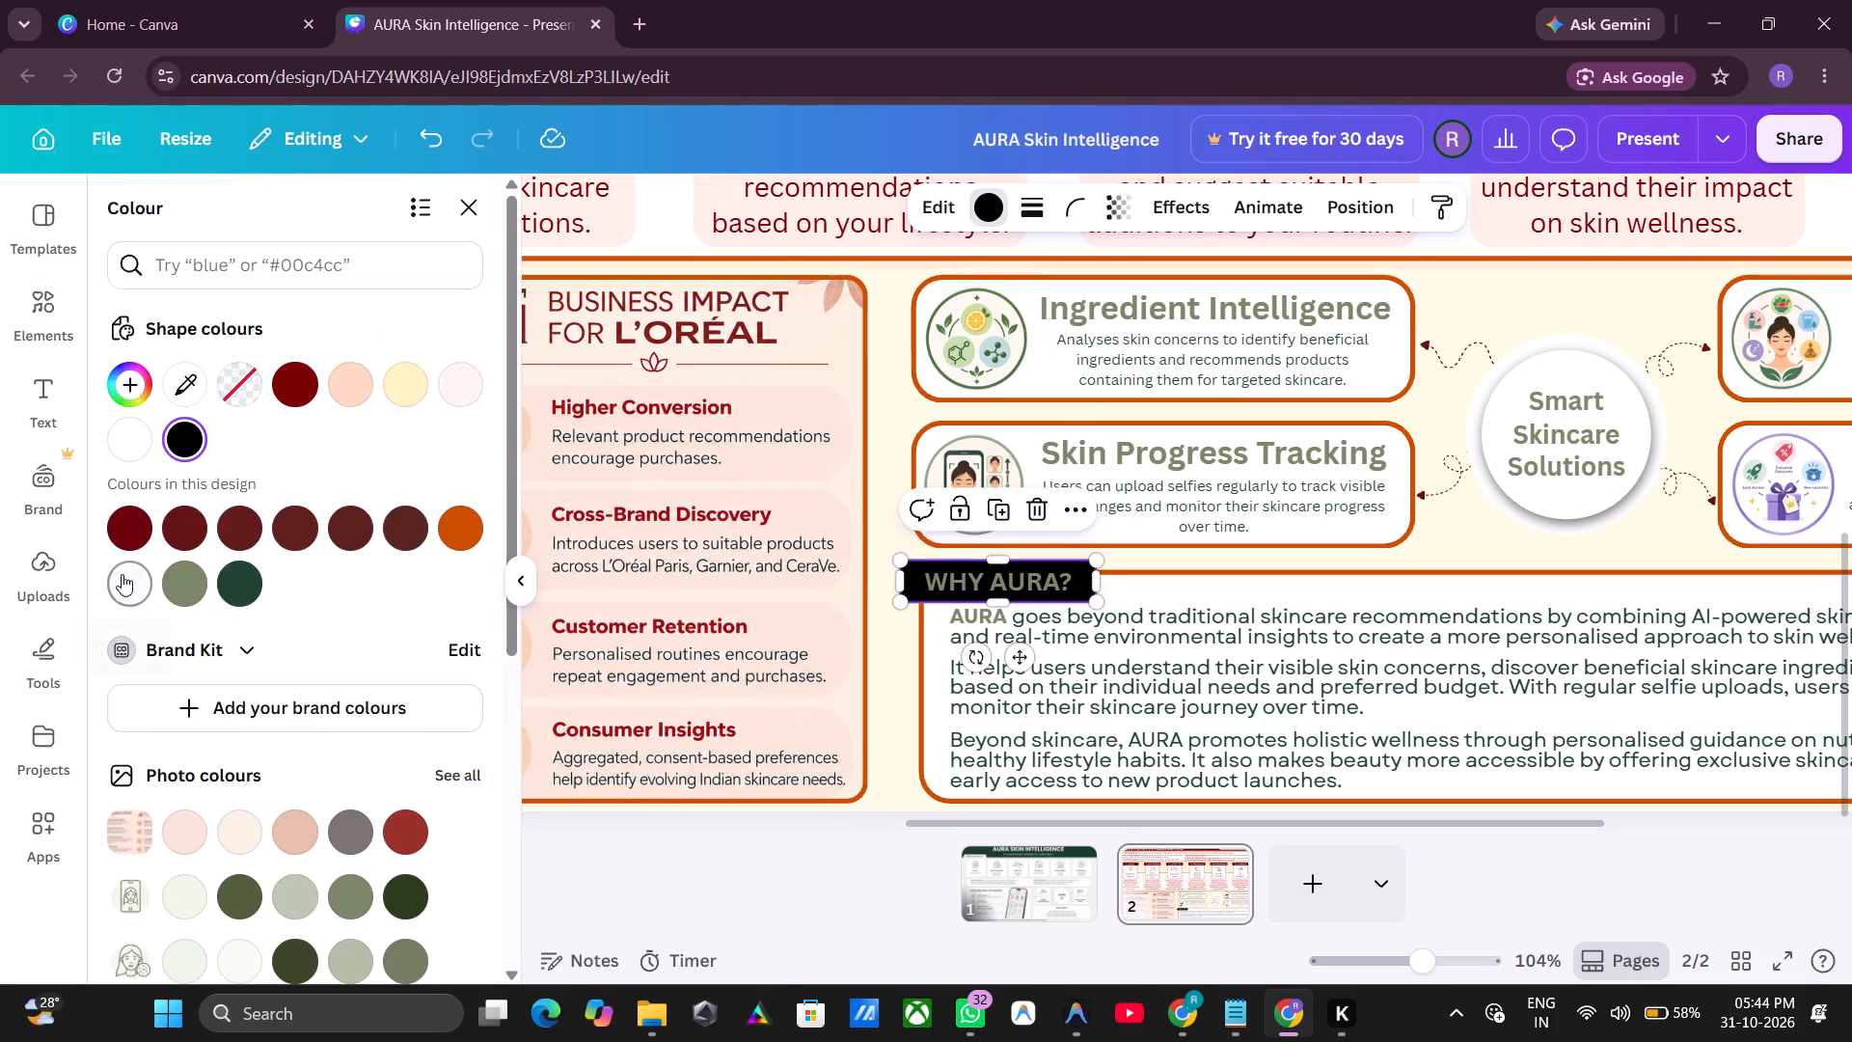
{"action": "left_click", "coordinate": [135, 444]}
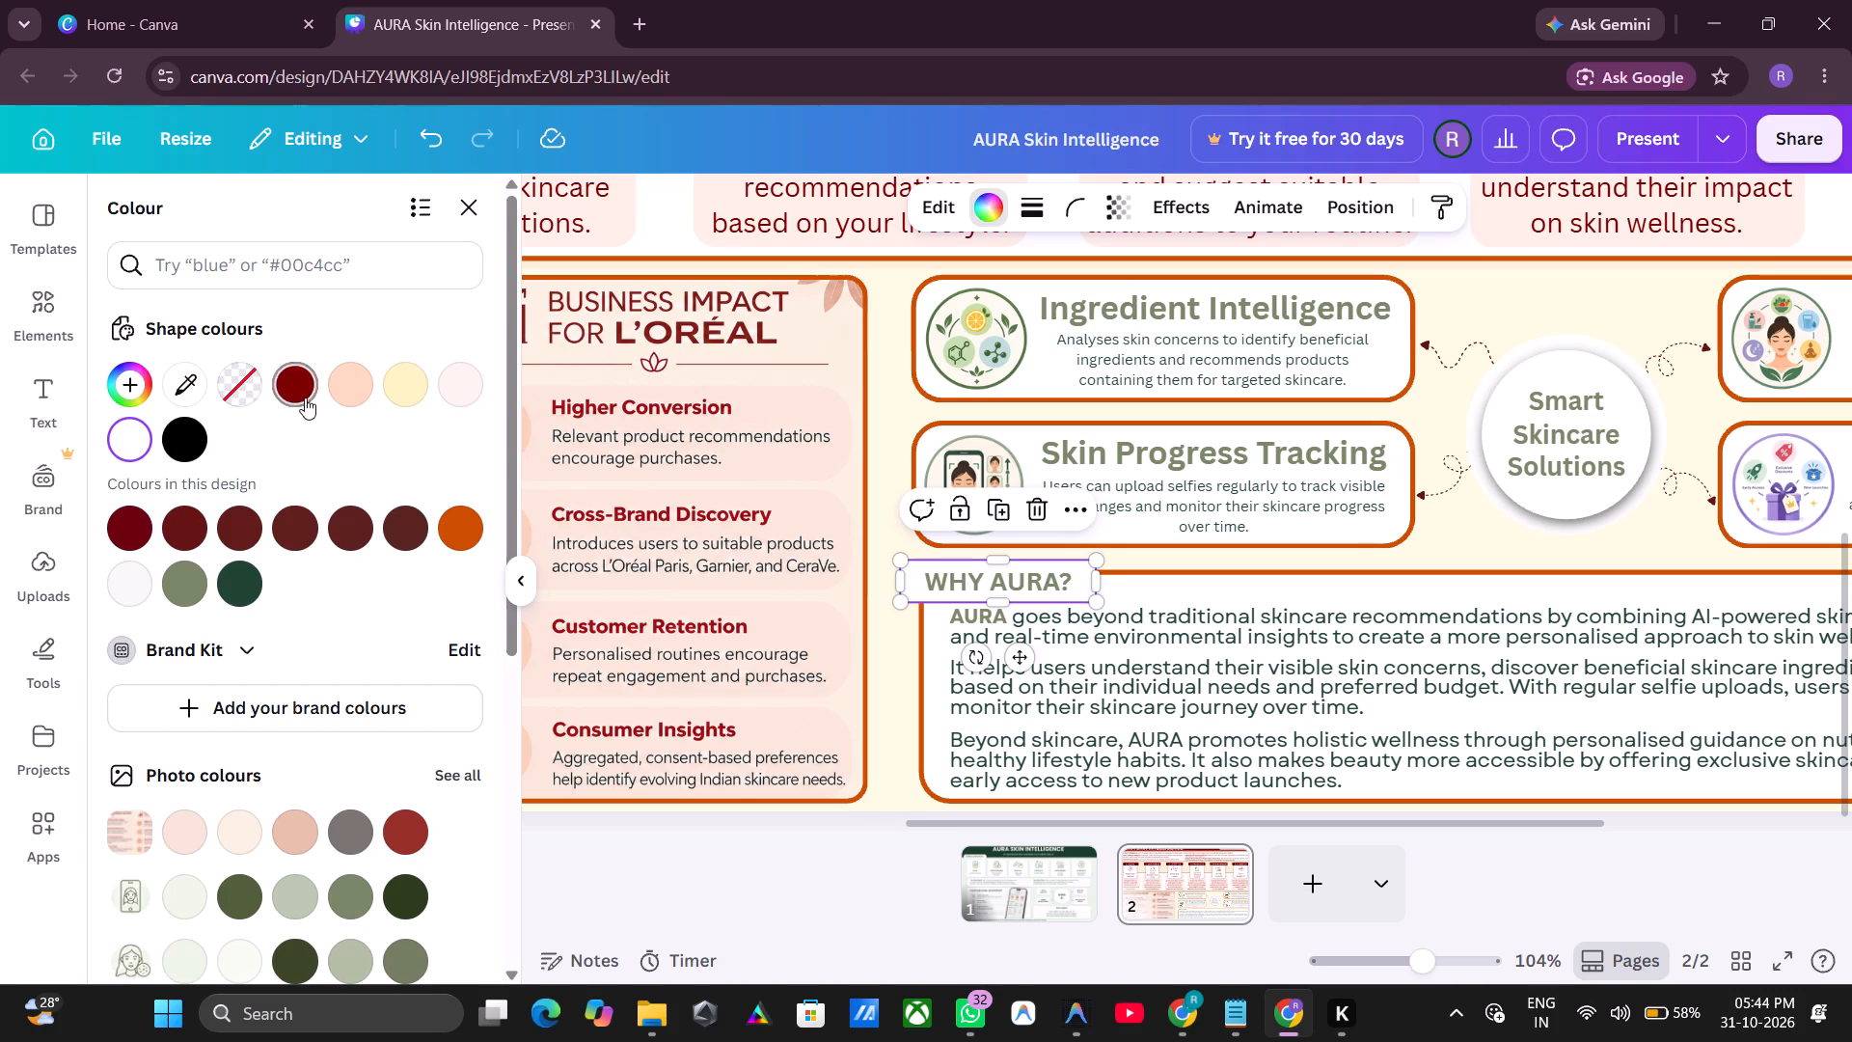
Add a solid border with stroke weight 4 to the white heading bar.
{"action": "left_click", "coordinate": [1026, 209]}
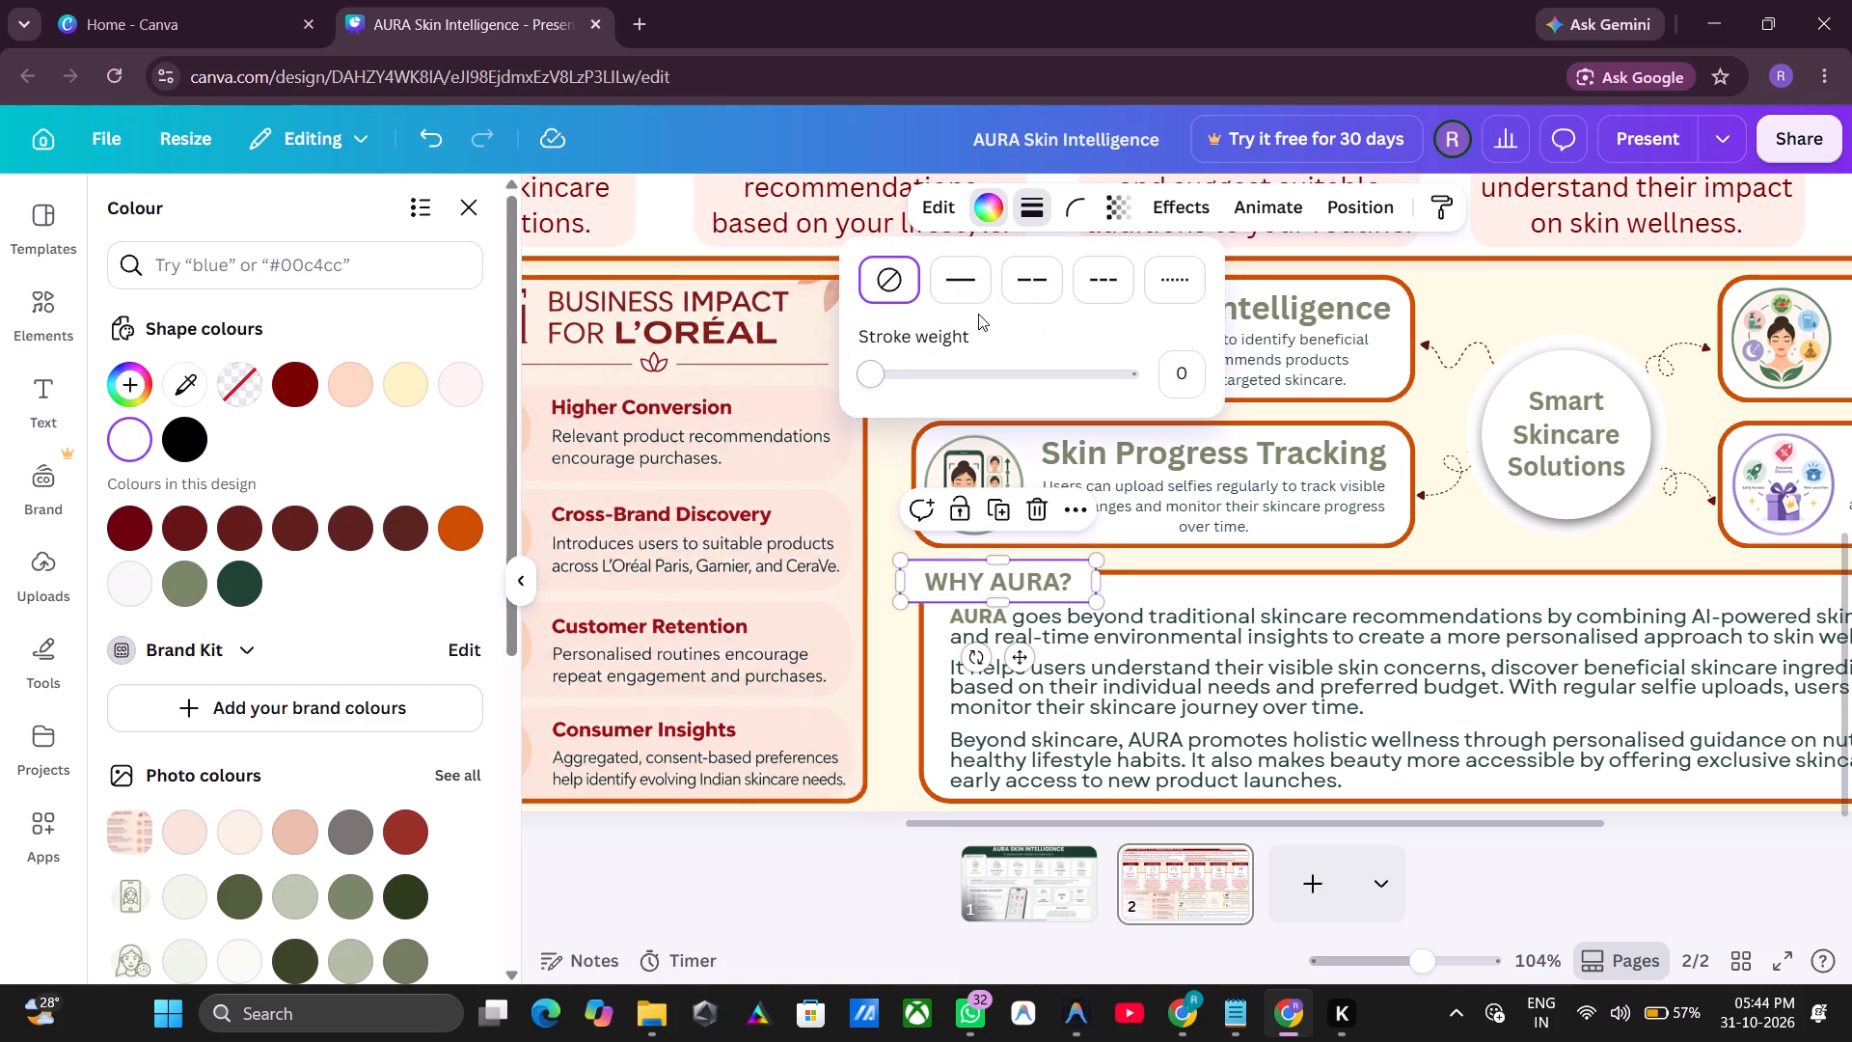
{"action": "left_click", "coordinate": [963, 294]}
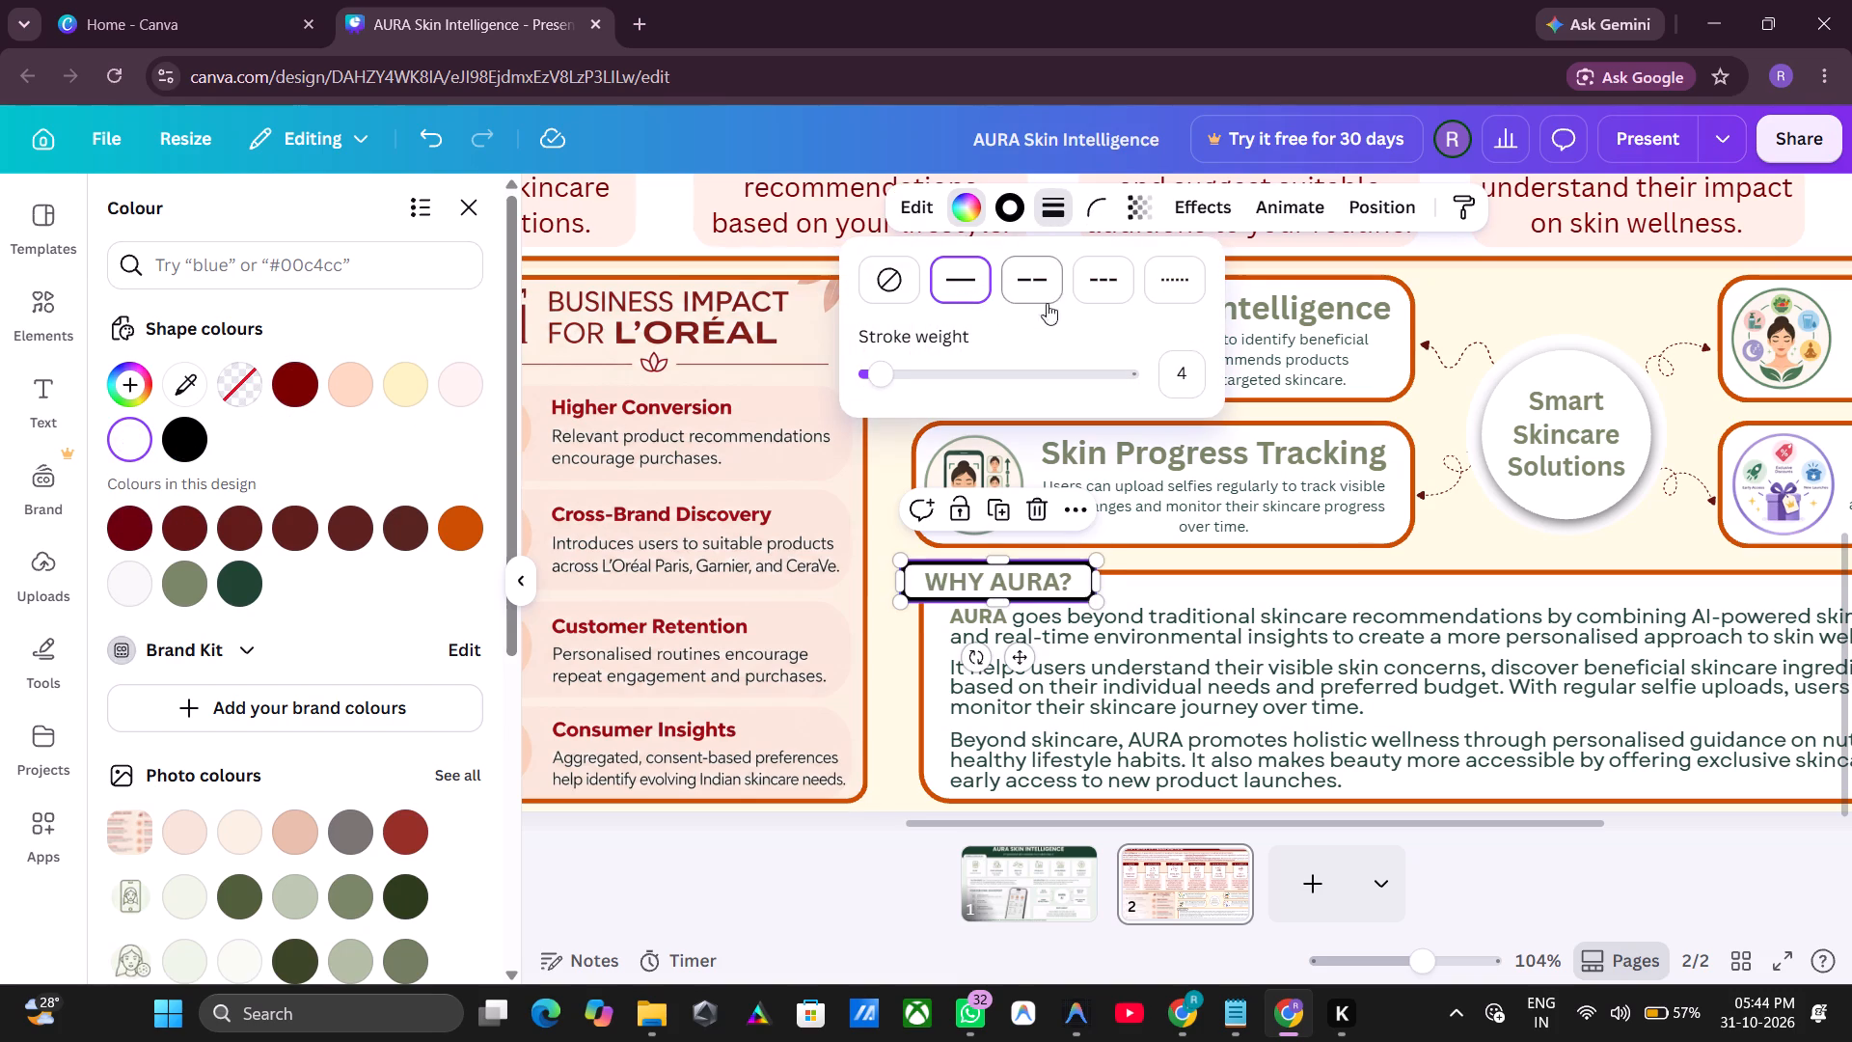
{"action": "left_click", "coordinate": [1048, 212]}
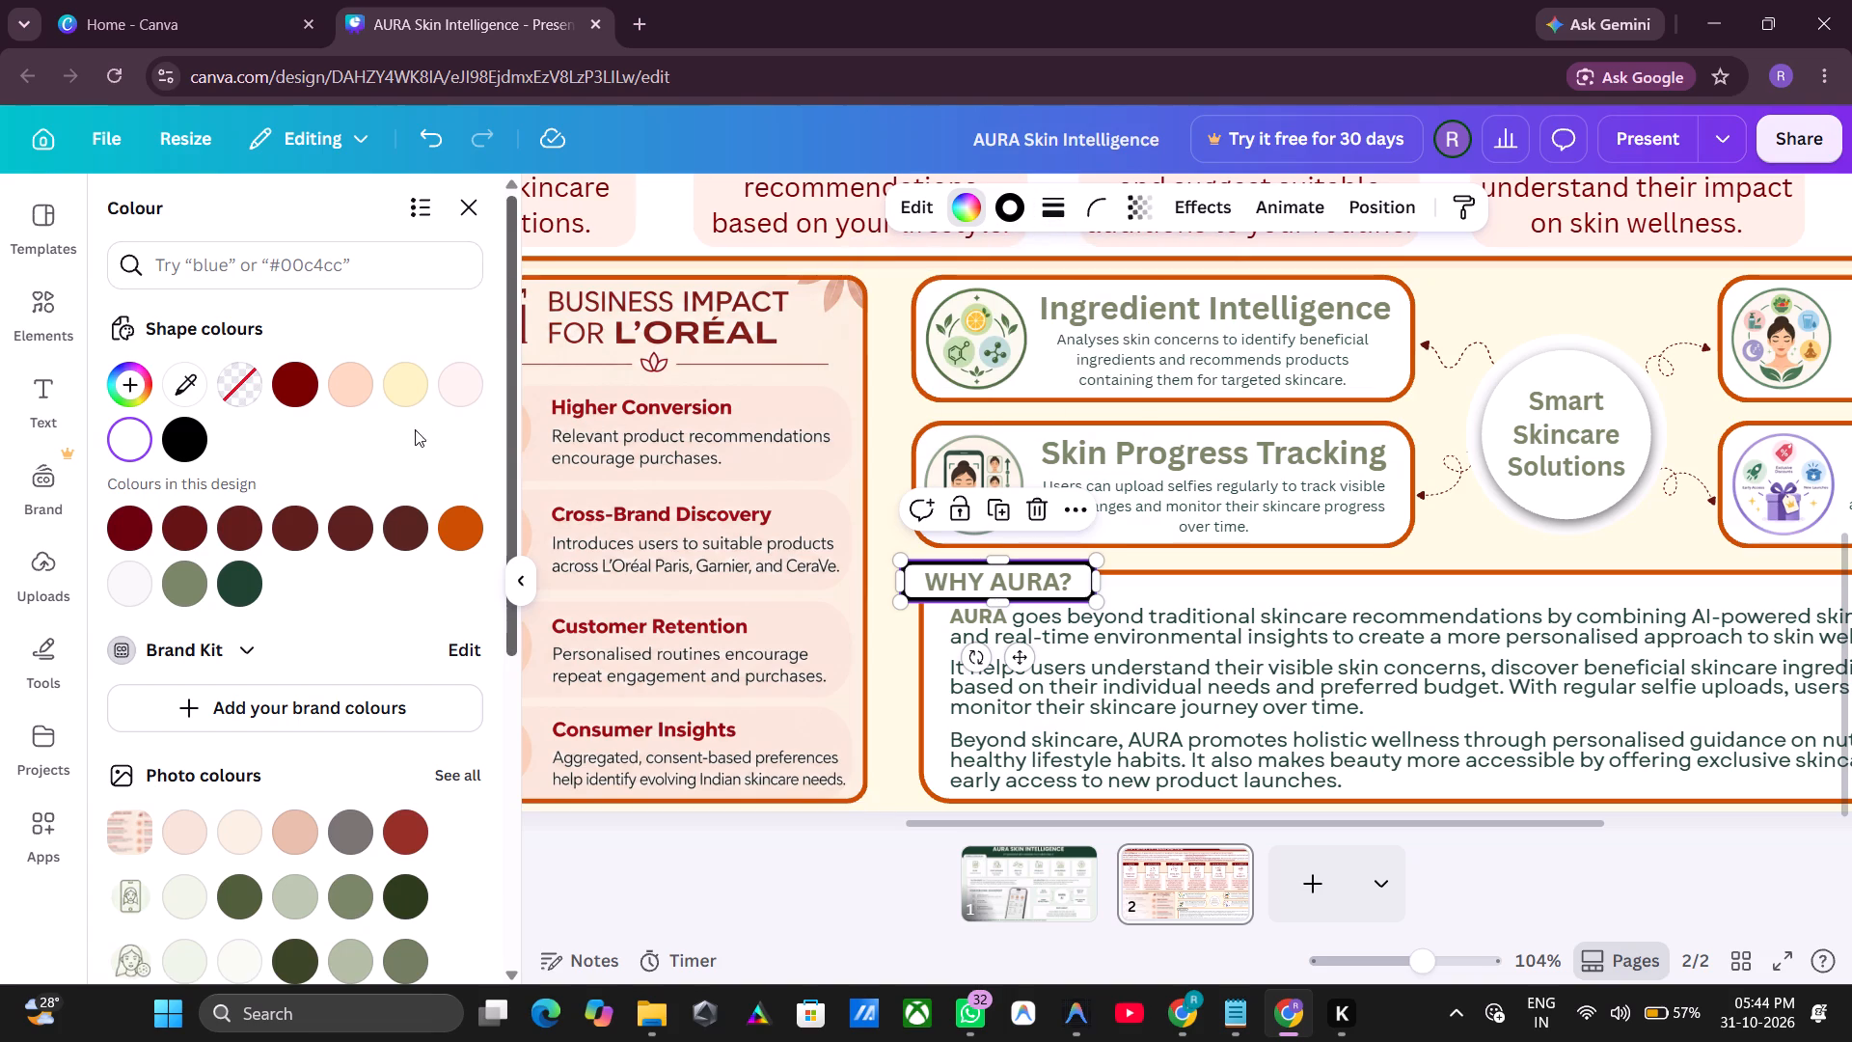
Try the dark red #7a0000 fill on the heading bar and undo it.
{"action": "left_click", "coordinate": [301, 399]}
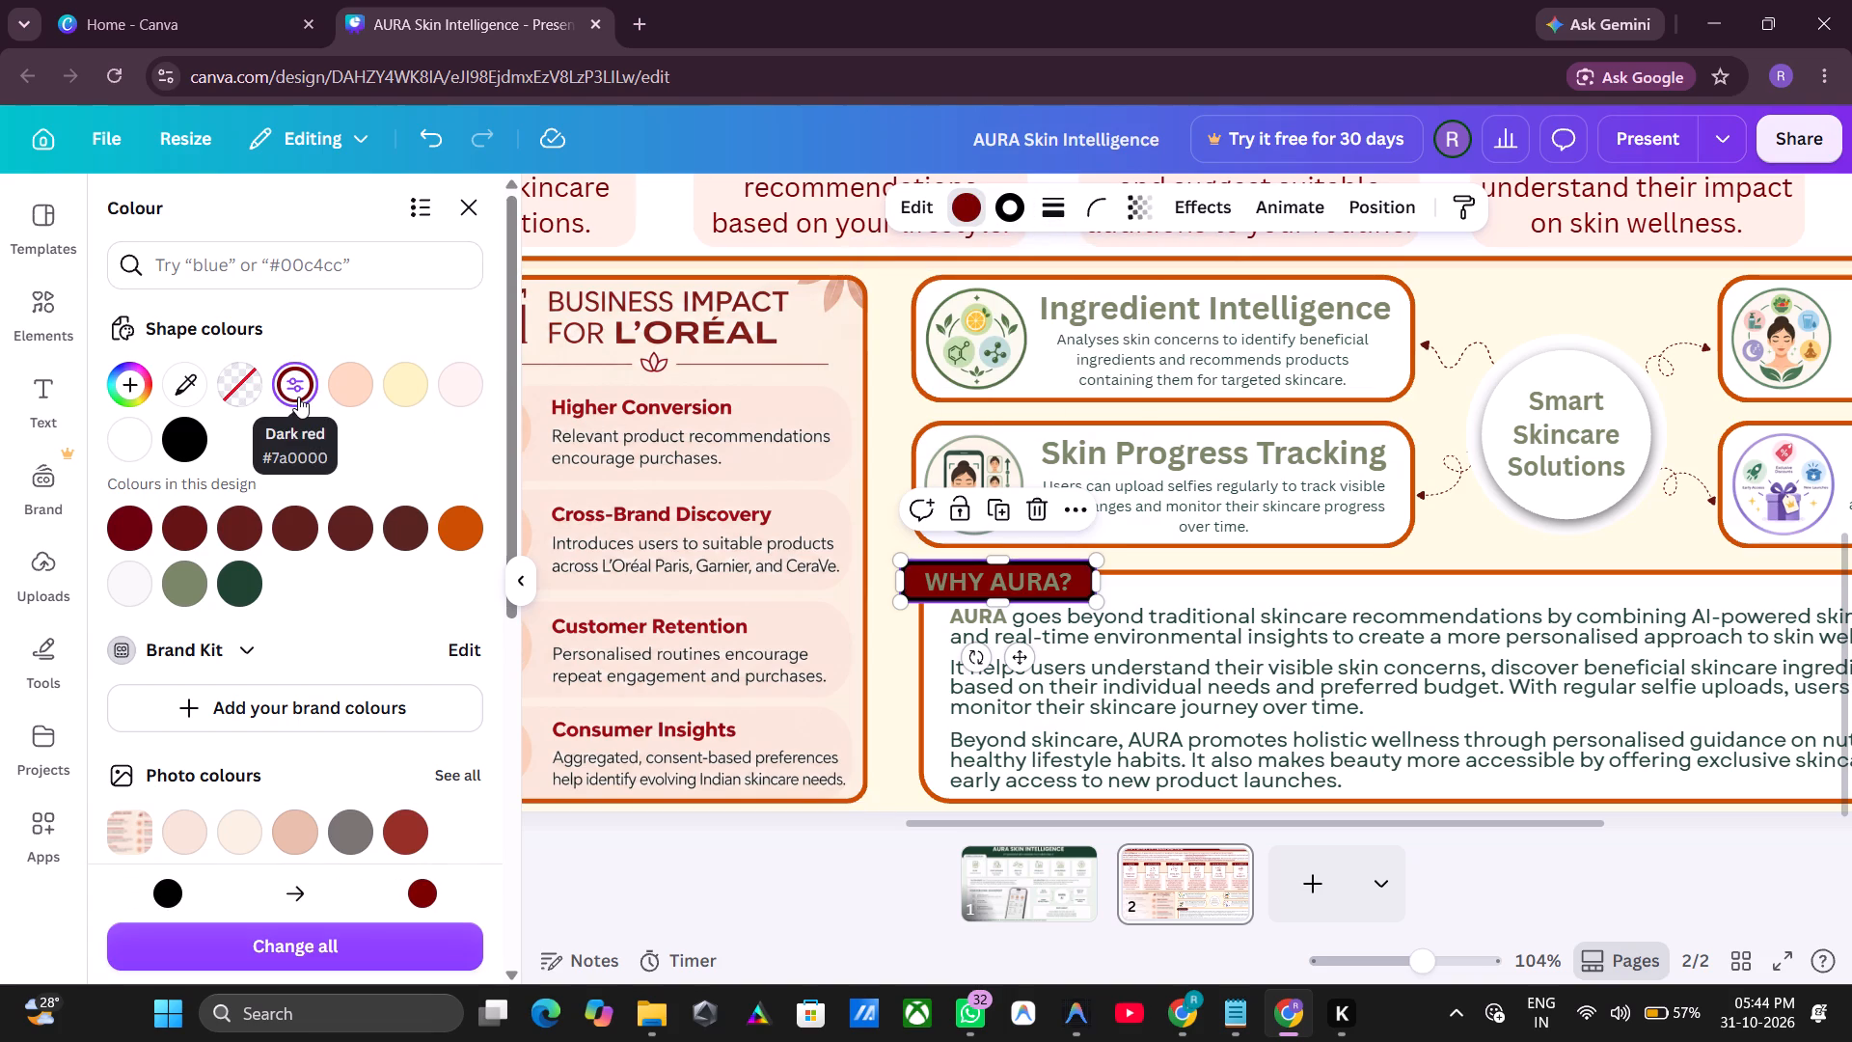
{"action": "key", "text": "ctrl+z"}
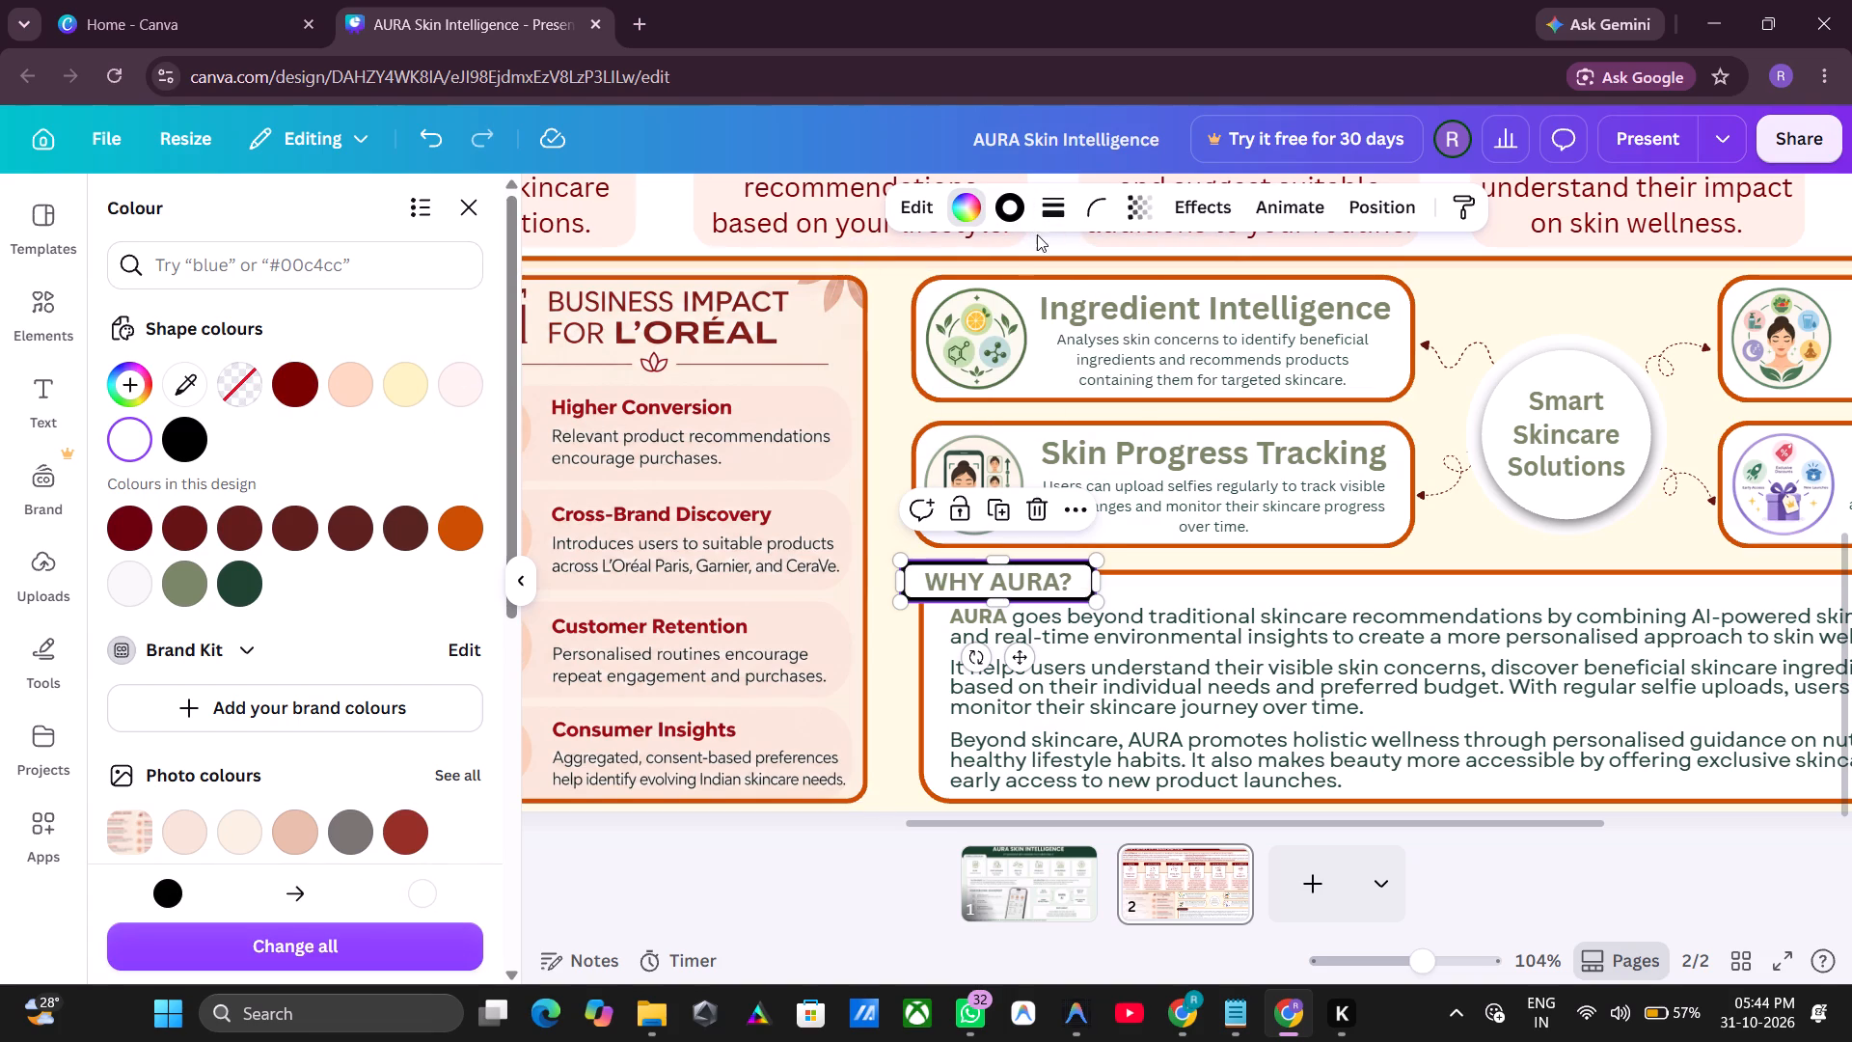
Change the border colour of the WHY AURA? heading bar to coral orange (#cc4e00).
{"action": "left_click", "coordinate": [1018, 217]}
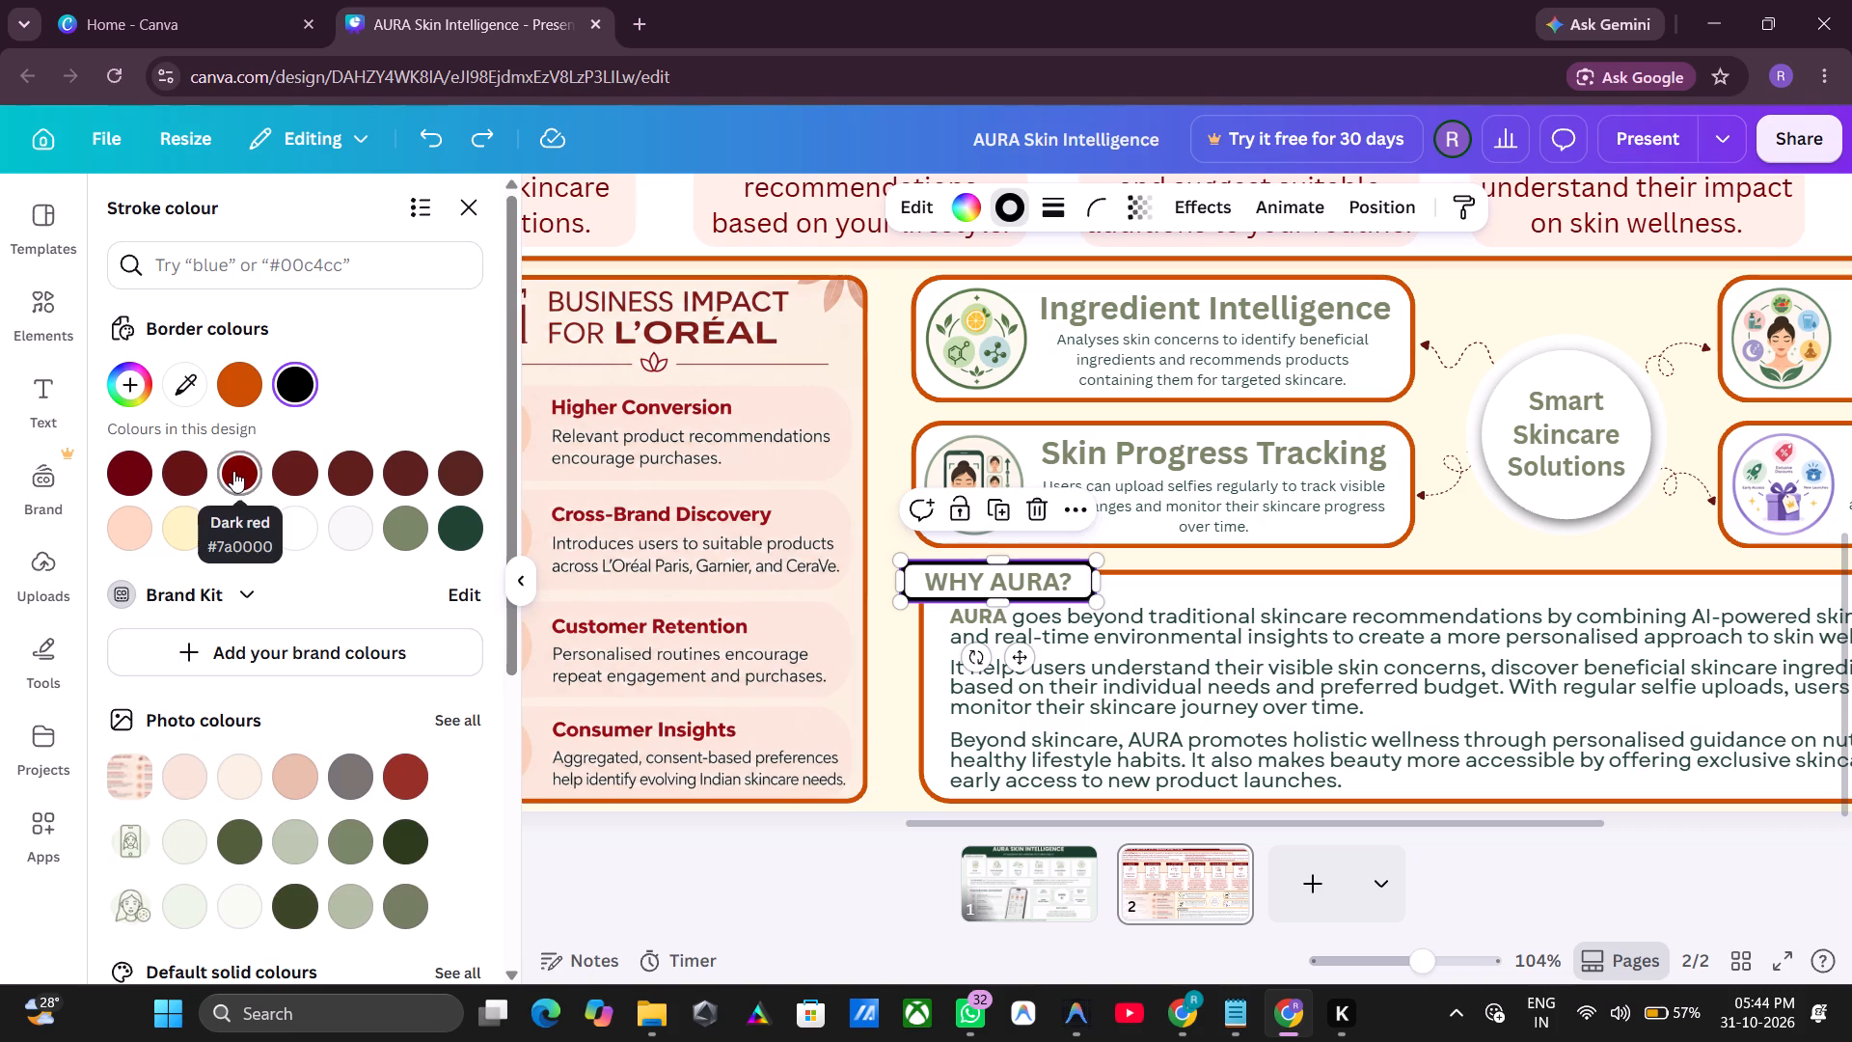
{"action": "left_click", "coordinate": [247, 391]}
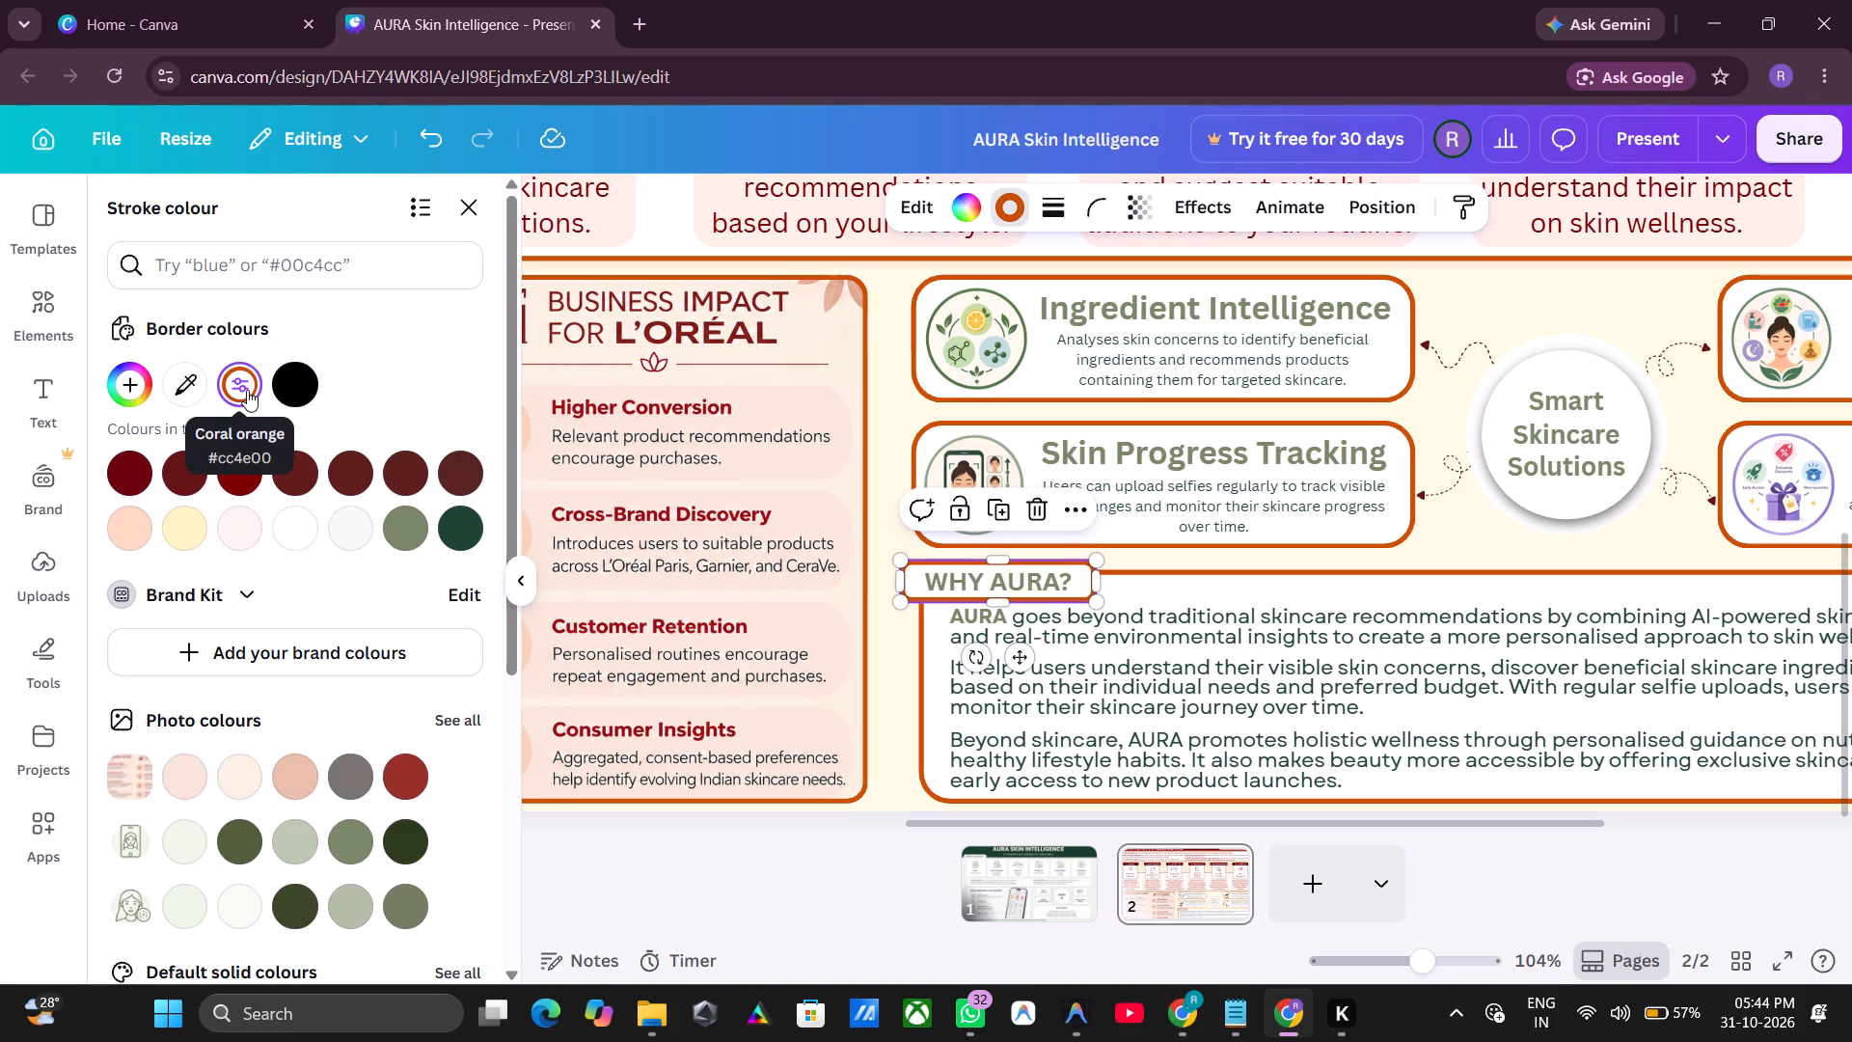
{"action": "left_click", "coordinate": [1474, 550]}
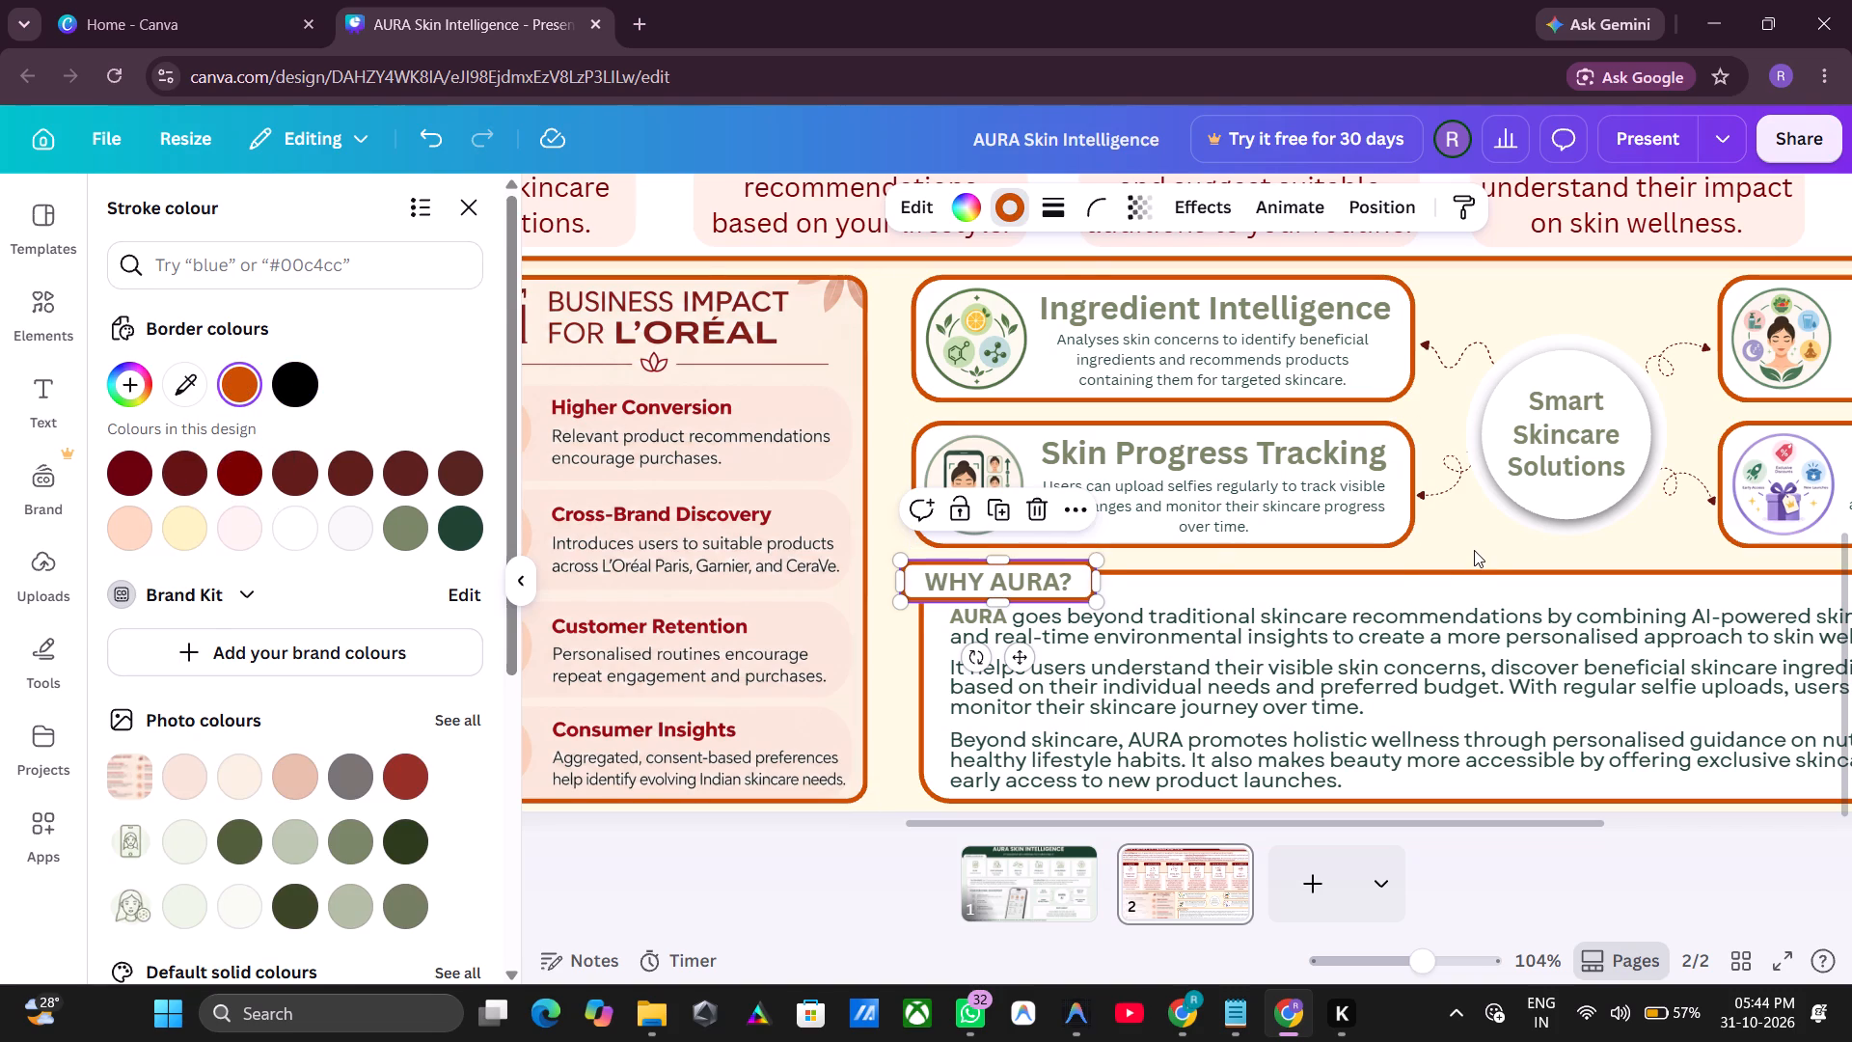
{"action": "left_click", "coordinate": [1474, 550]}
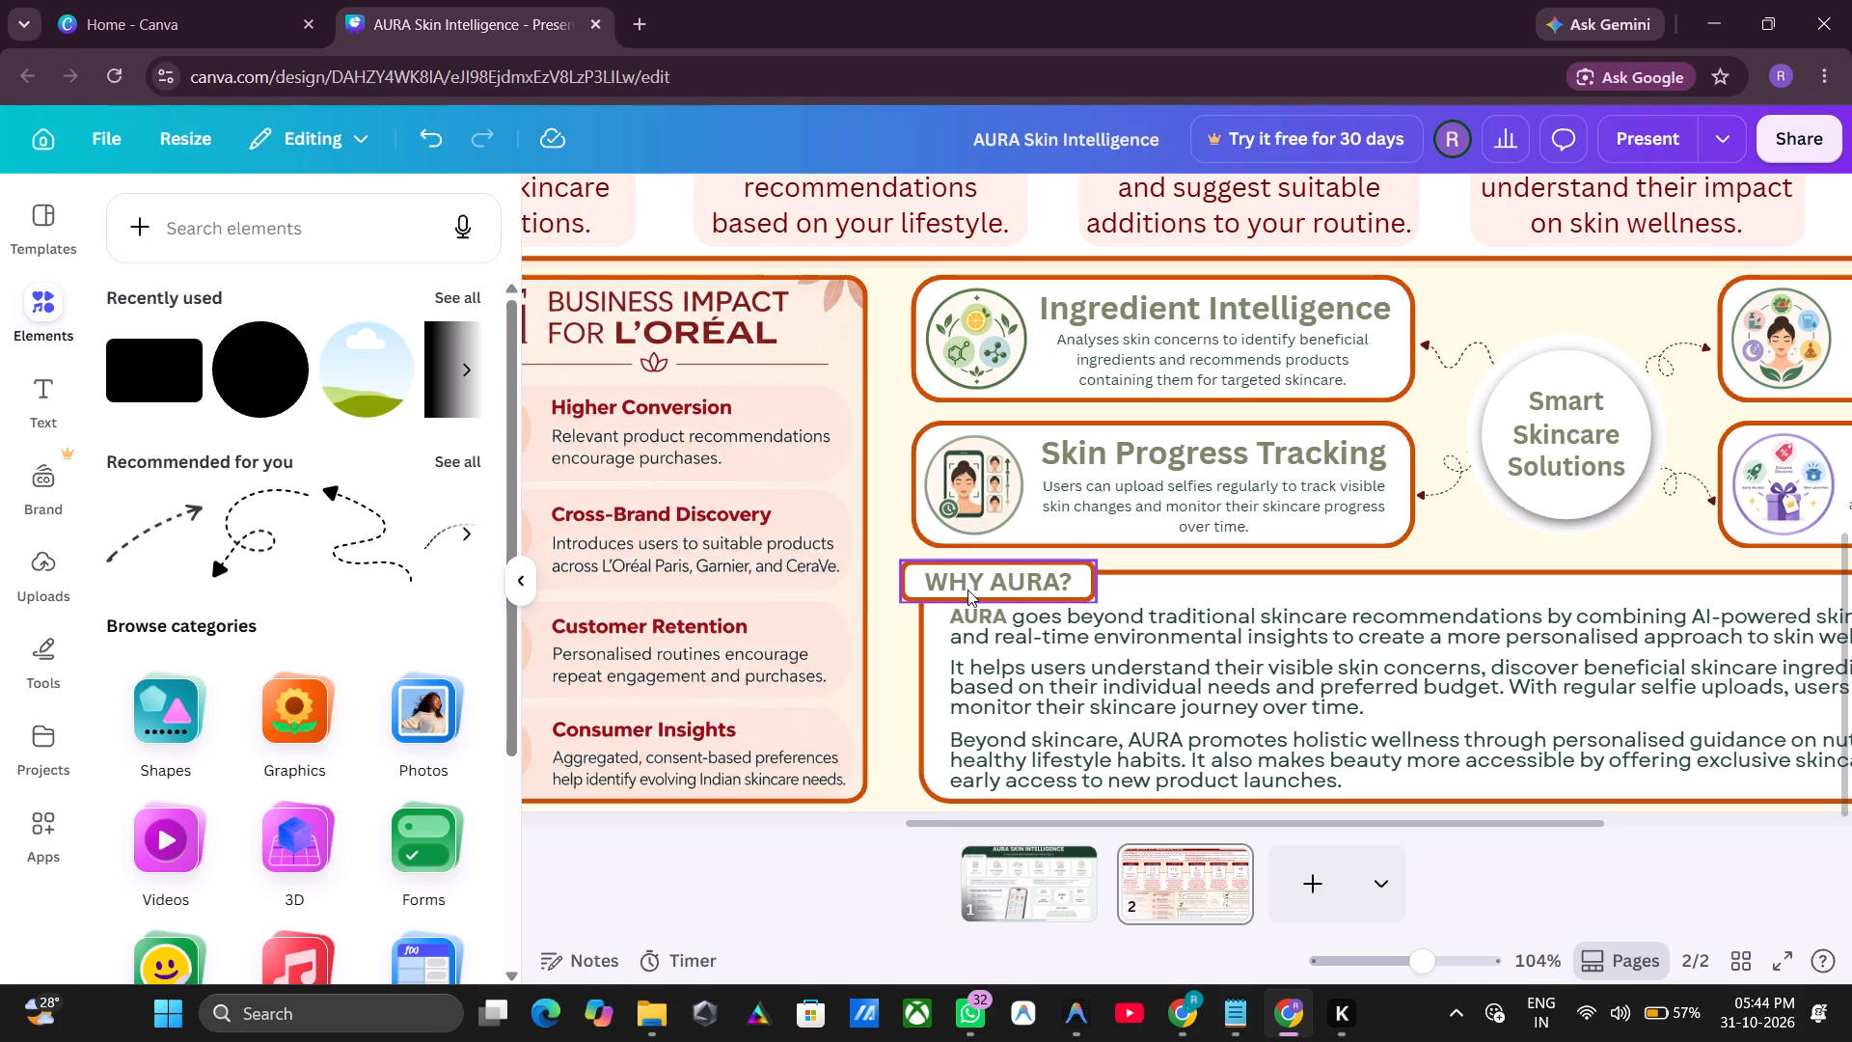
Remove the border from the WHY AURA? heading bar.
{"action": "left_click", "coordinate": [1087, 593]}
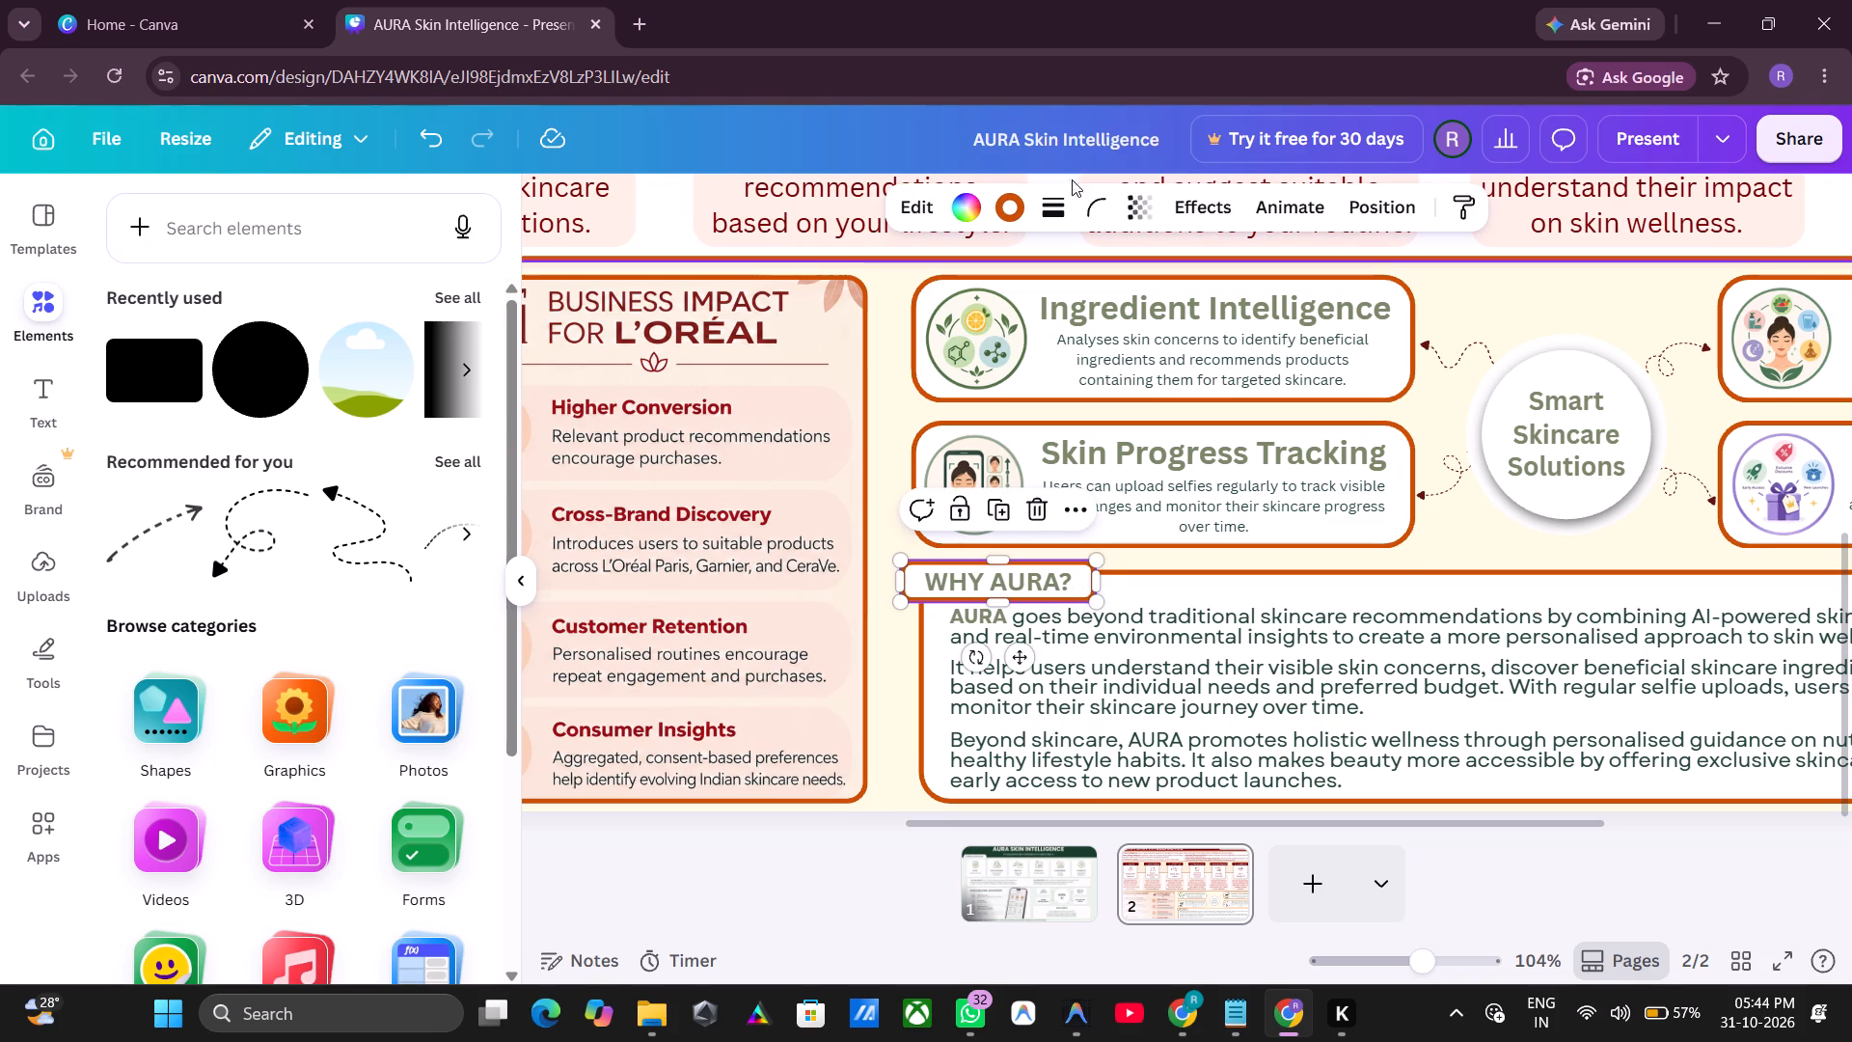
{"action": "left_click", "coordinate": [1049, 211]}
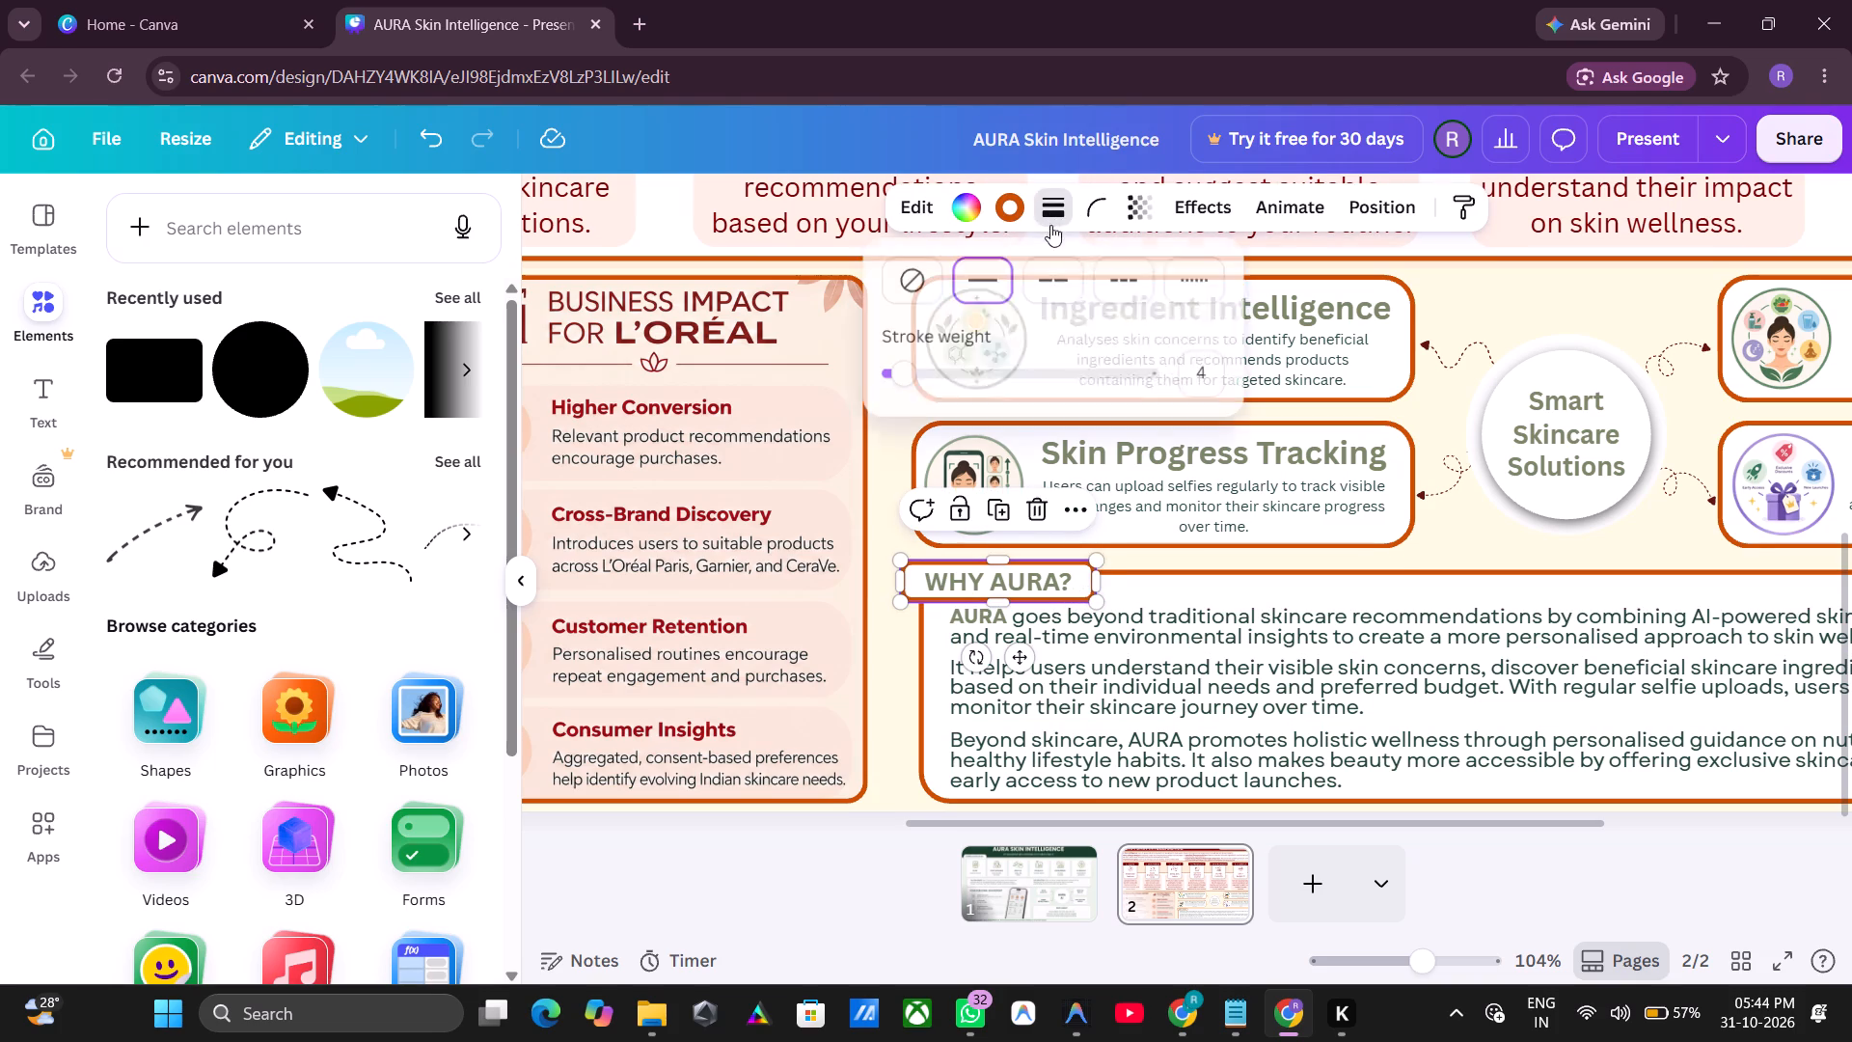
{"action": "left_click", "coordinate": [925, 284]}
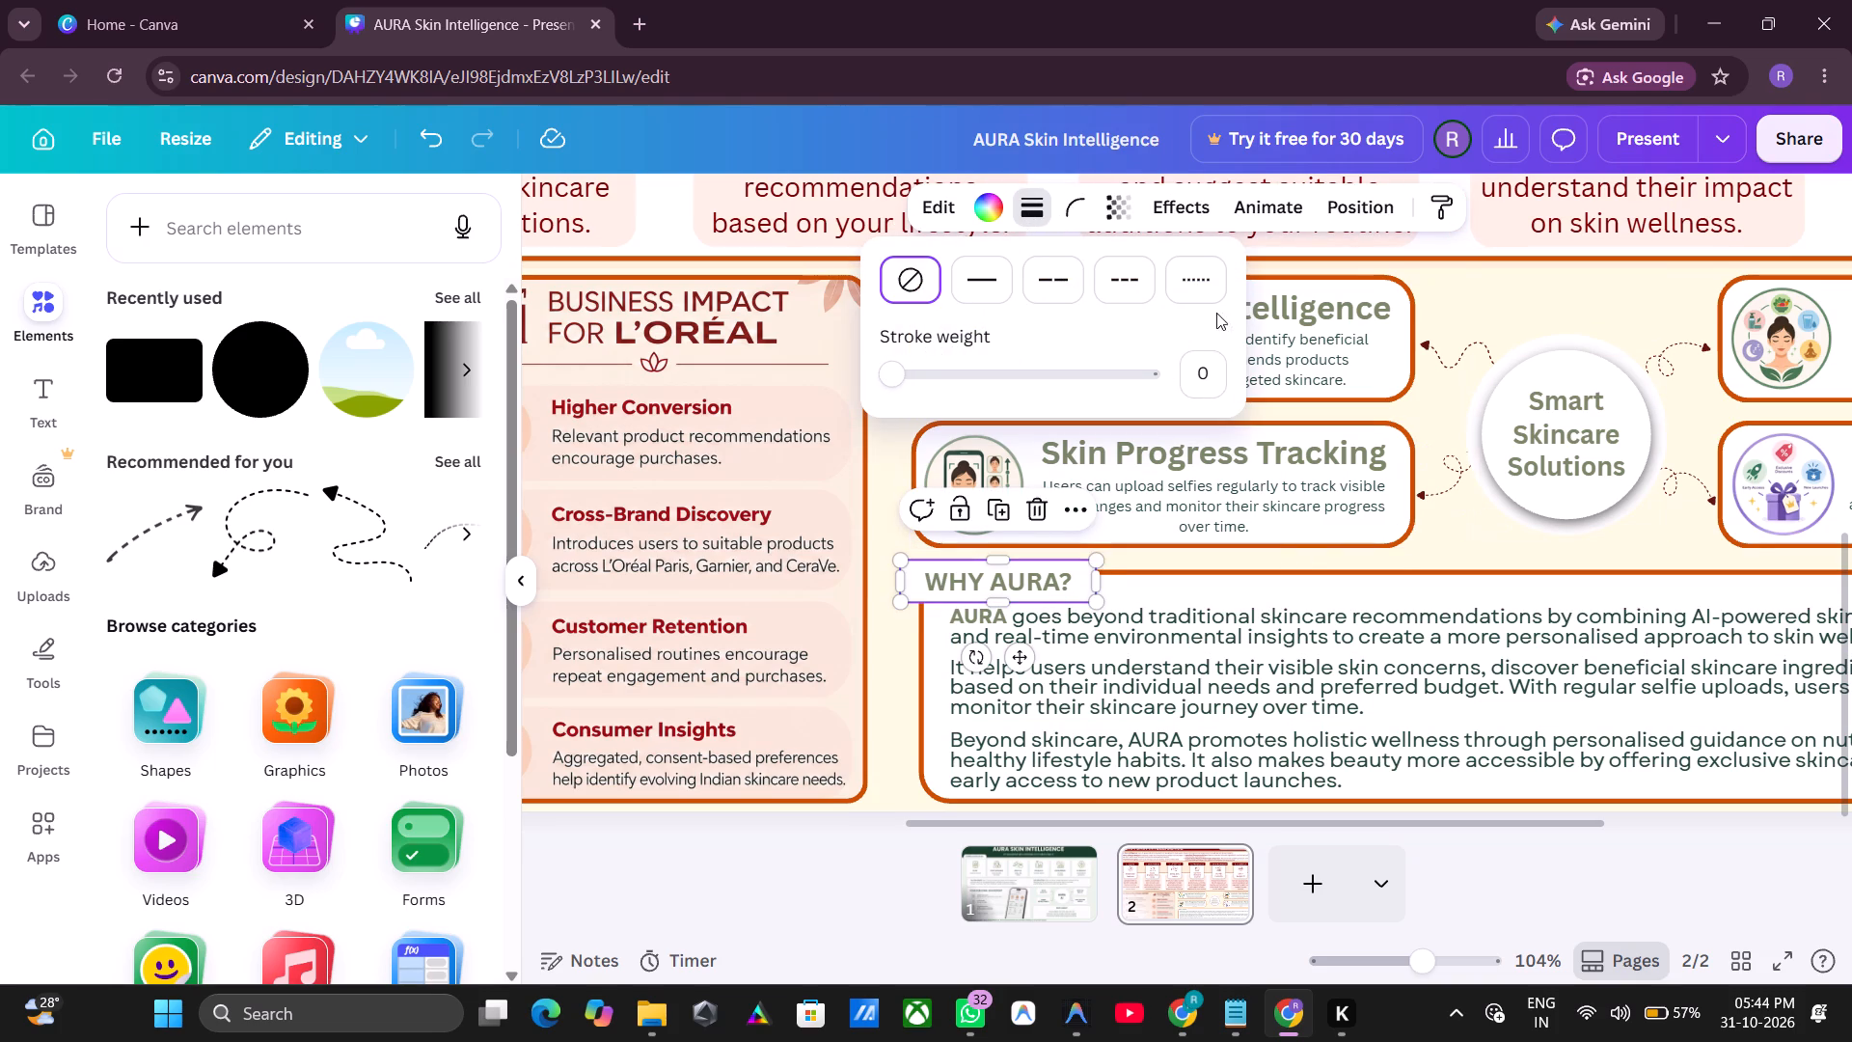
Apply a Drop shadow effect to the WHY AURA? heading bar with blur 0 and transparency 4.
{"action": "left_click", "coordinate": [1191, 217]}
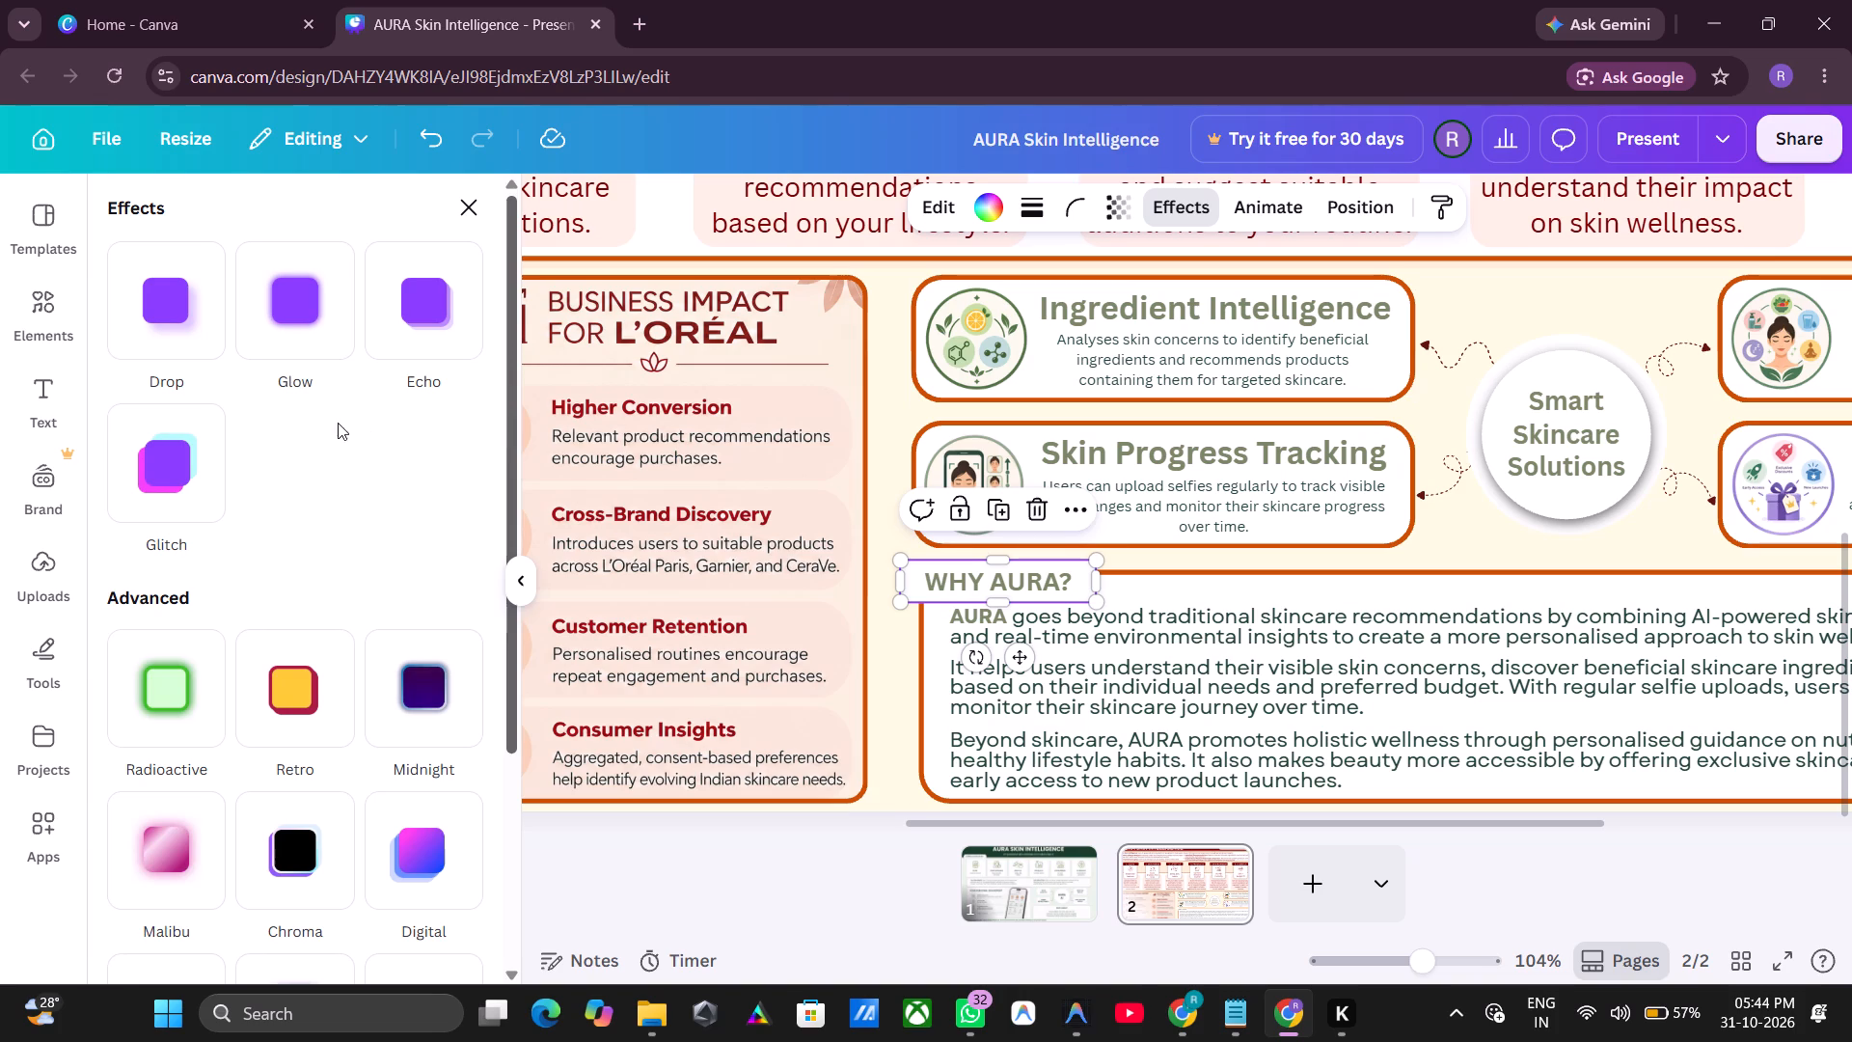
{"action": "left_click", "coordinate": [190, 347]}
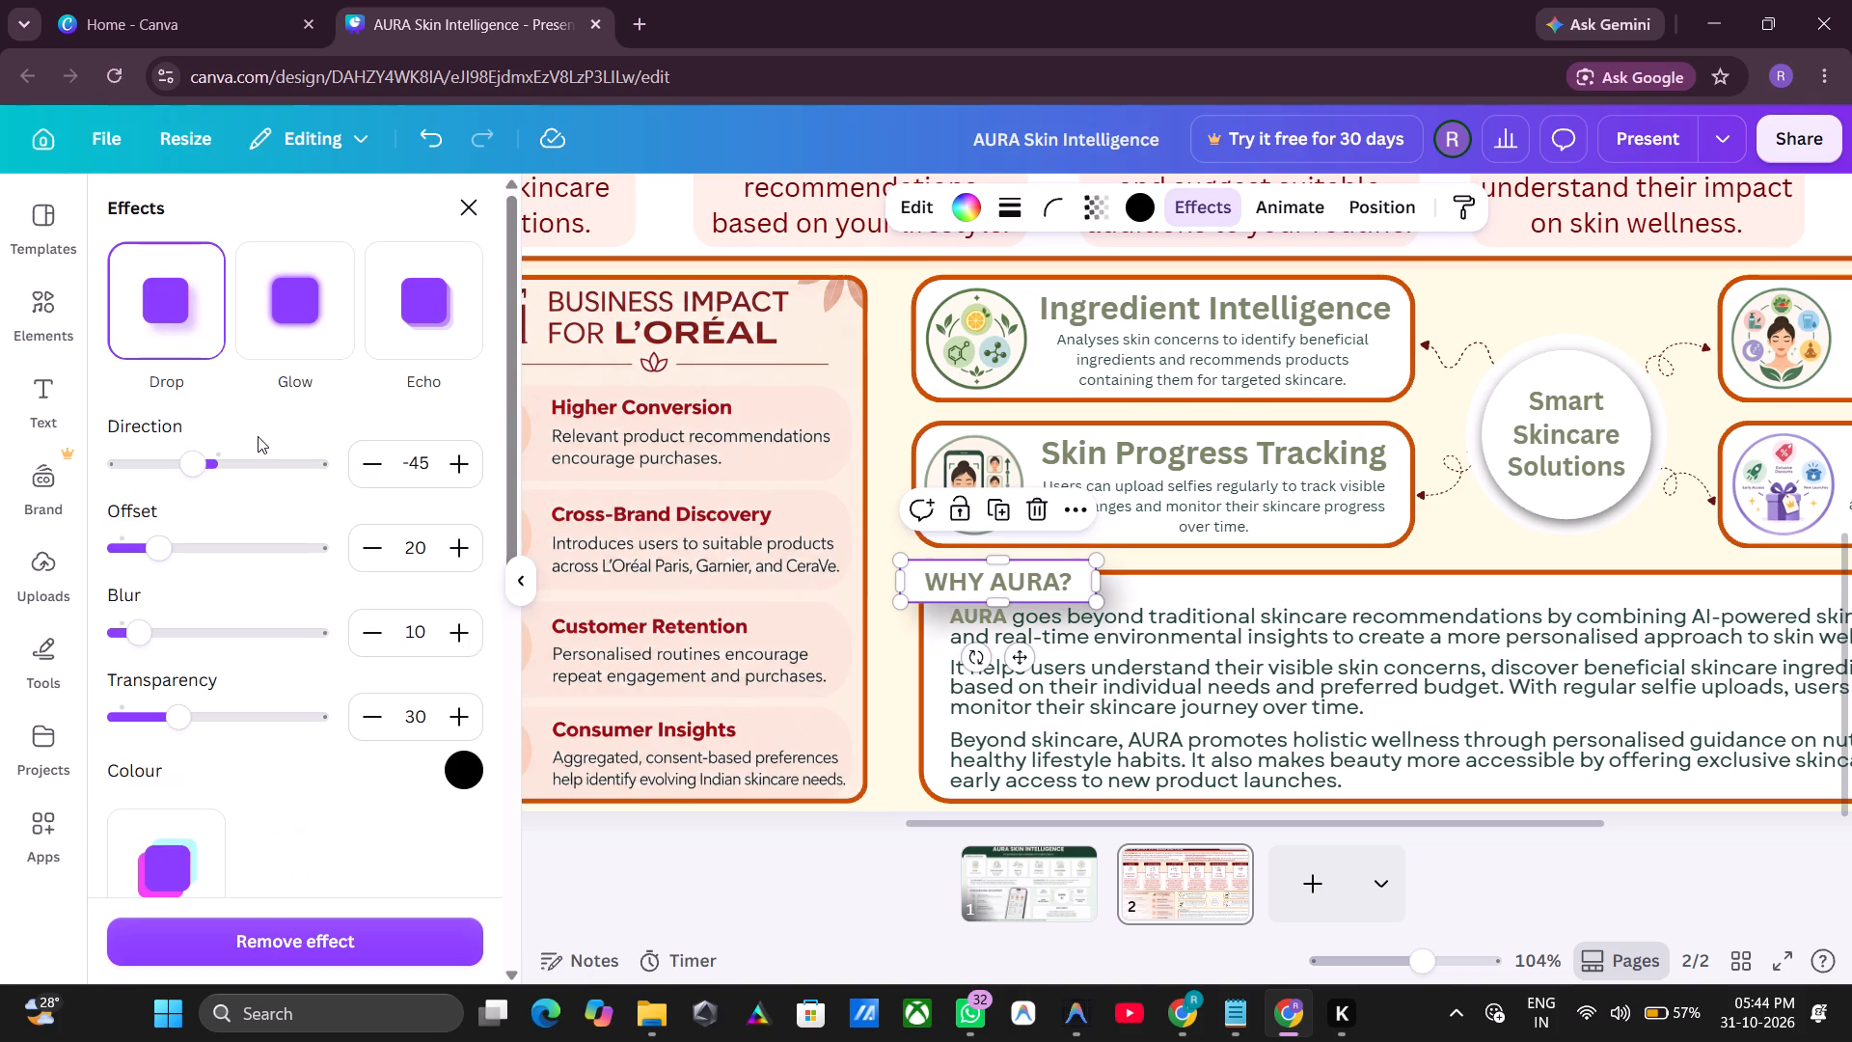
{"action": "scroll", "coordinate": [314, 560], "scroll_direction": "down", "scroll_amount": 2}
{"action": "left_click_drag", "start_coordinate": [173, 477], "coordinate": [129, 482]}
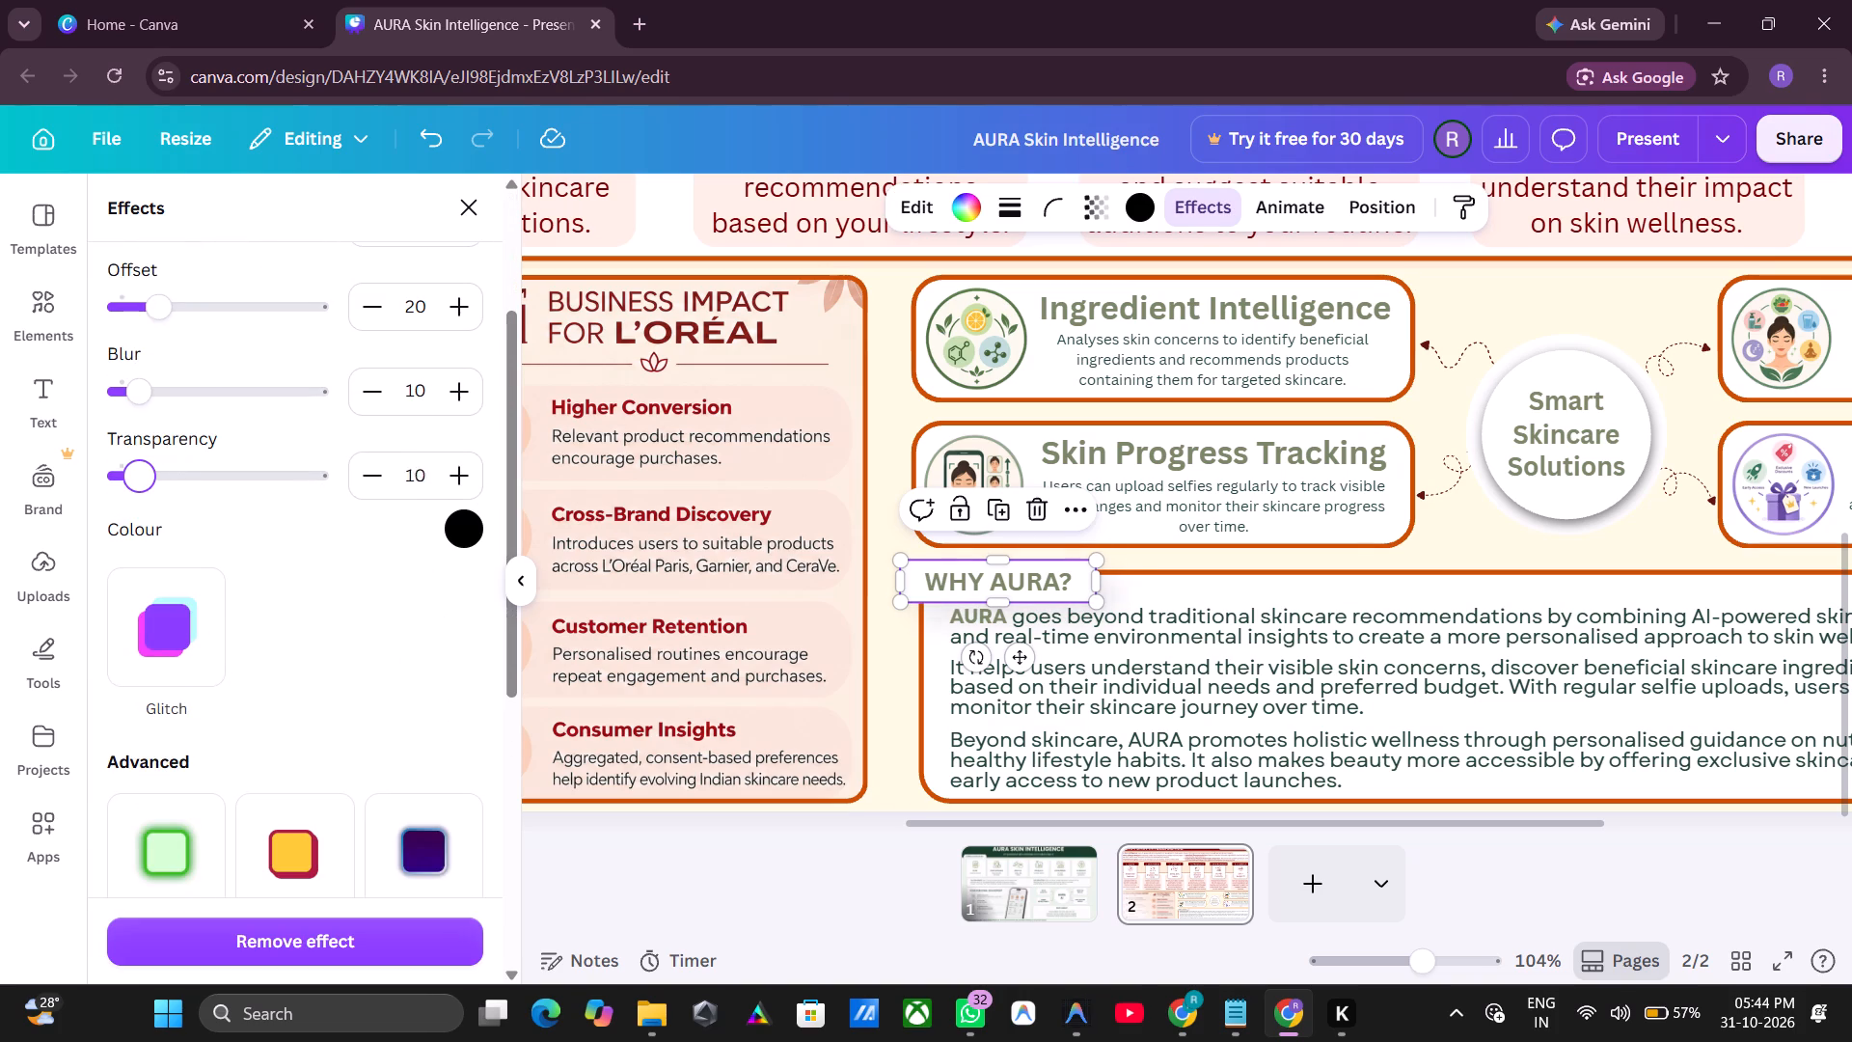
{"action": "left_click_drag", "start_coordinate": [129, 482], "coordinate": [128, 485]}
{"action": "left_click_drag", "start_coordinate": [140, 388], "coordinate": [107, 396]}
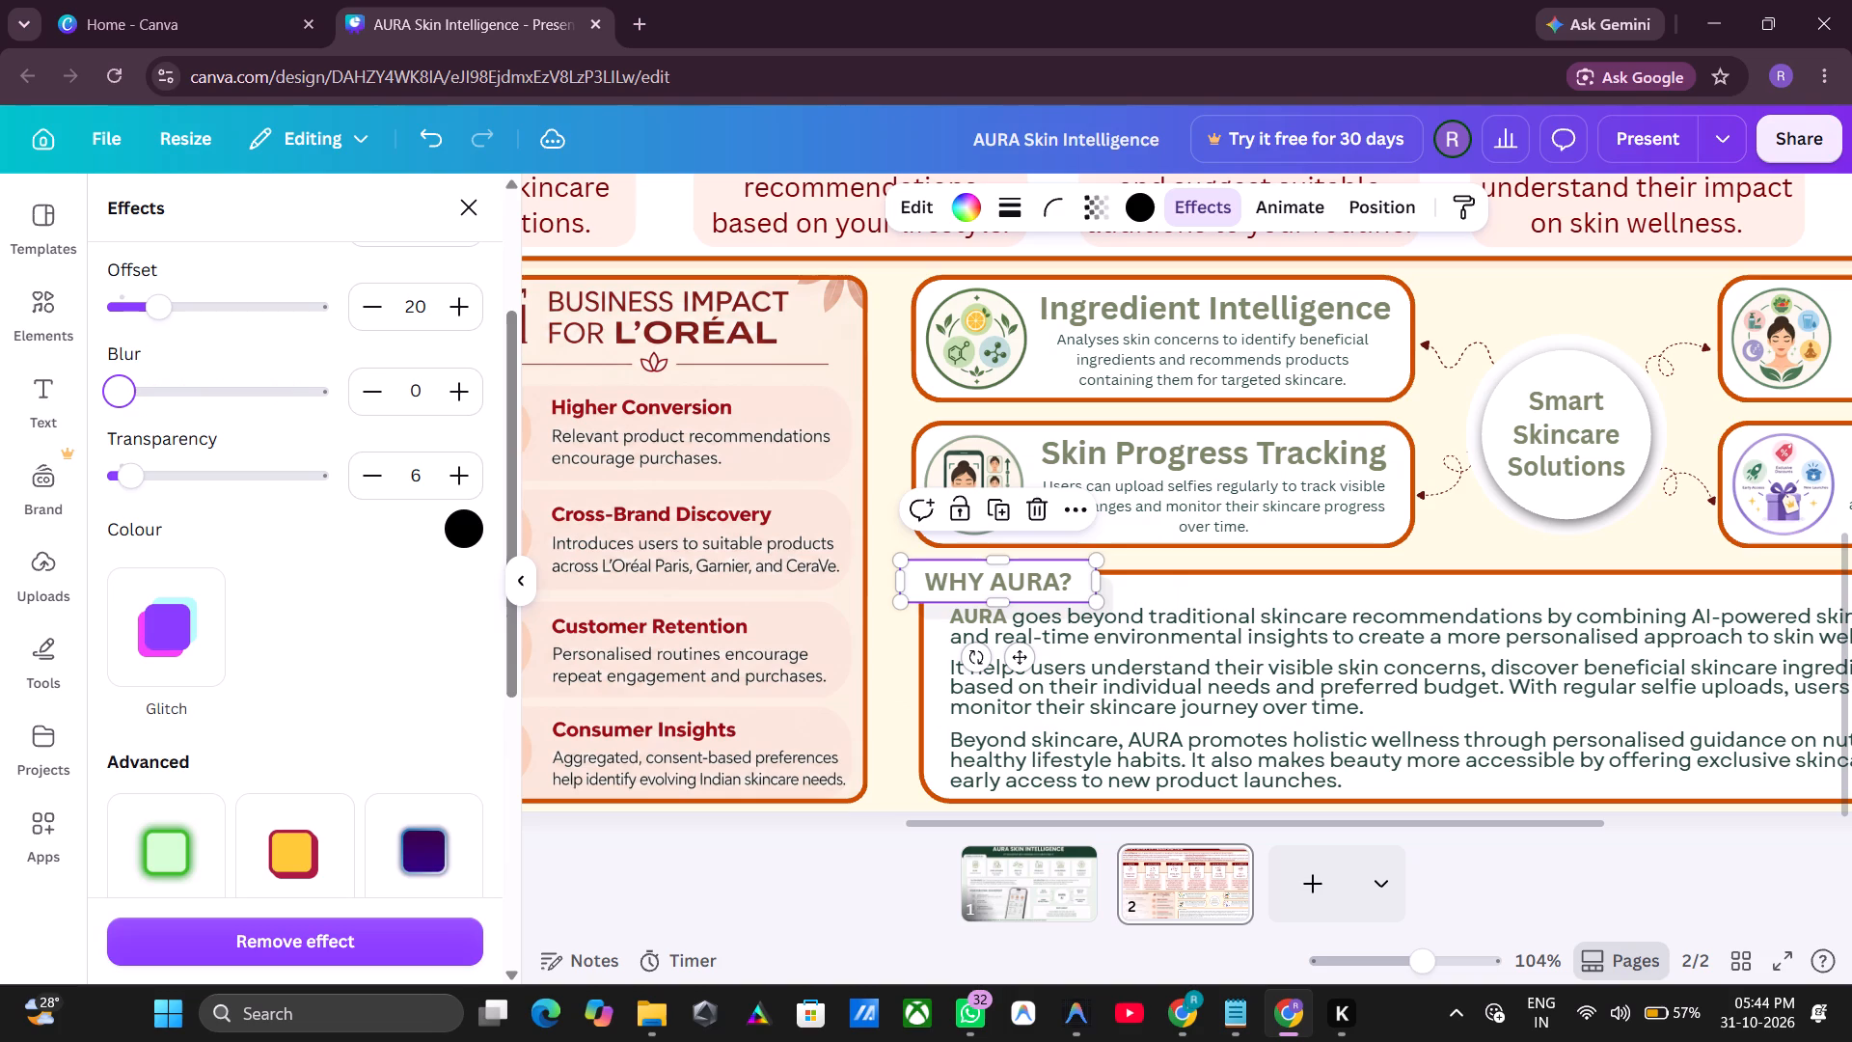
{"action": "left_click_drag", "start_coordinate": [107, 396], "coordinate": [88, 395]}
{"action": "left_click_drag", "start_coordinate": [139, 478], "coordinate": [132, 472]}
{"action": "left_click_drag", "start_coordinate": [132, 472], "coordinate": [124, 478]}
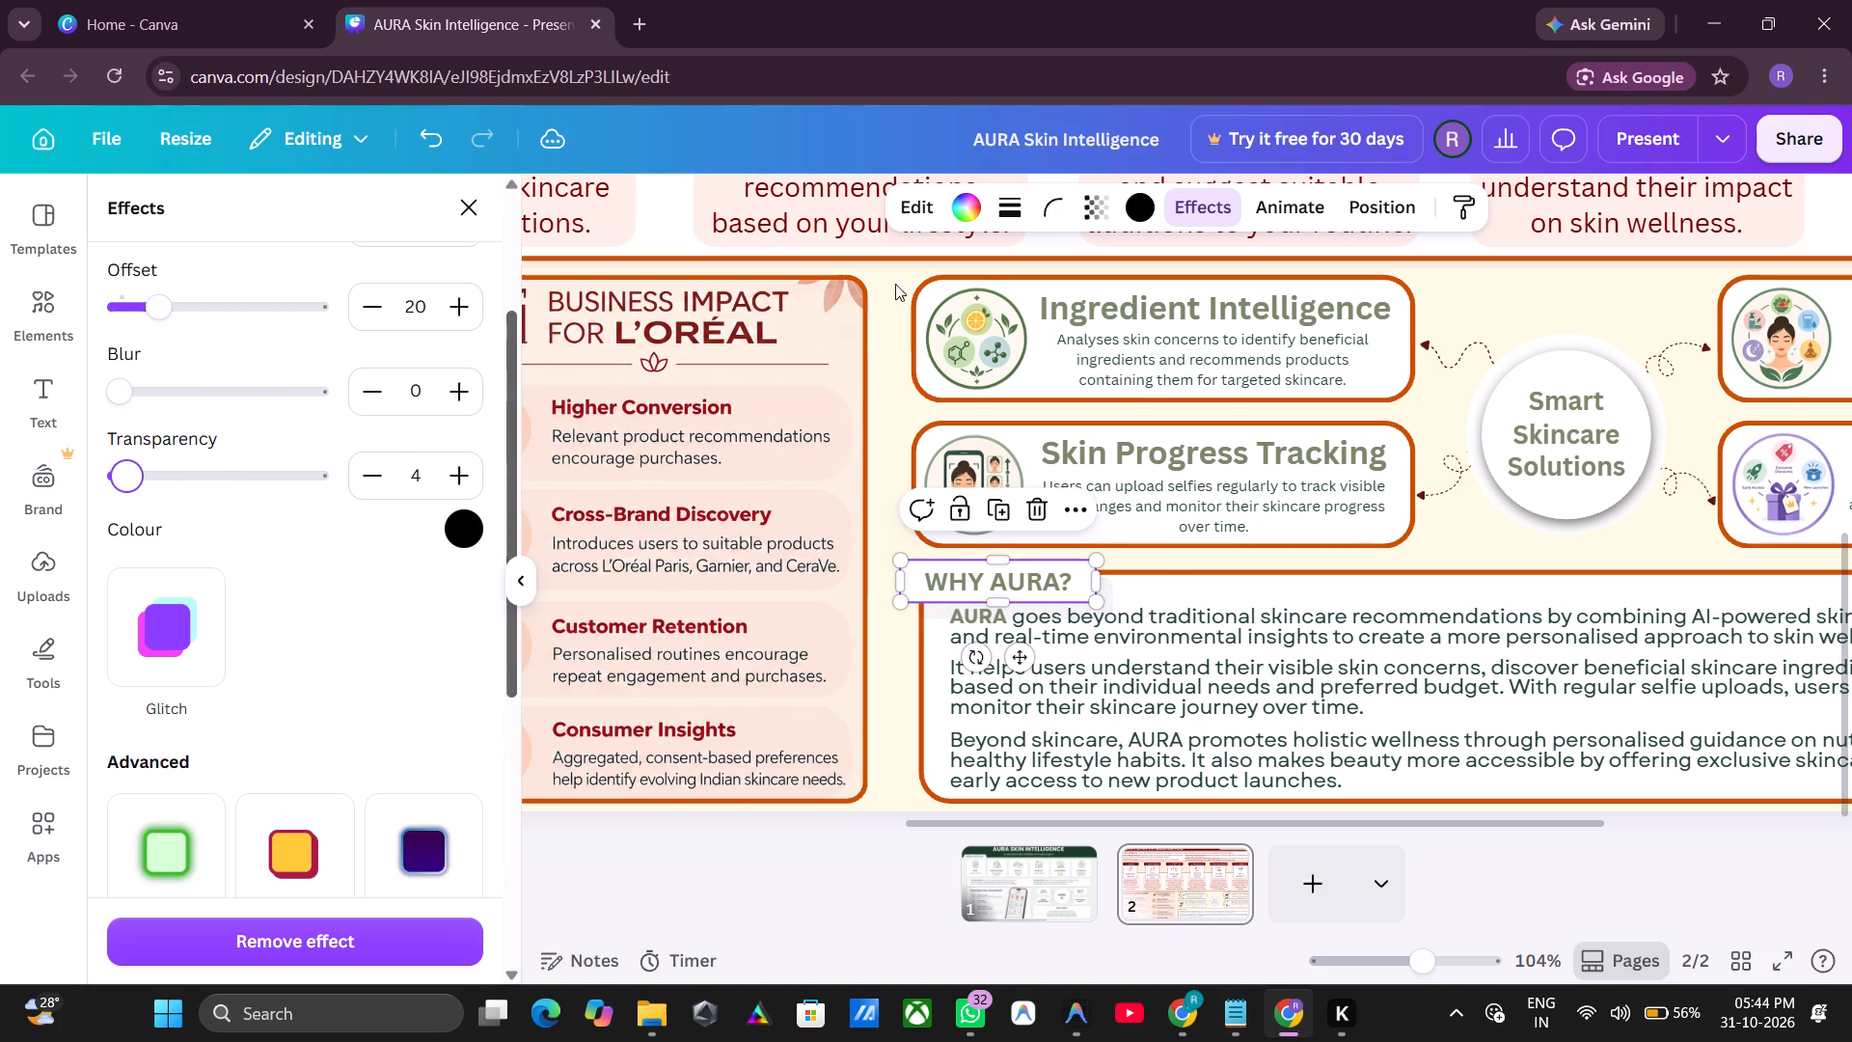
Adjust the heading bar's drop shadow to offset 5, blur 3 and transparency 25.
{"action": "left_click_drag", "start_coordinate": [157, 313], "coordinate": [83, 326]}
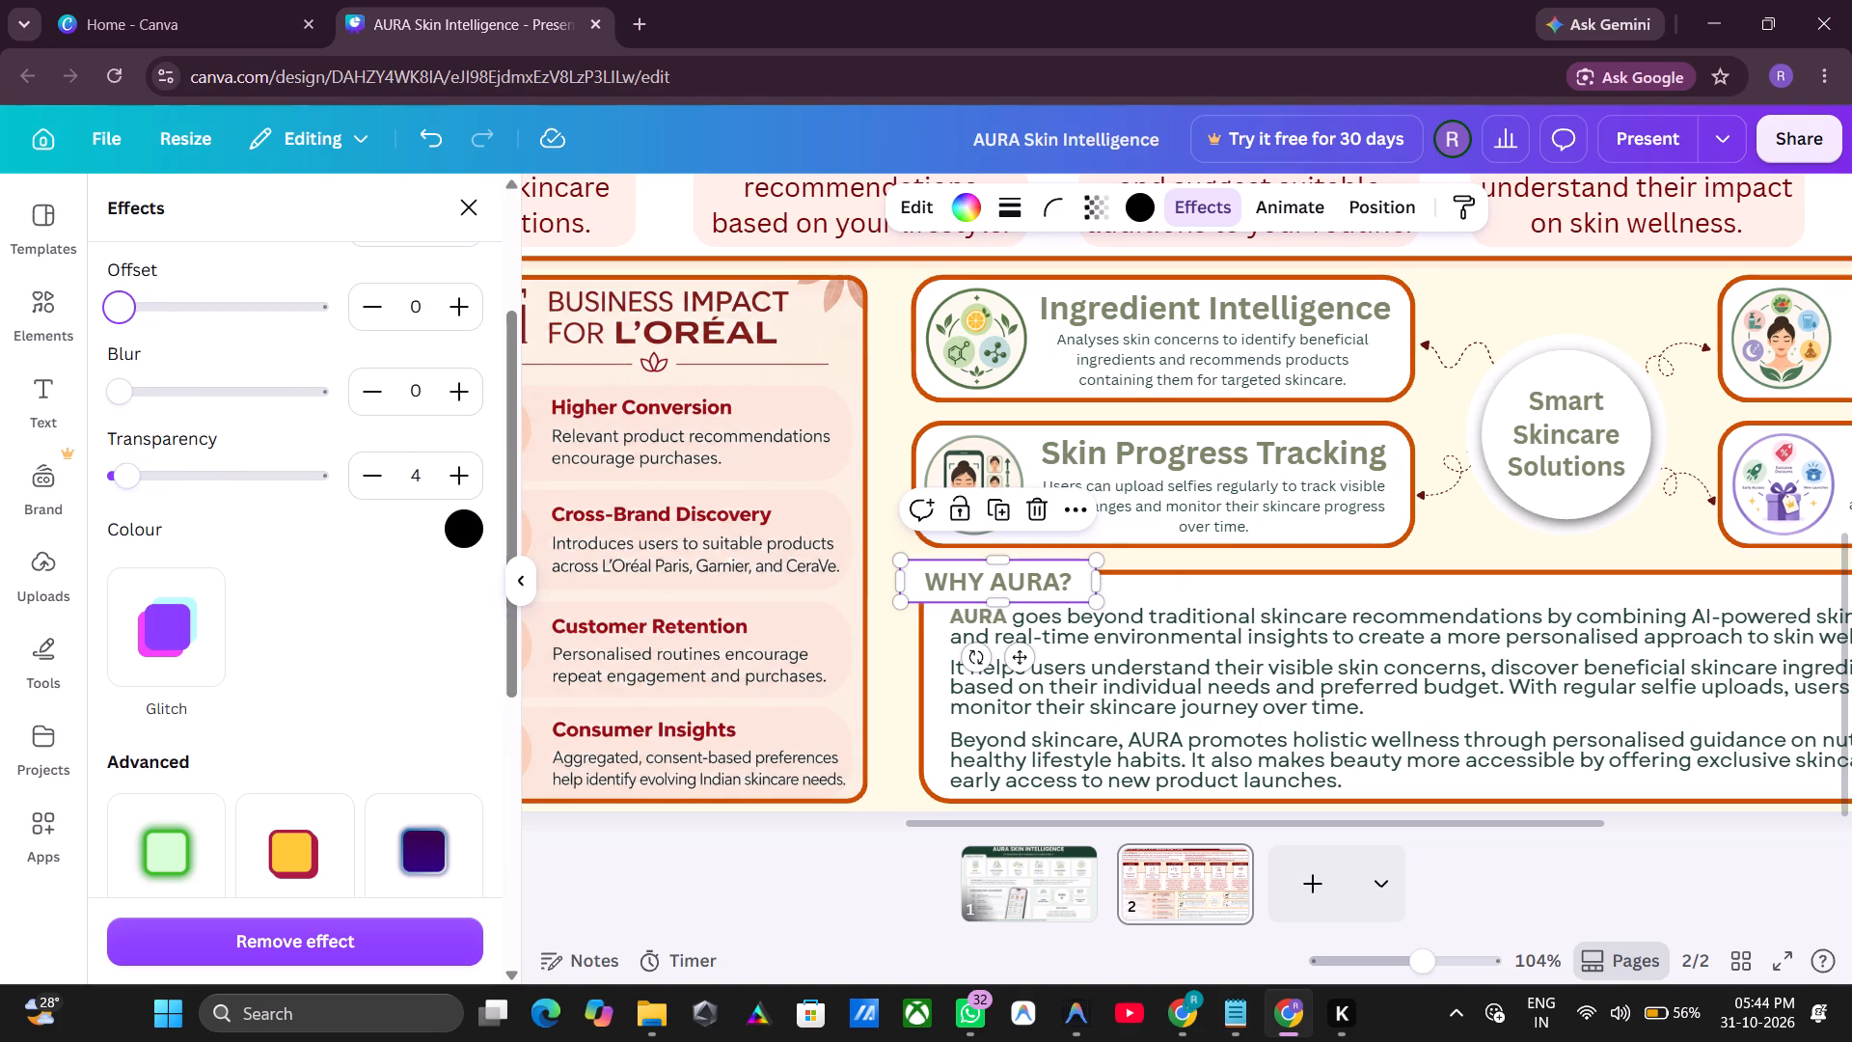
{"action": "left_click_drag", "start_coordinate": [83, 326], "coordinate": [133, 343]}
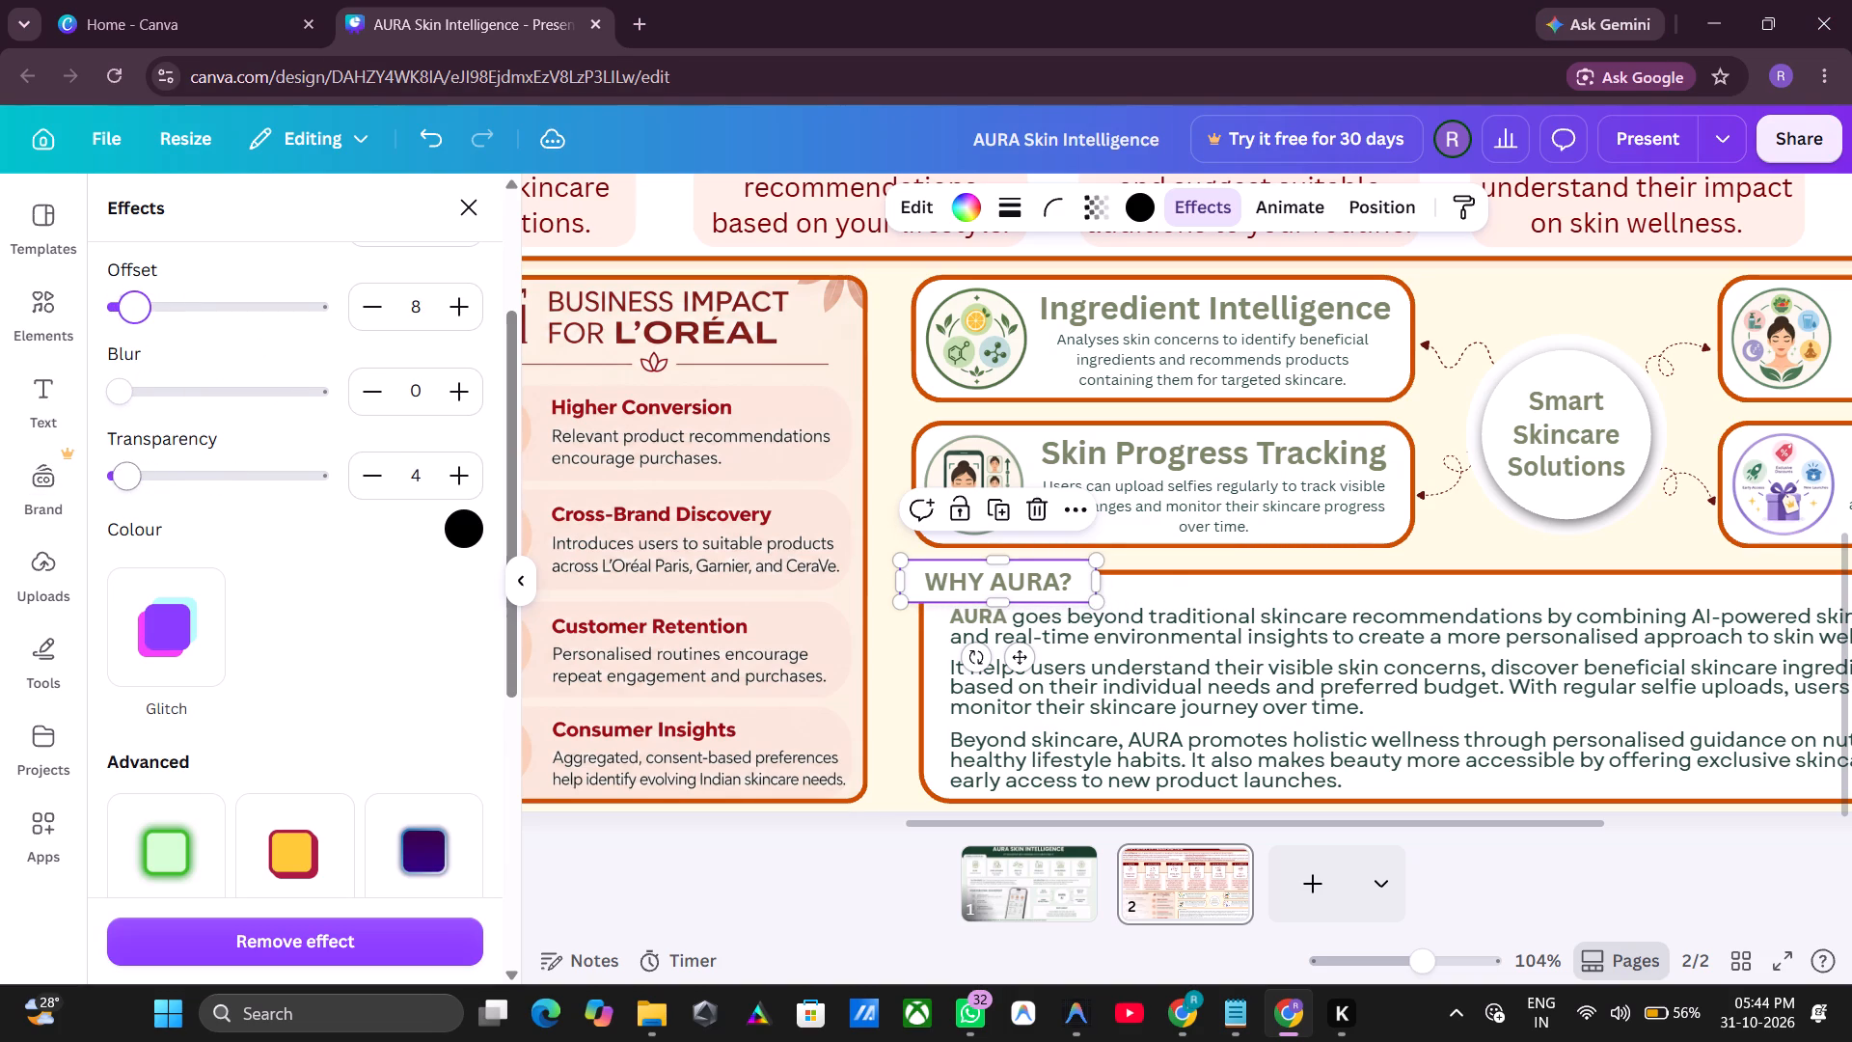
{"action": "left_click_drag", "start_coordinate": [123, 469], "coordinate": [168, 478]}
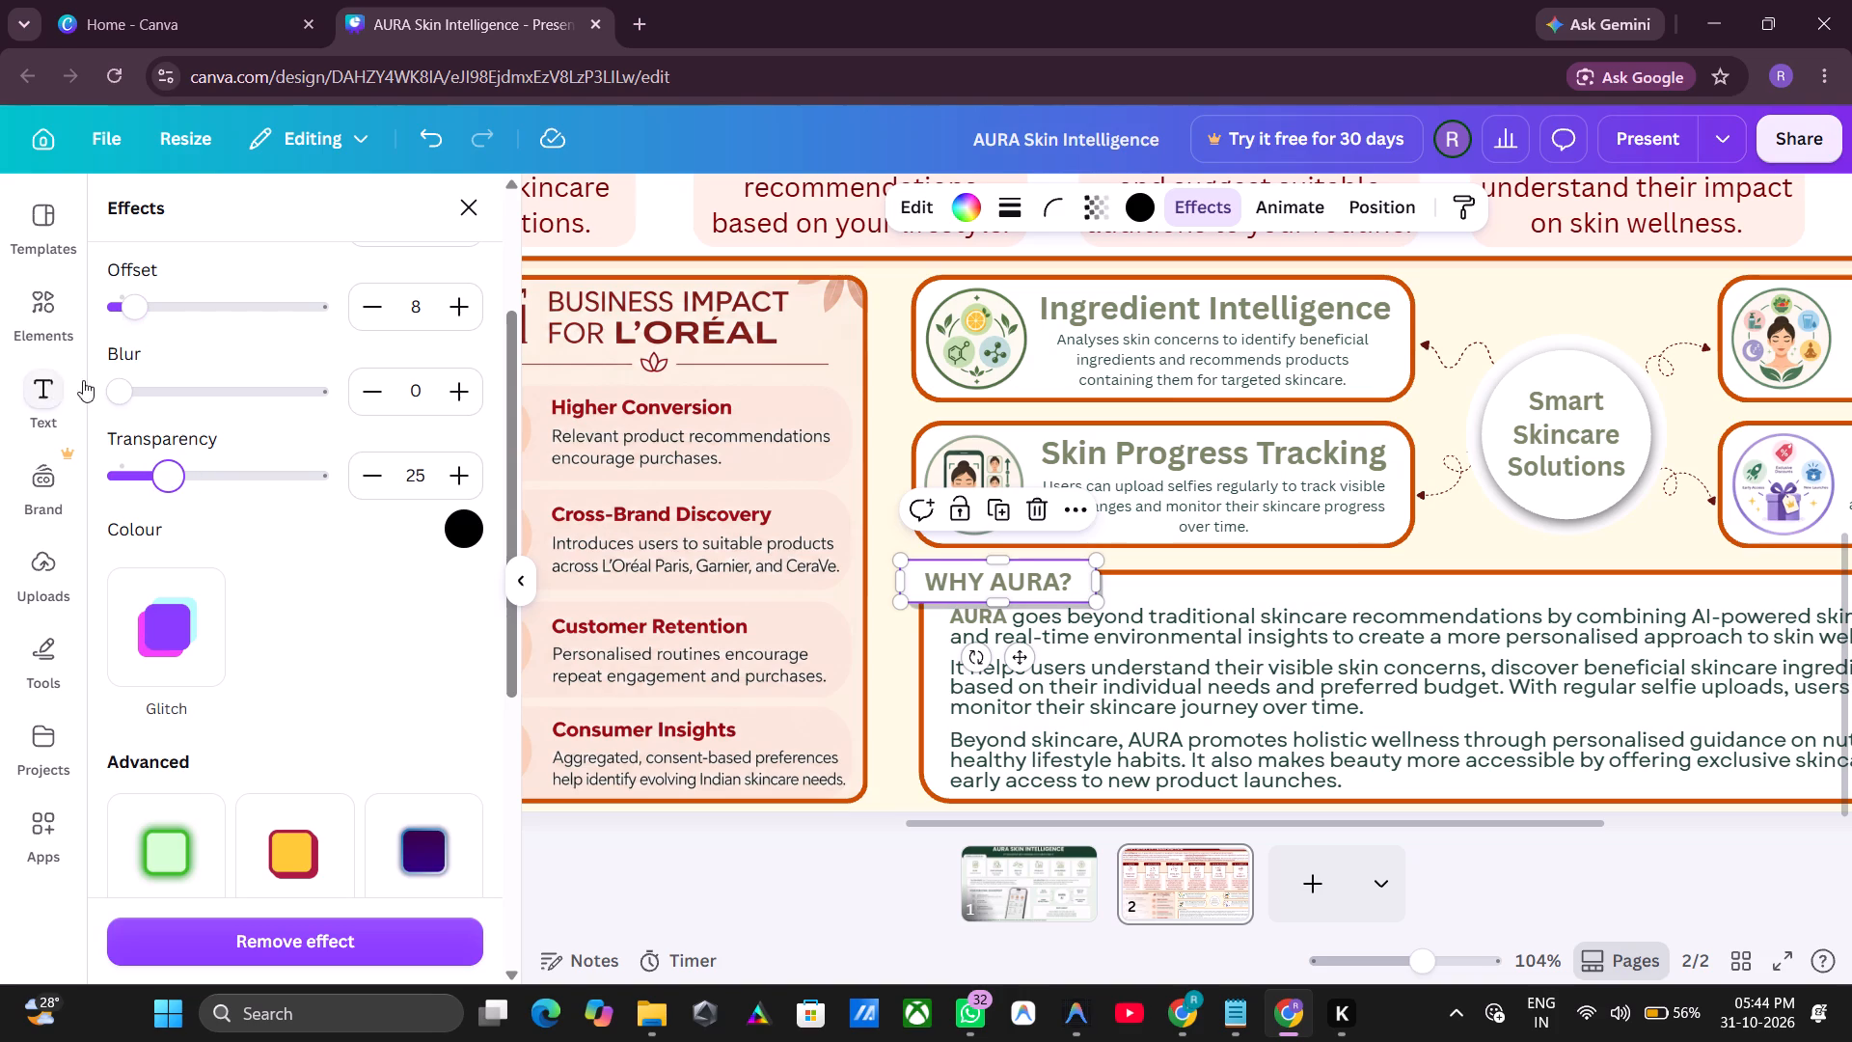
{"action": "left_click", "coordinate": [122, 394]}
{"action": "left_click_drag", "start_coordinate": [128, 312], "coordinate": [137, 316]}
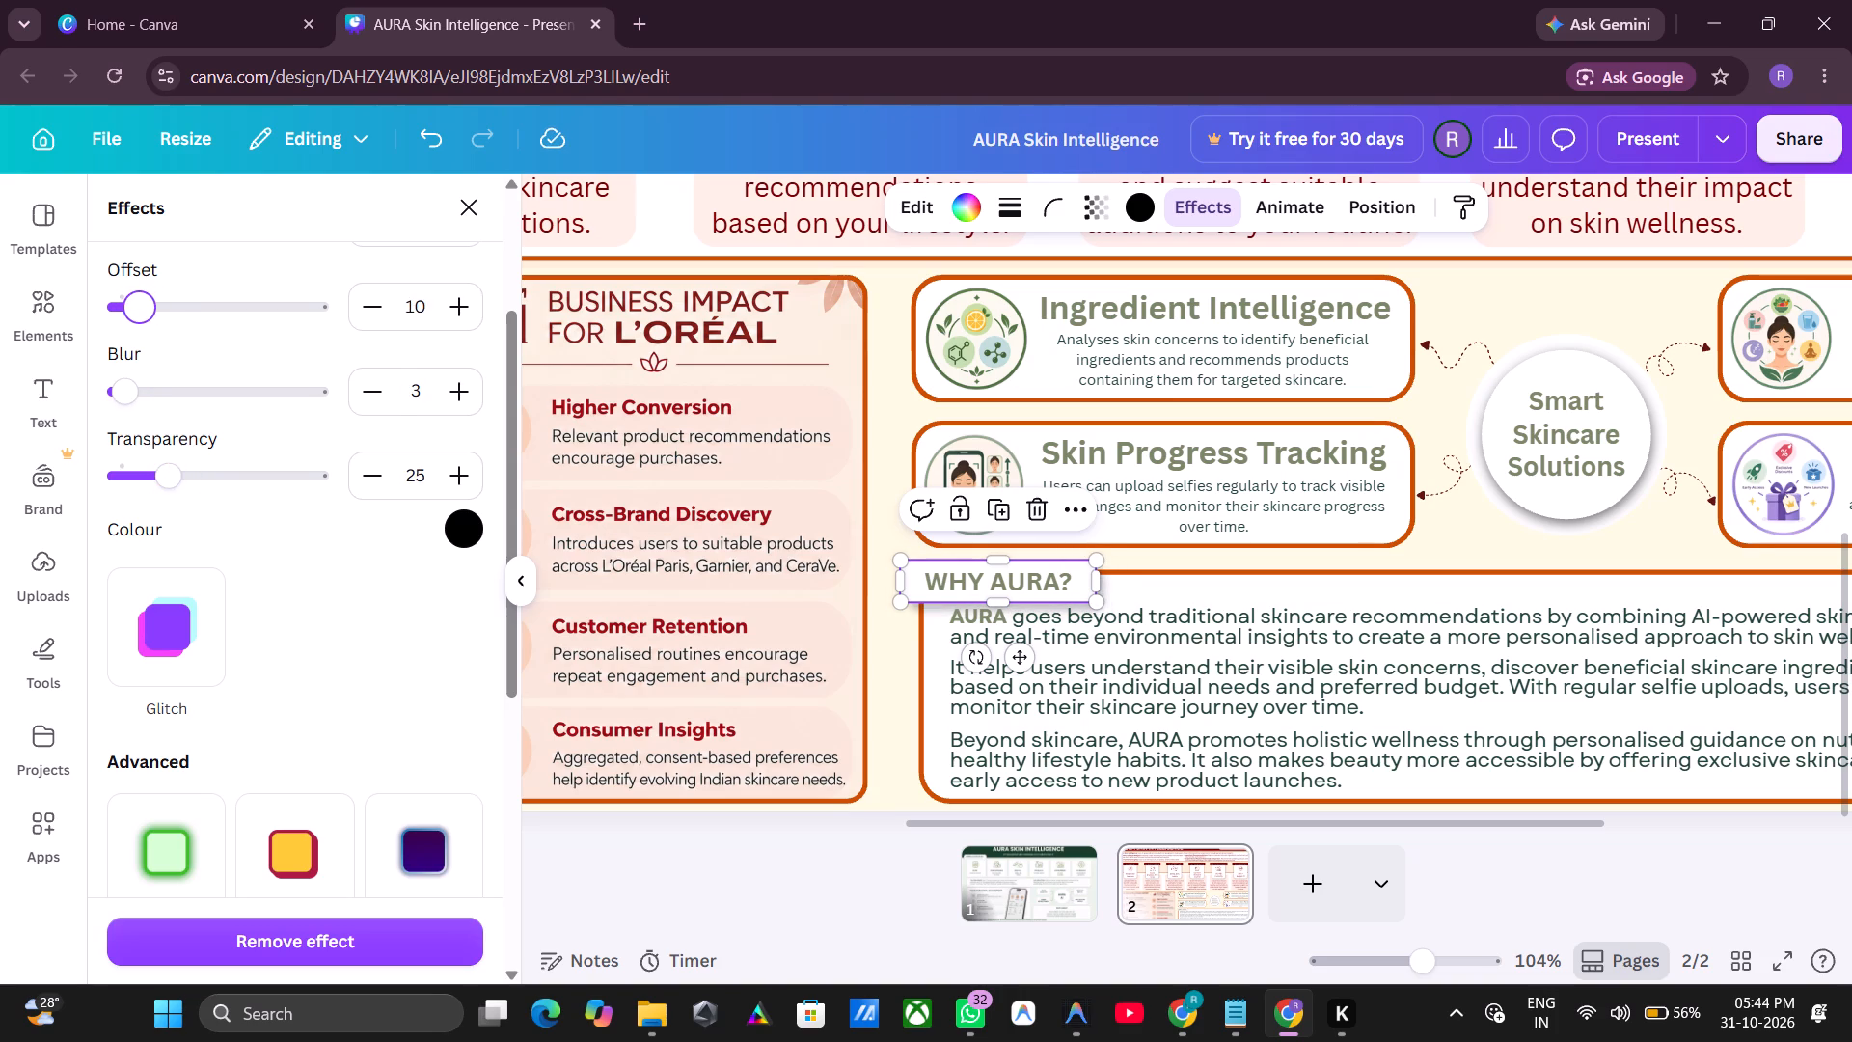
{"action": "left_click_drag", "start_coordinate": [137, 316], "coordinate": [127, 321]}
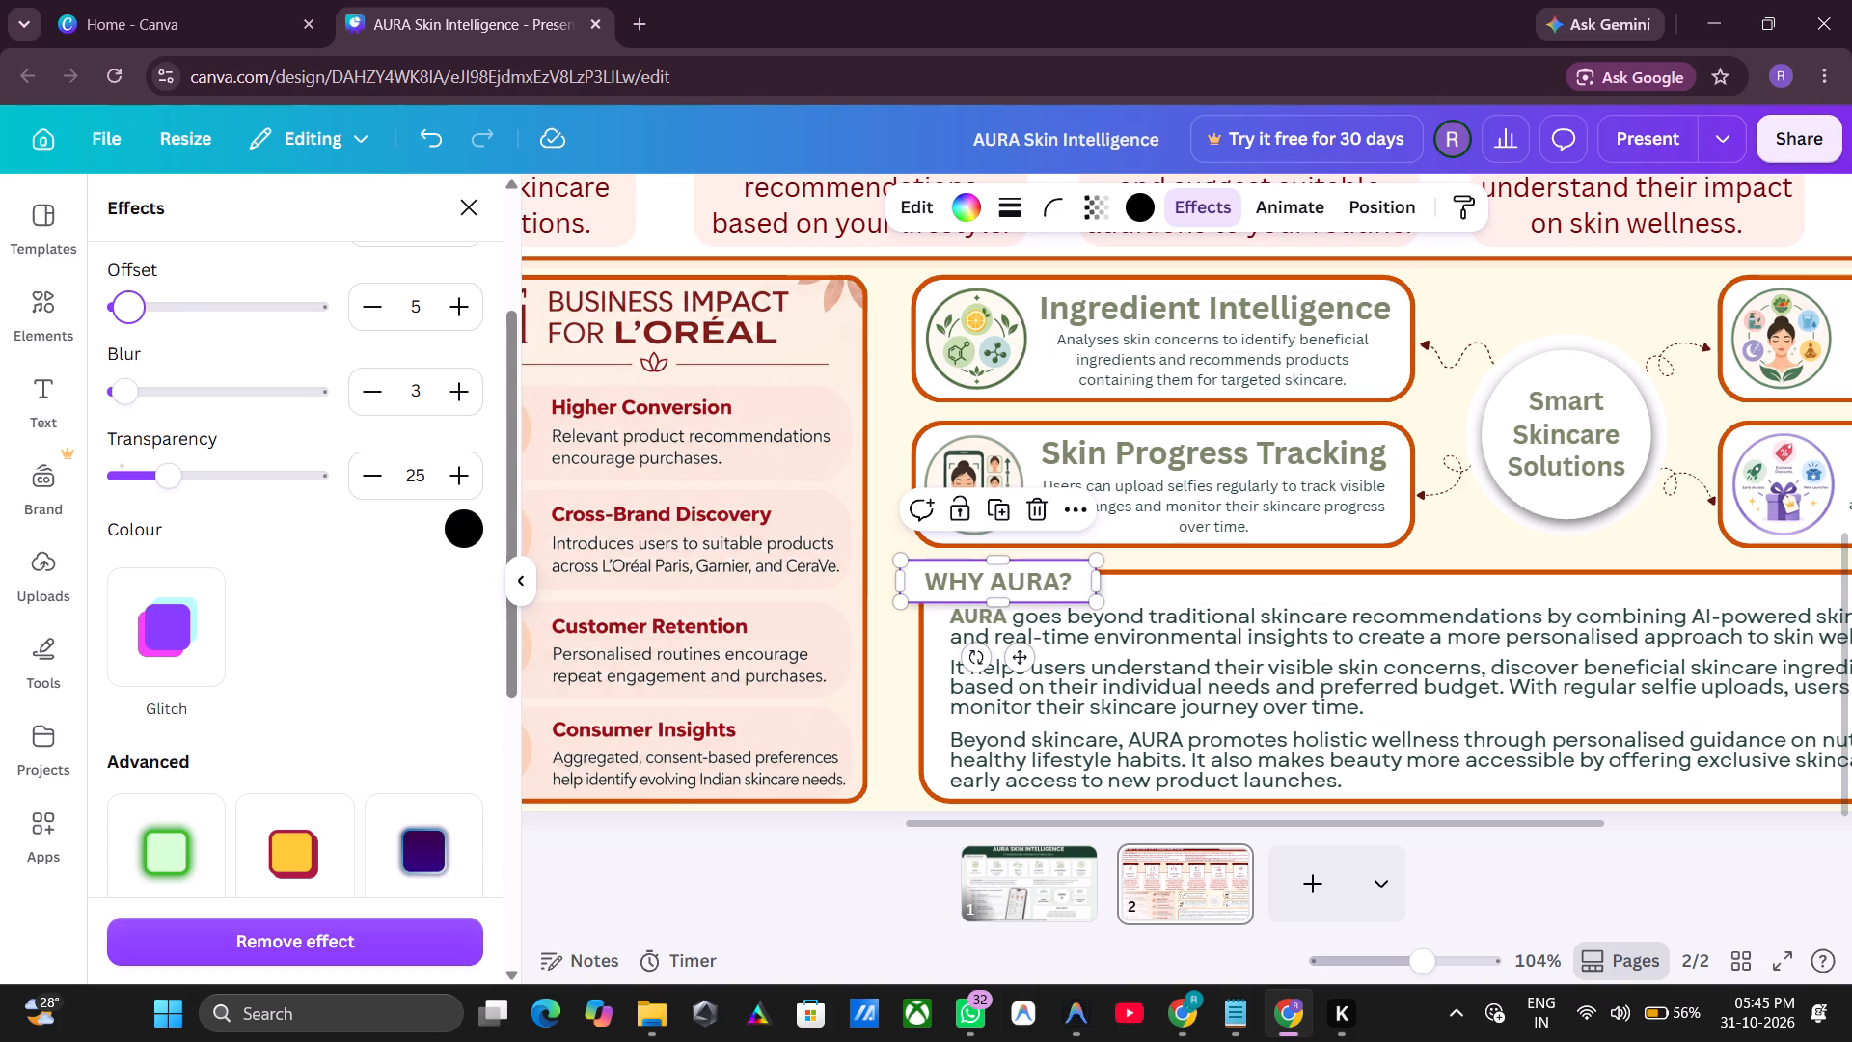
Set the direction of the heading bar's drop shadow to -50 and deselect the bar.
{"action": "scroll", "coordinate": [195, 370], "scroll_direction": "up", "scroll_amount": 2}
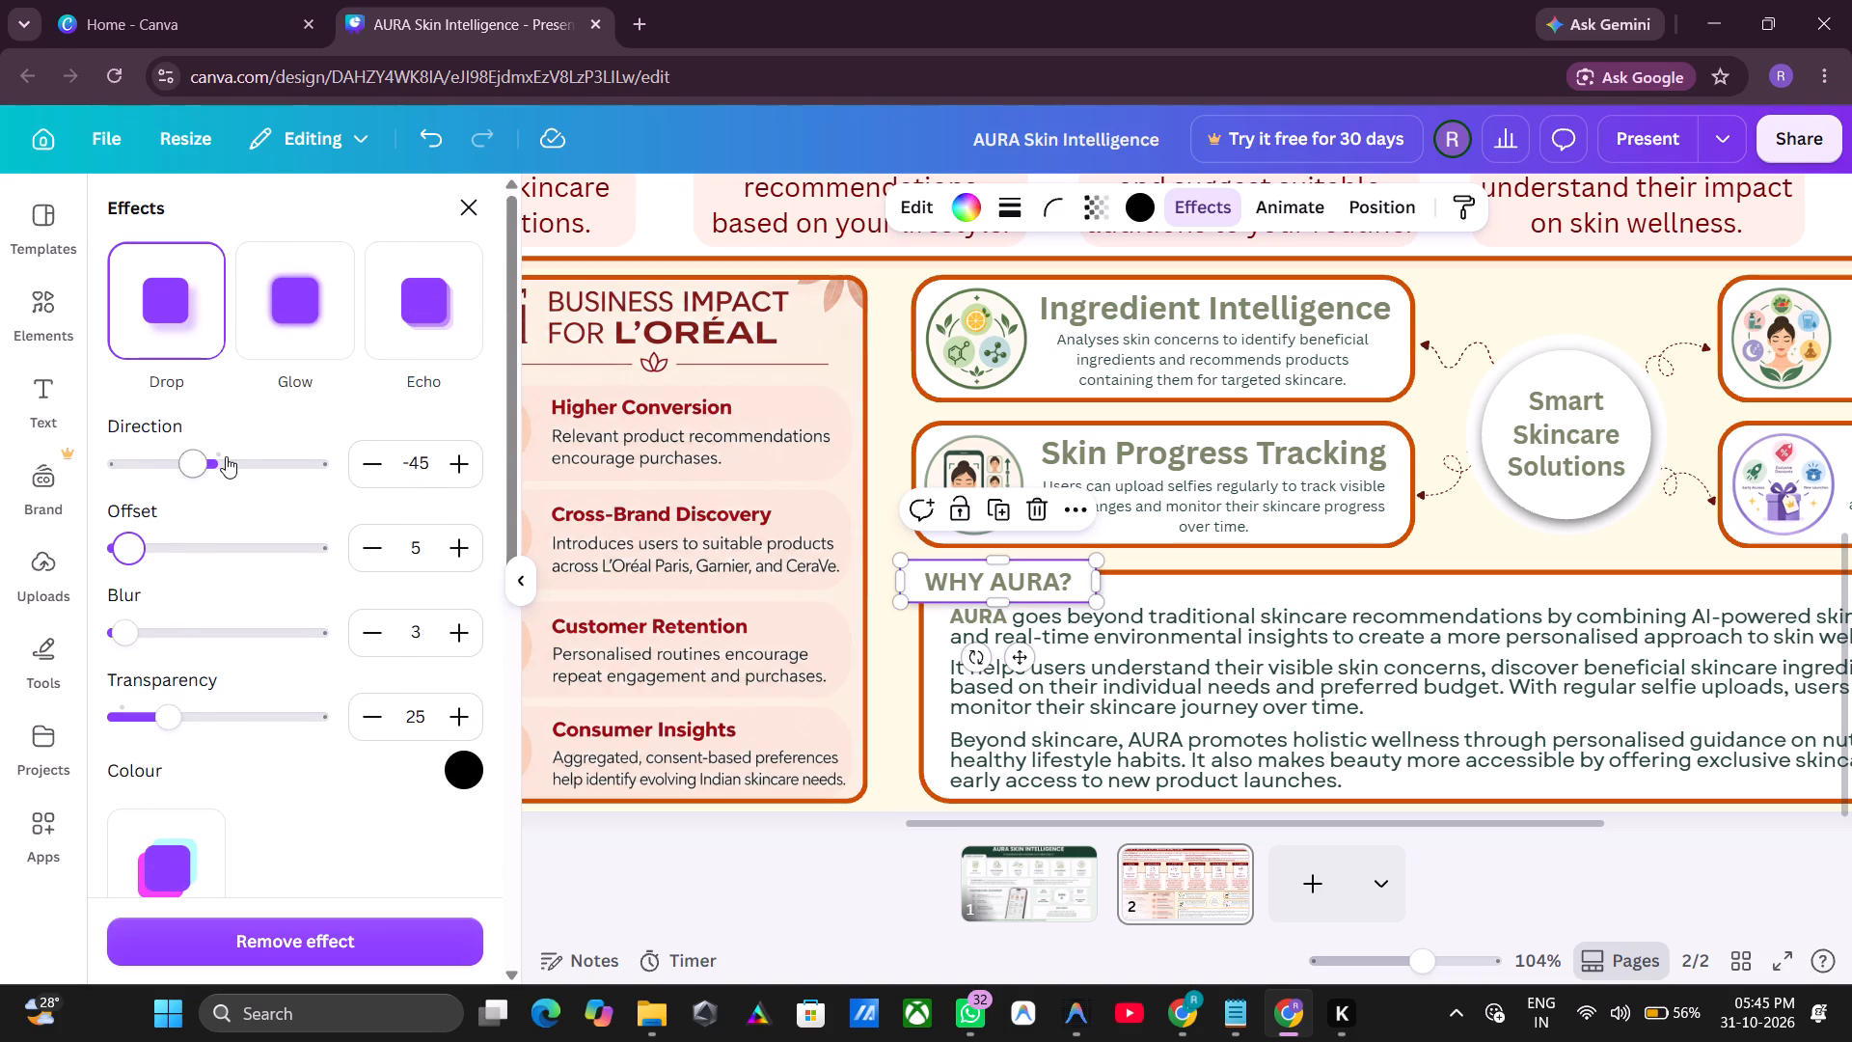
{"action": "left_click_drag", "start_coordinate": [192, 466], "coordinate": [327, 493]}
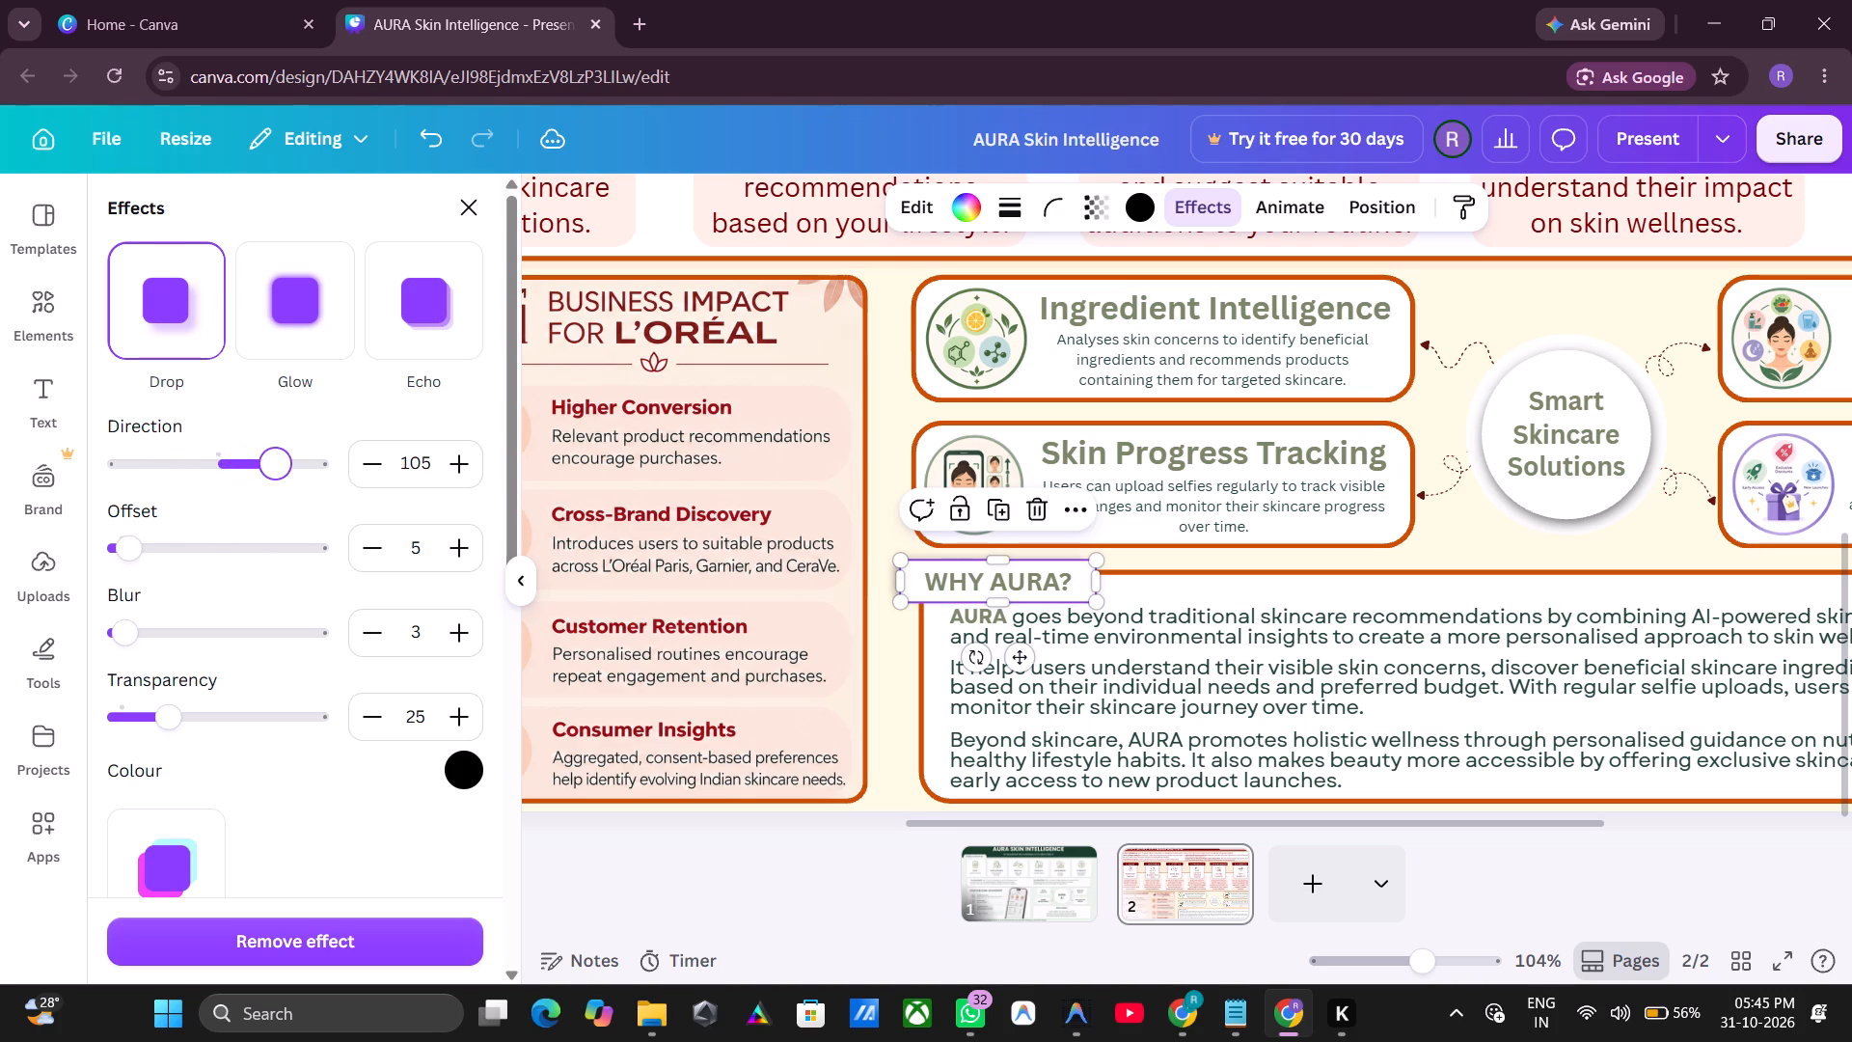
{"action": "left_click_drag", "start_coordinate": [327, 493], "coordinate": [172, 480]}
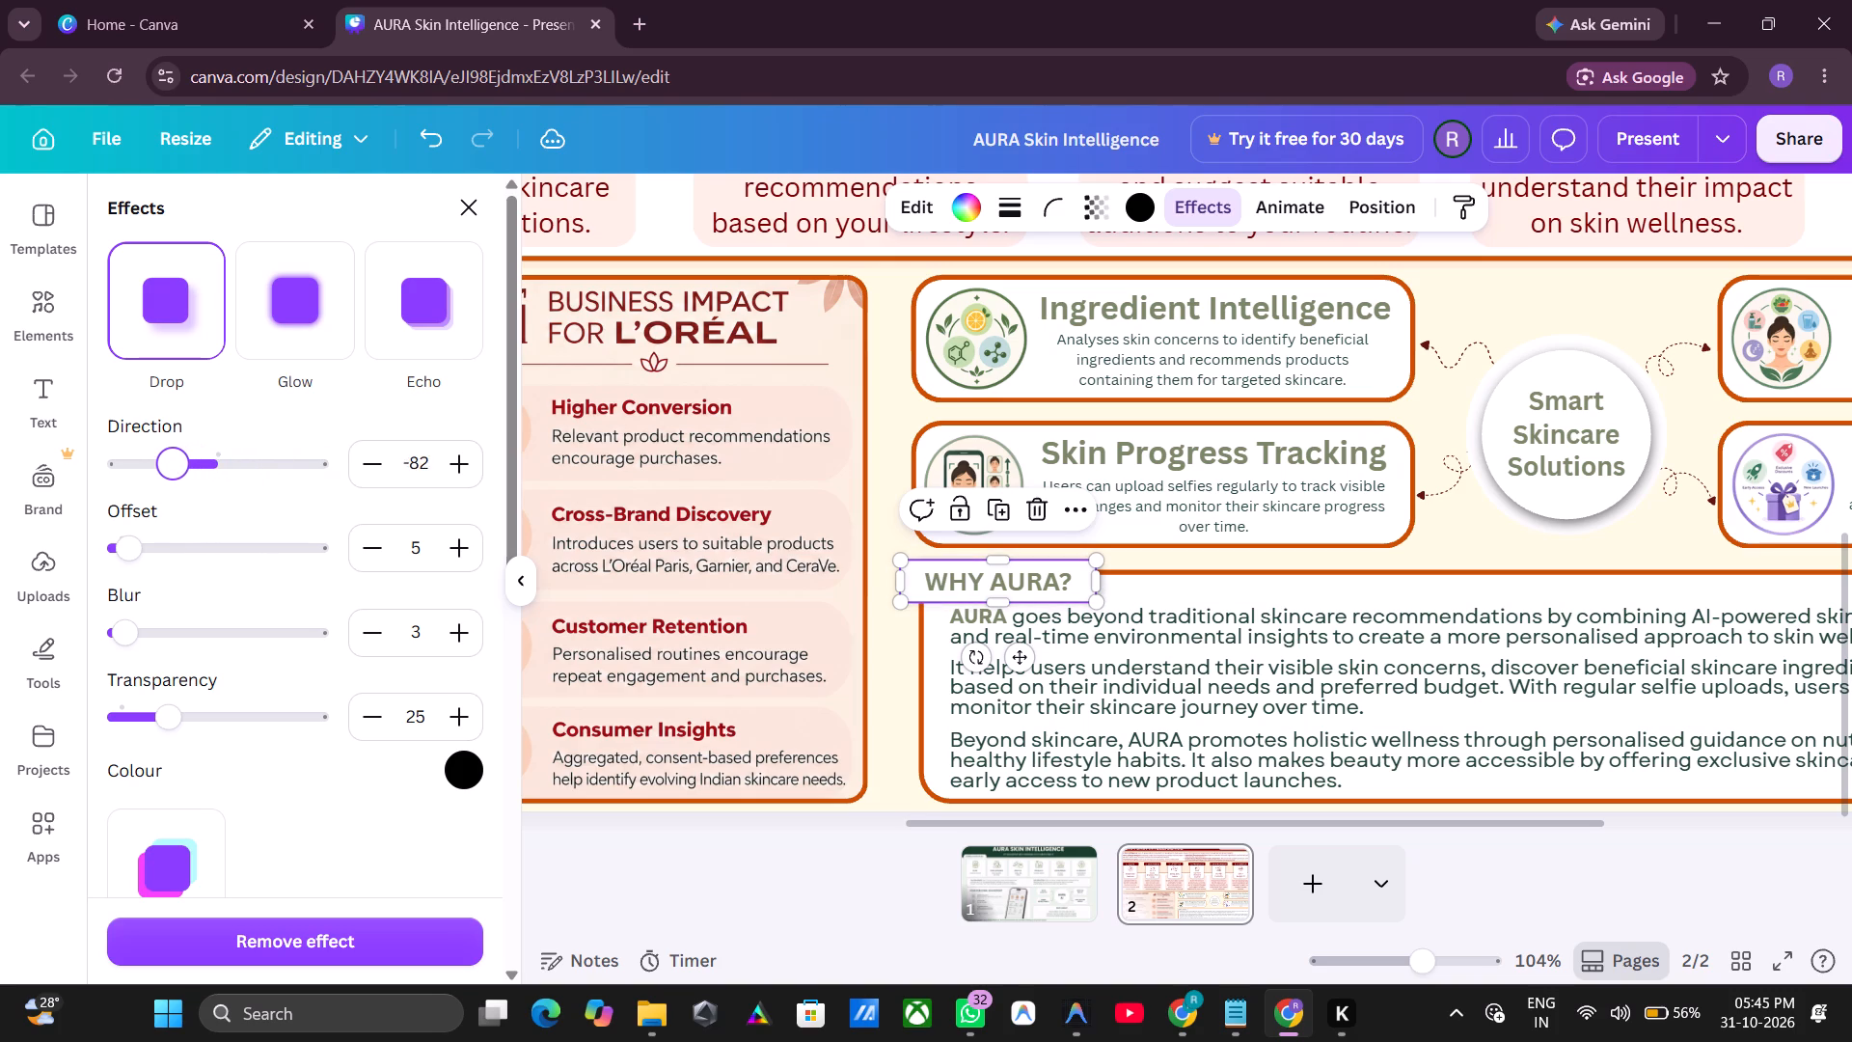
{"action": "left_click_drag", "start_coordinate": [172, 480], "coordinate": [190, 480]}
{"action": "left_click", "coordinate": [1263, 593]}
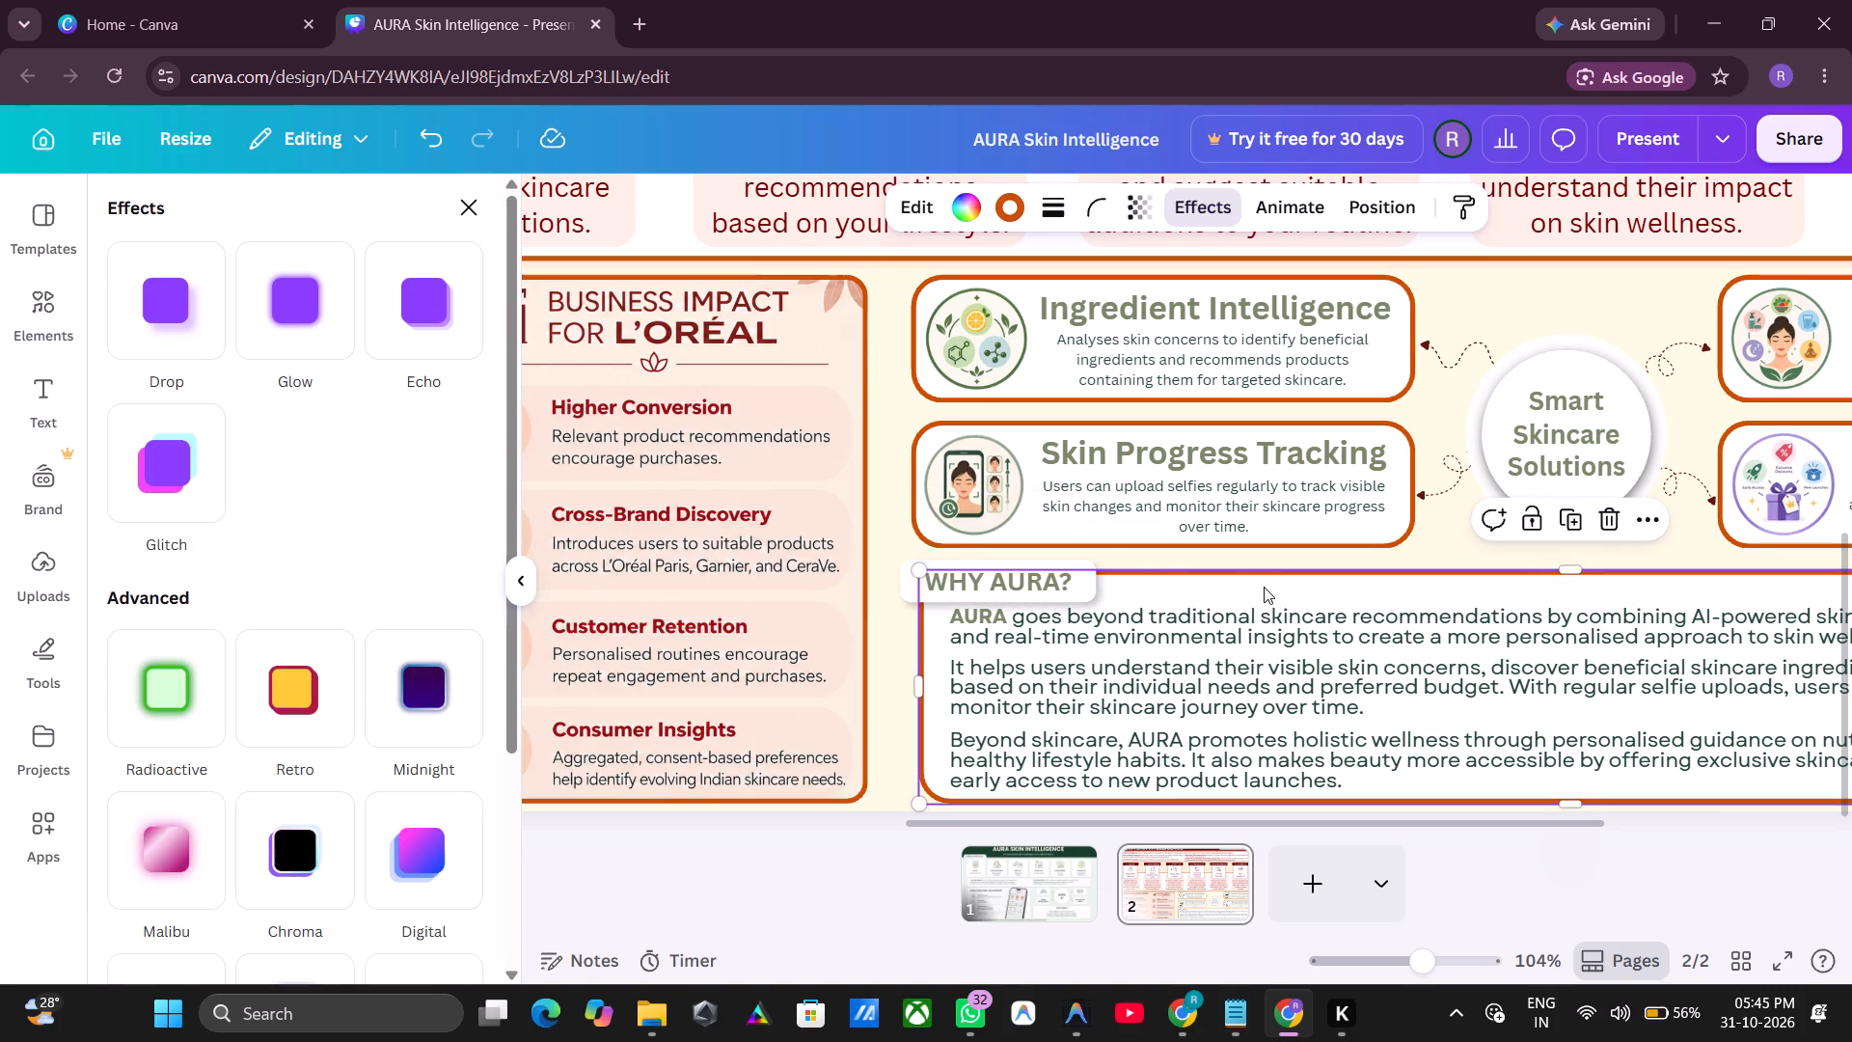
{"action": "left_click", "coordinate": [900, 543]}
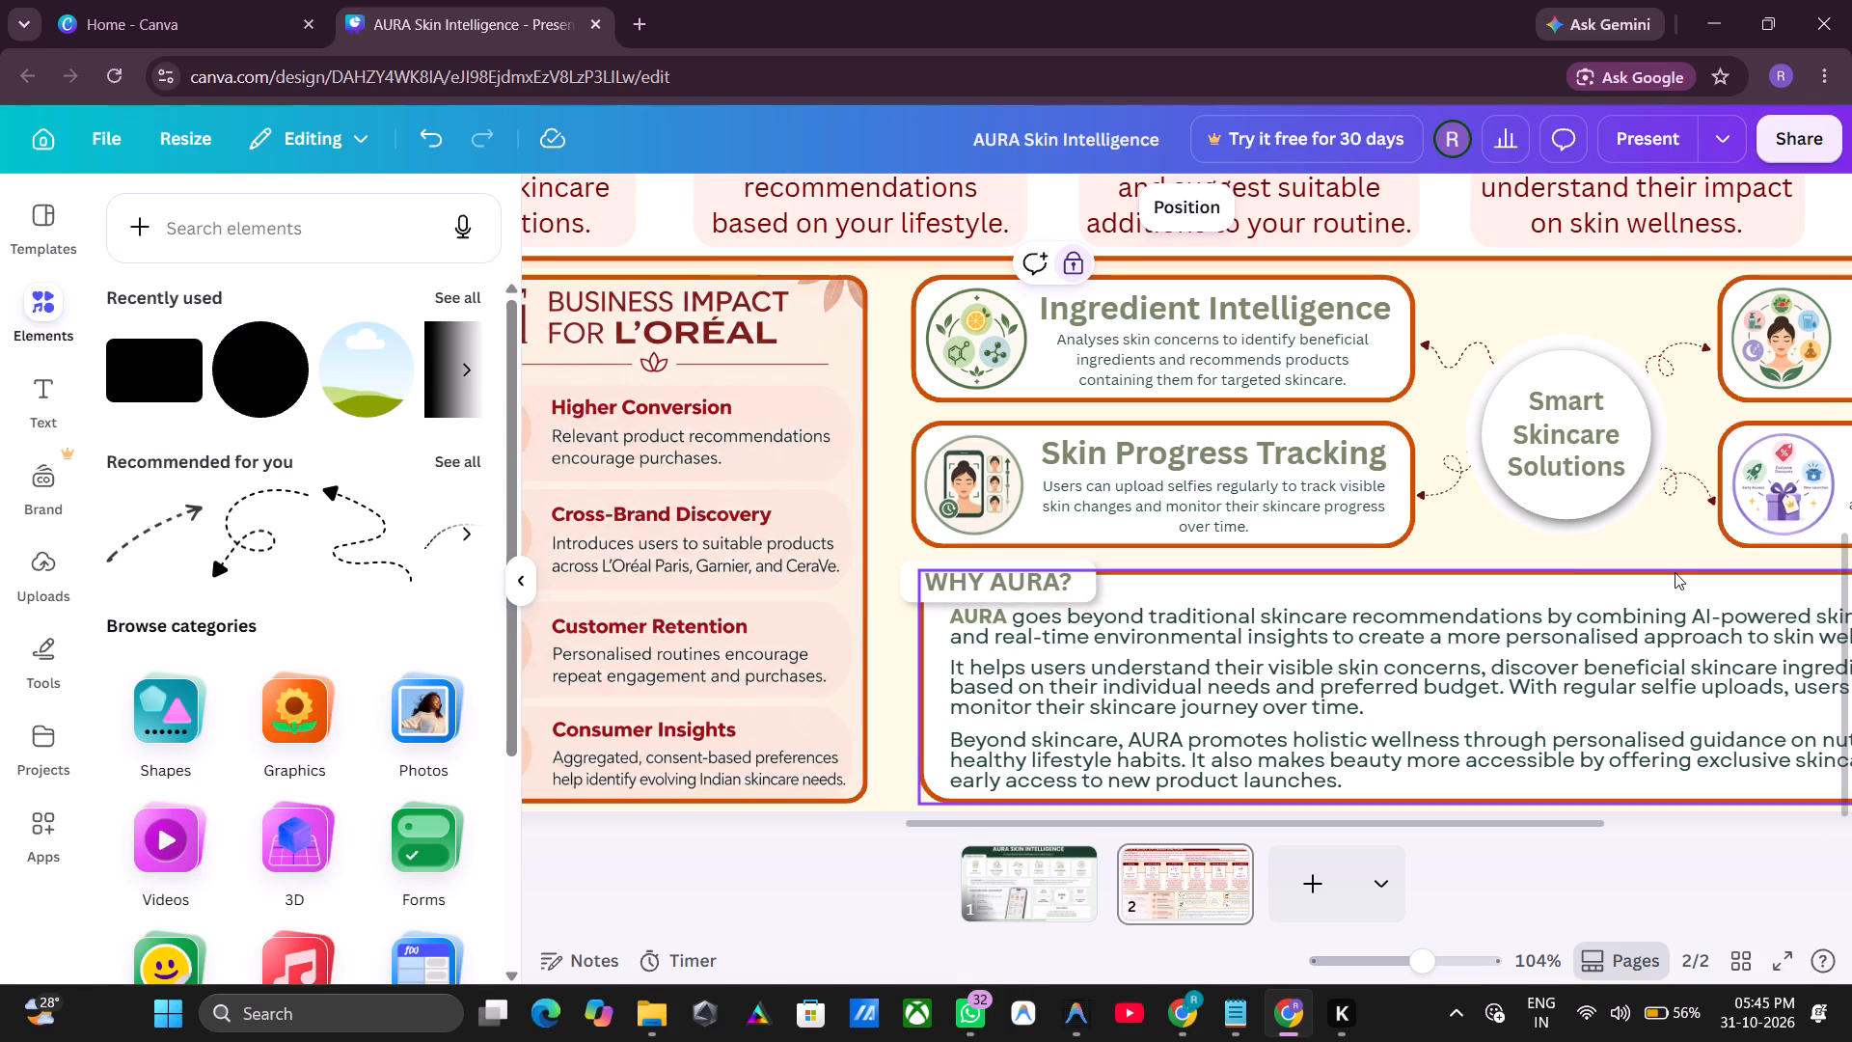
{"action": "left_click", "coordinate": [1465, 549]}
Preview page 2 in full screen to check the restyled WHY AURA? heading against the overall layout.
{"action": "scroll", "coordinate": [1465, 549], "scroll_direction": "down", "scroll_amount": 3, "text": "ctrl"}
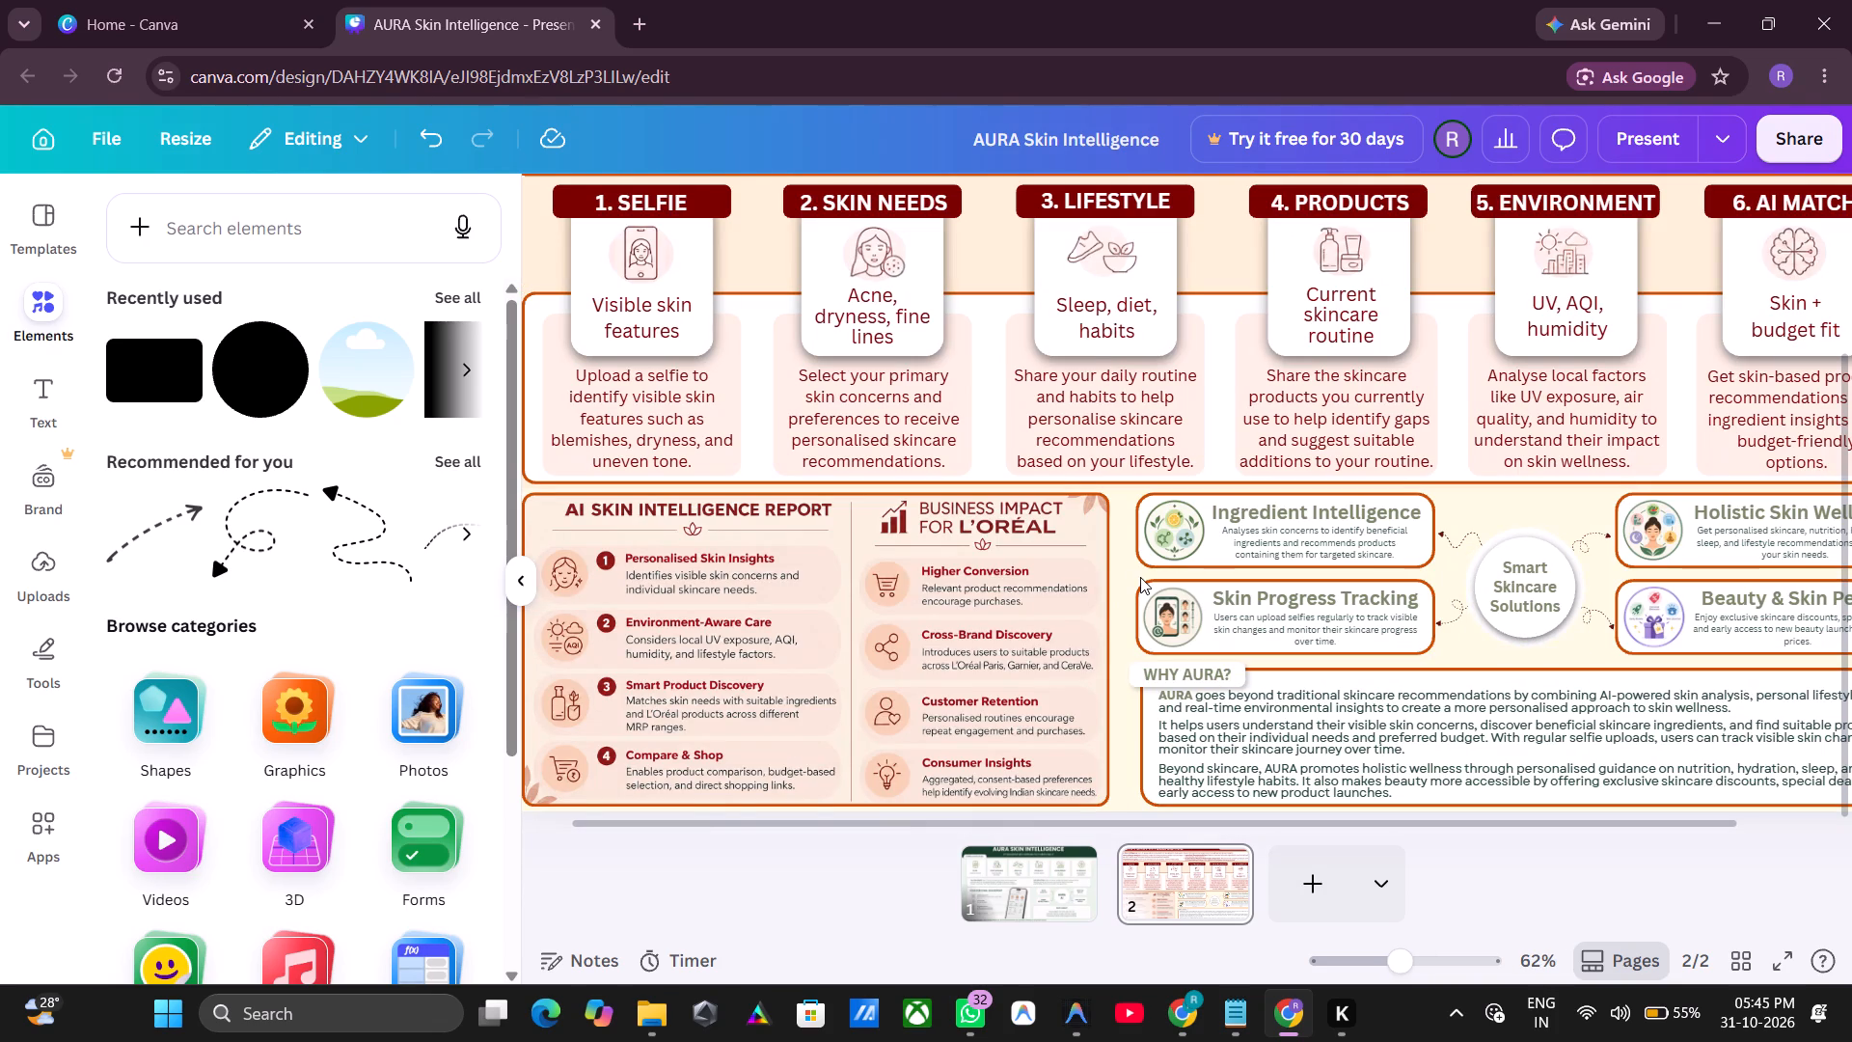
{"action": "scroll", "coordinate": [1143, 577], "scroll_direction": "down", "scroll_amount": 2}
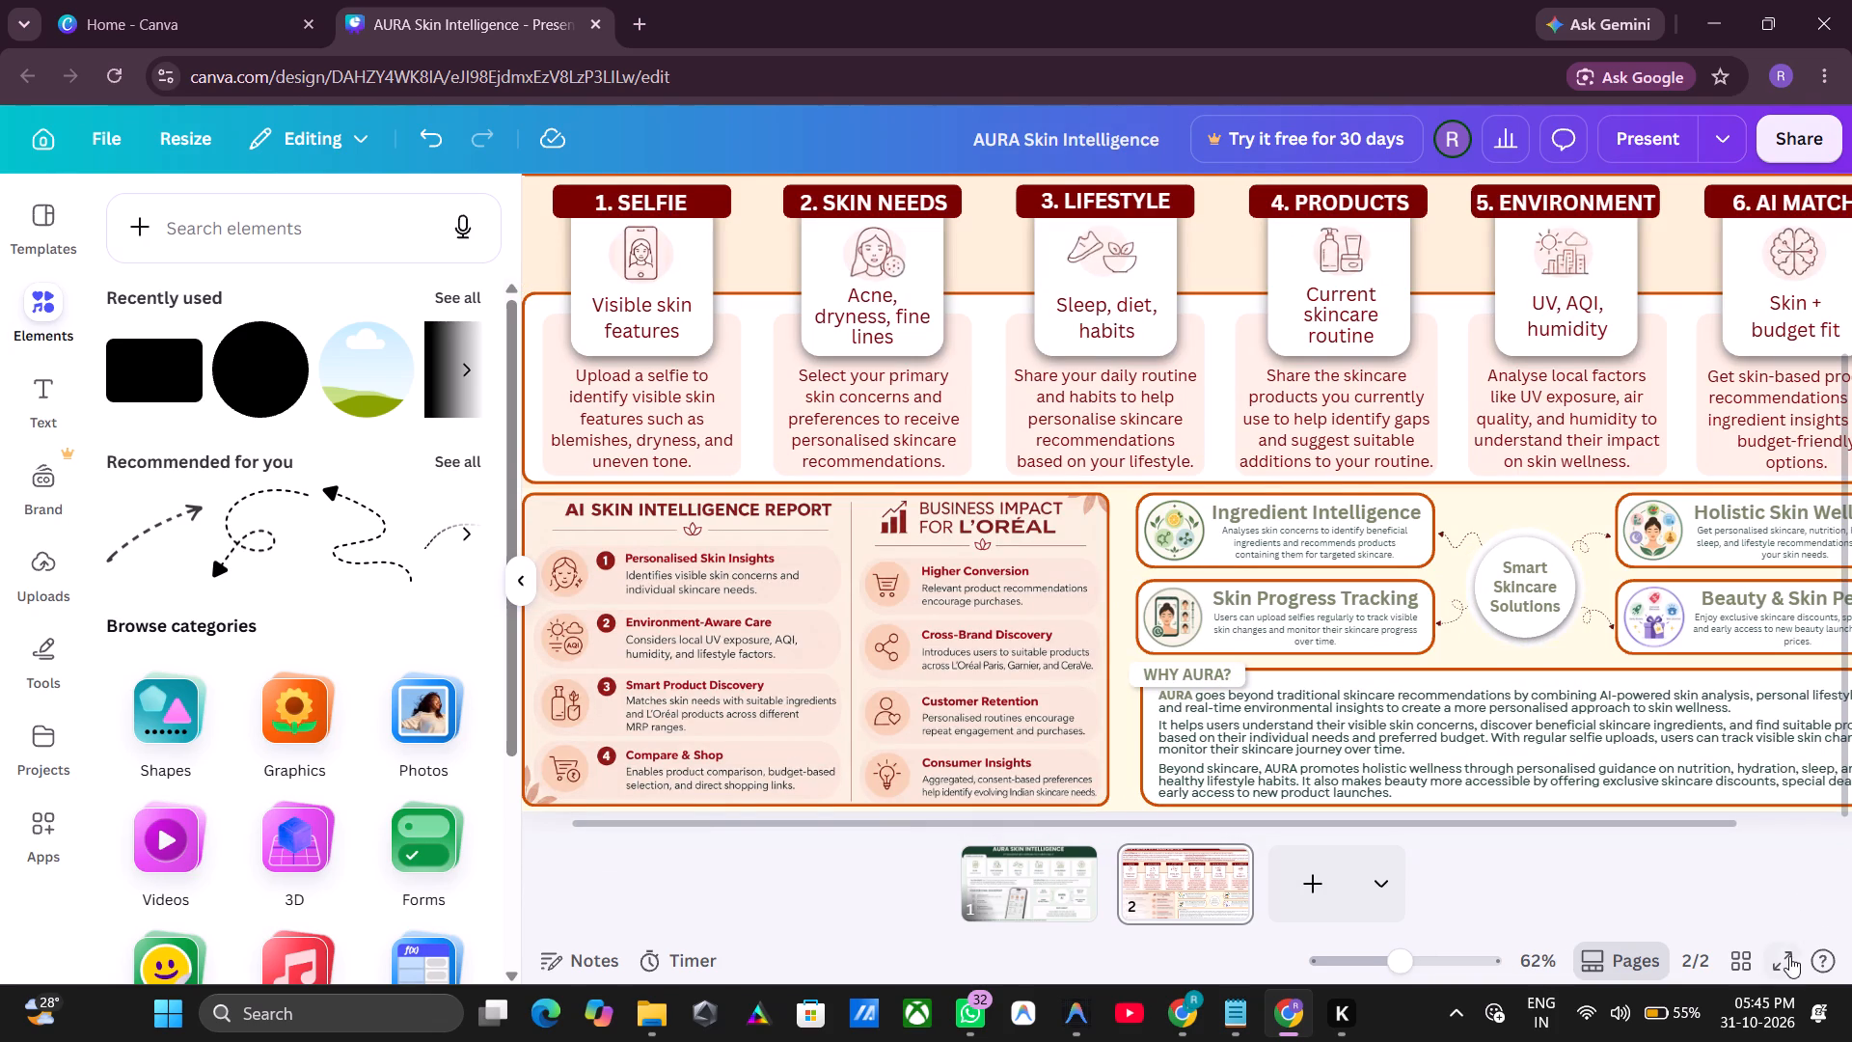
{"action": "left_click", "coordinate": [1789, 956]}
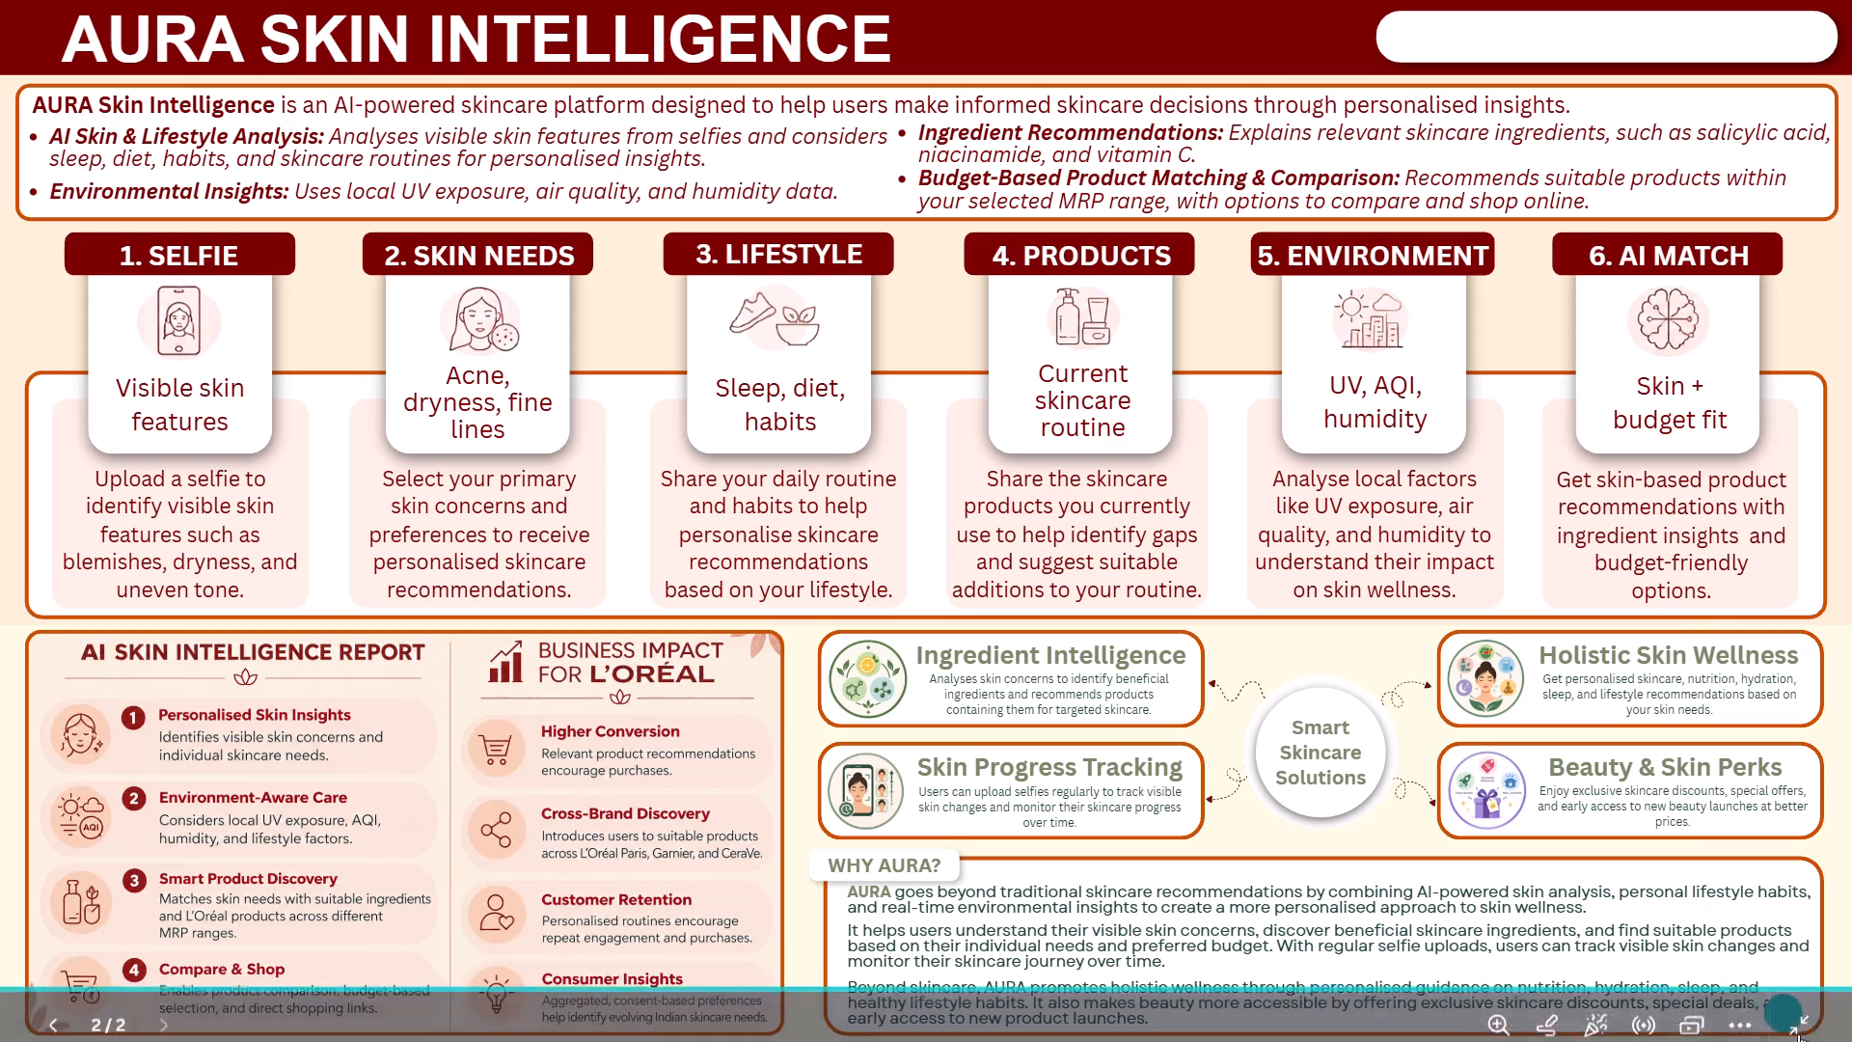
{"action": "left_click", "coordinate": [1797, 1008]}
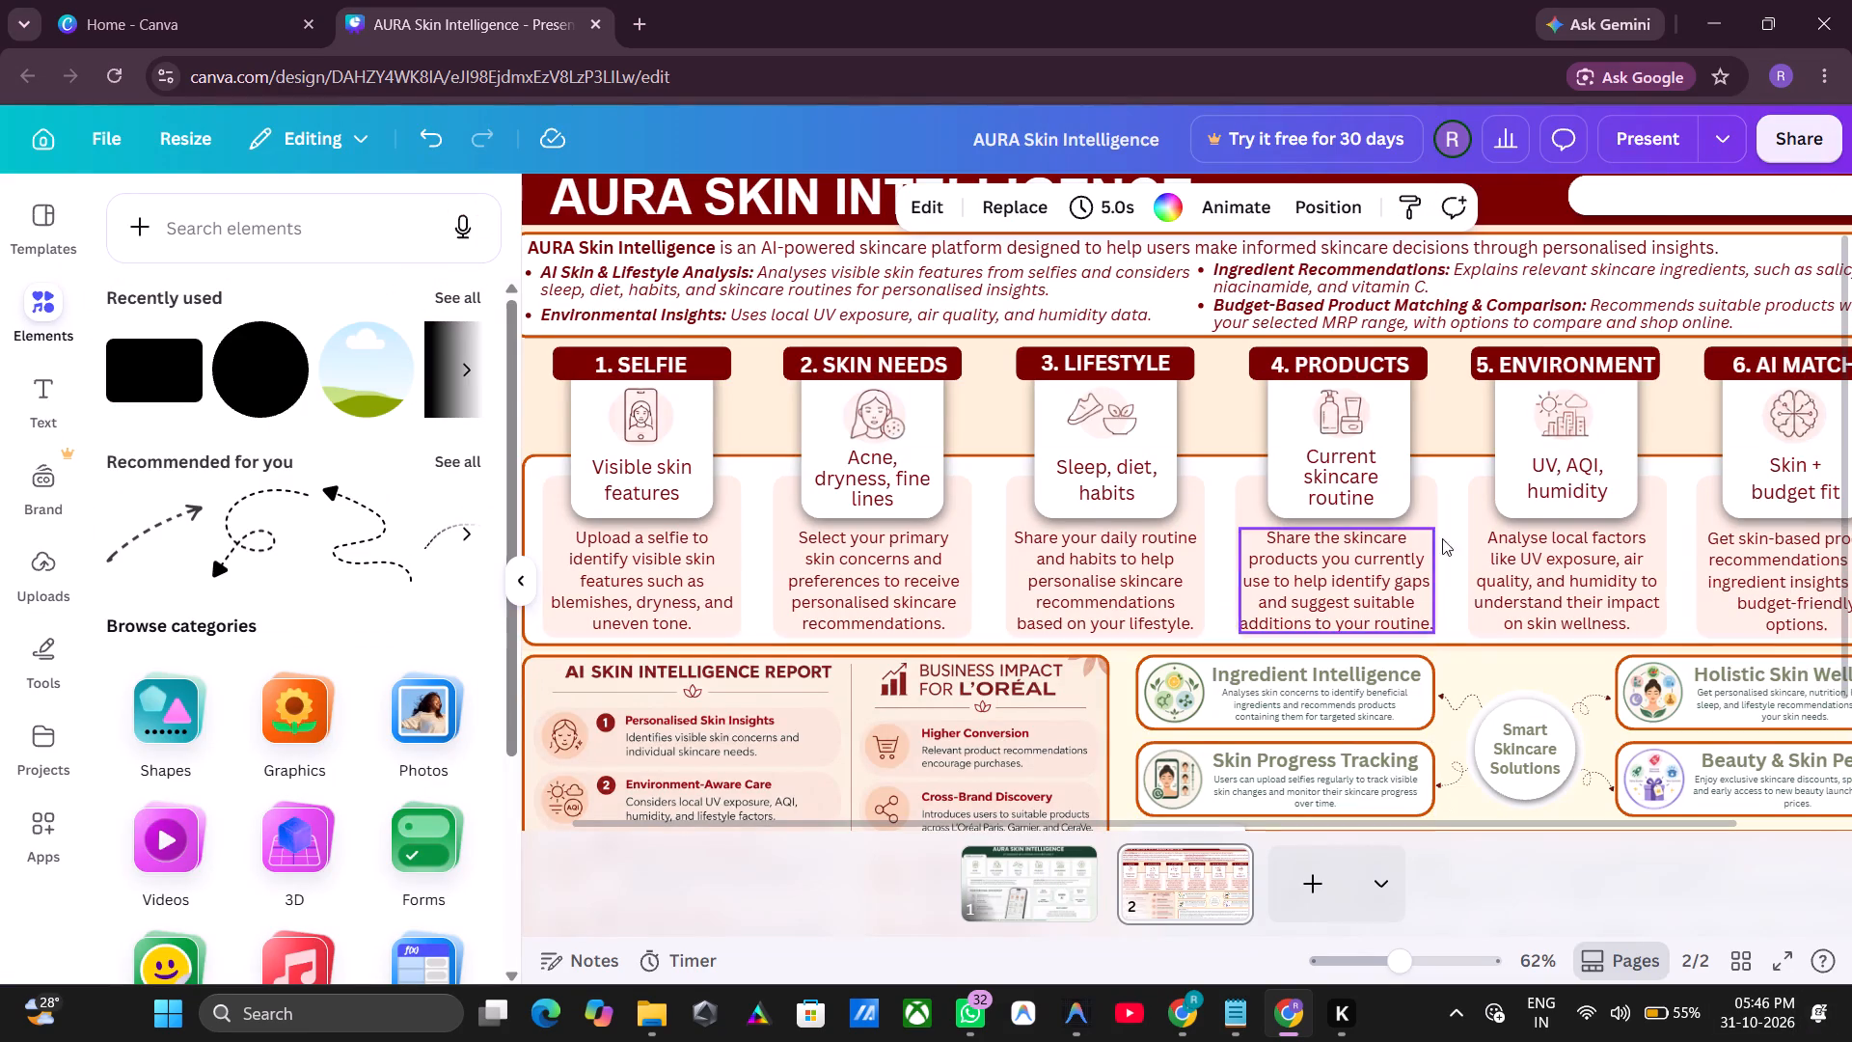
Add a solid border with stroke weight 4 to the WHY AURA? heading bar and colour it the design's grey-green.
{"action": "scroll", "coordinate": [1614, 612], "scroll_direction": "down", "scroll_amount": 3}
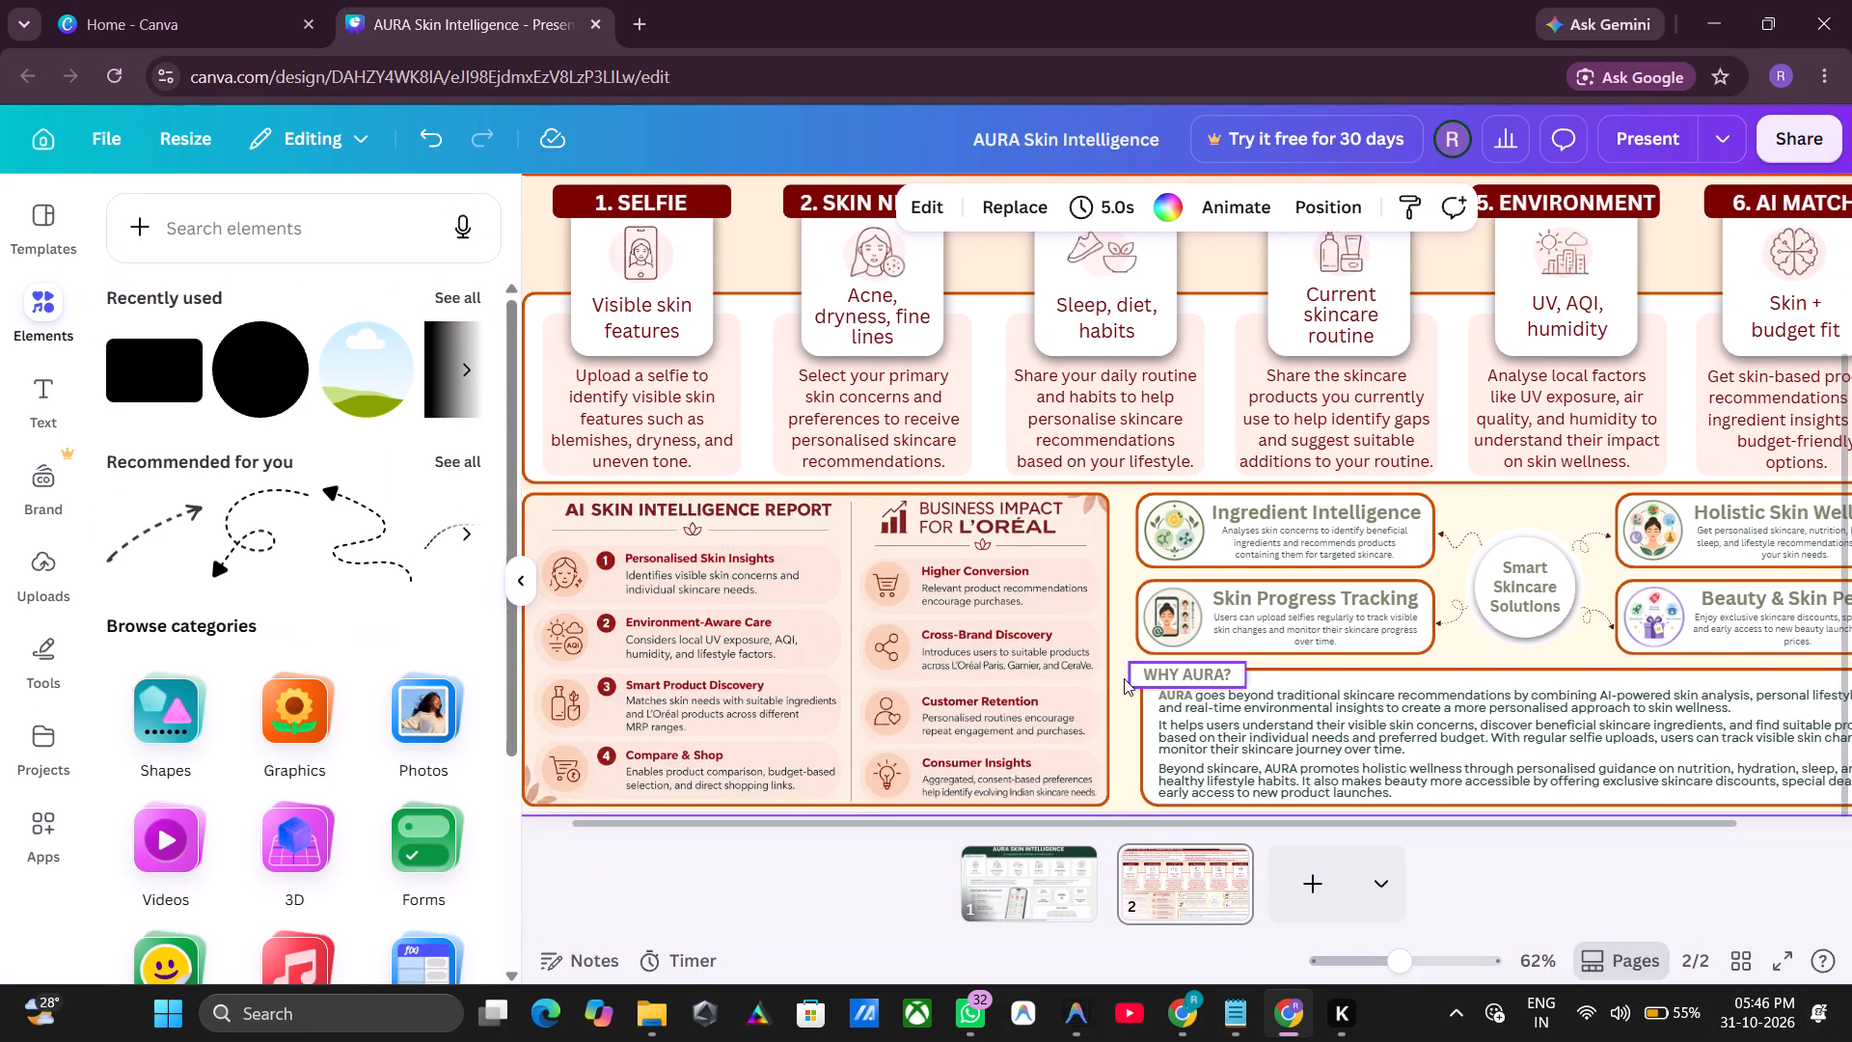
{"action": "left_click", "coordinate": [1135, 680]}
{"action": "left_click", "coordinate": [1023, 215]}
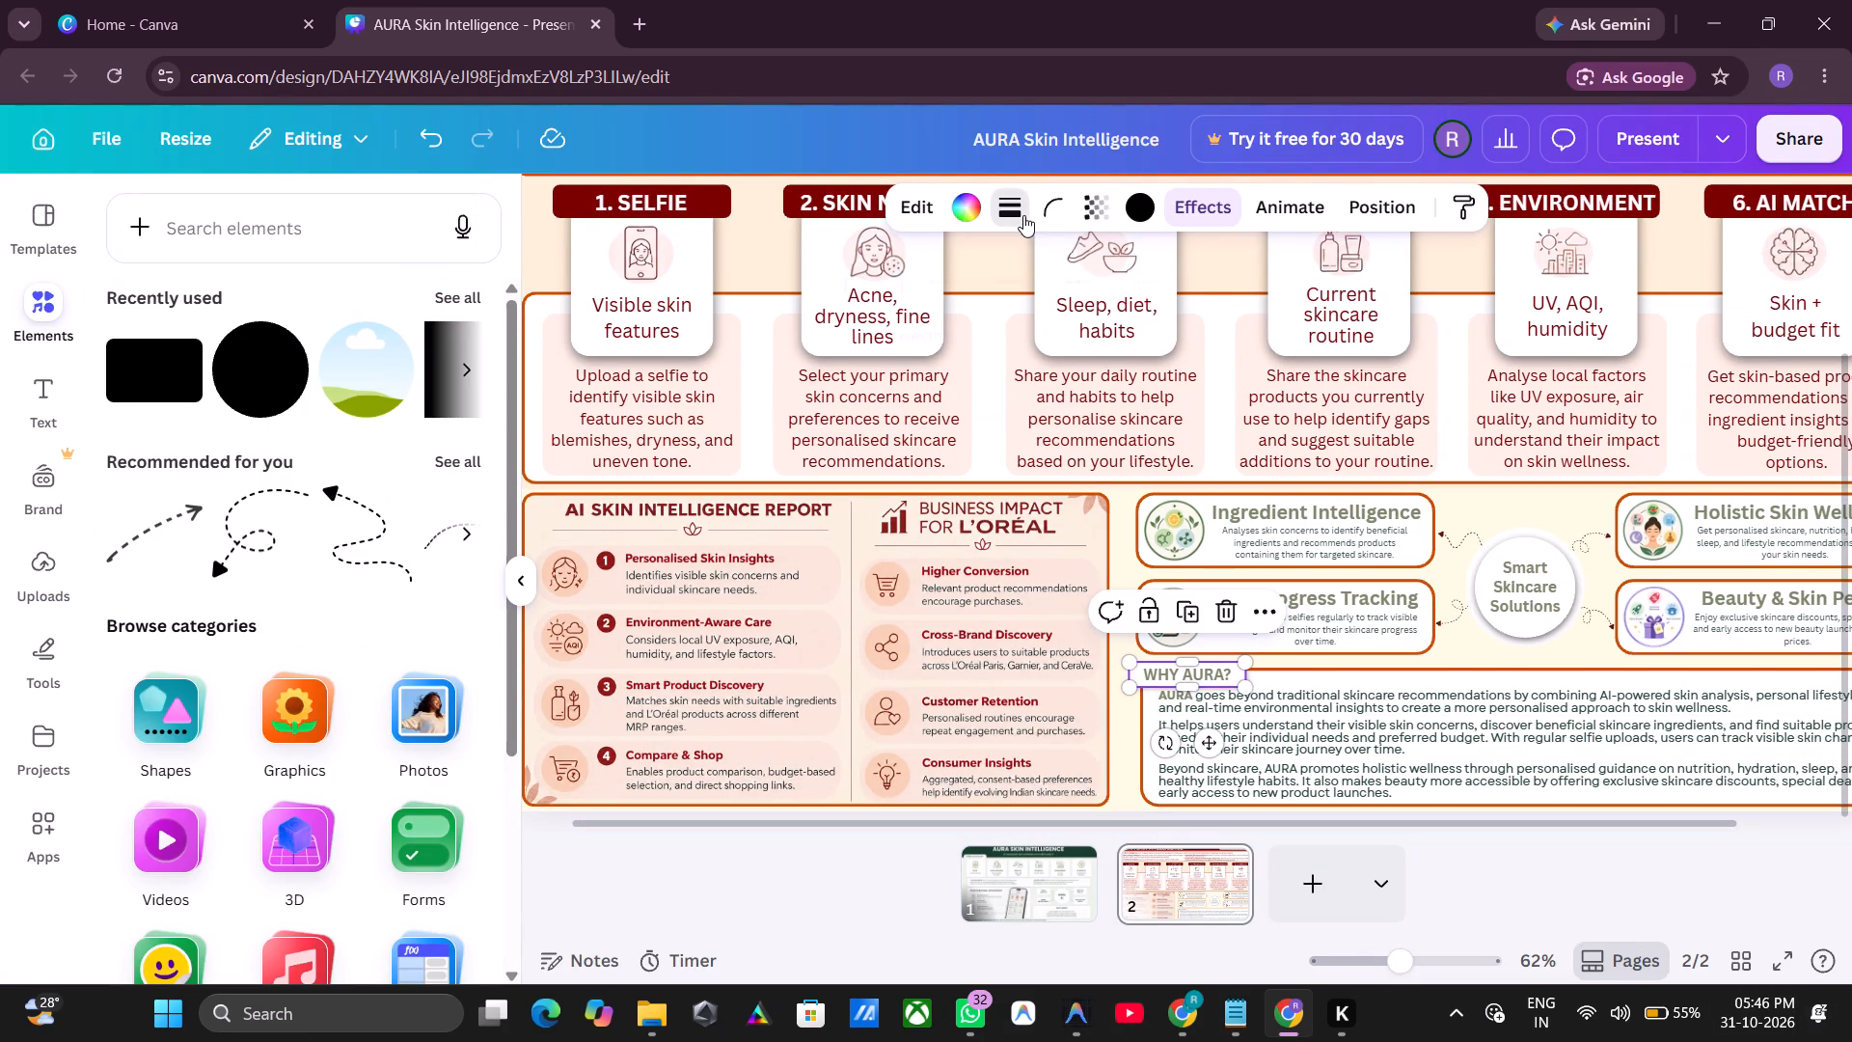
{"action": "left_click", "coordinate": [931, 288]}
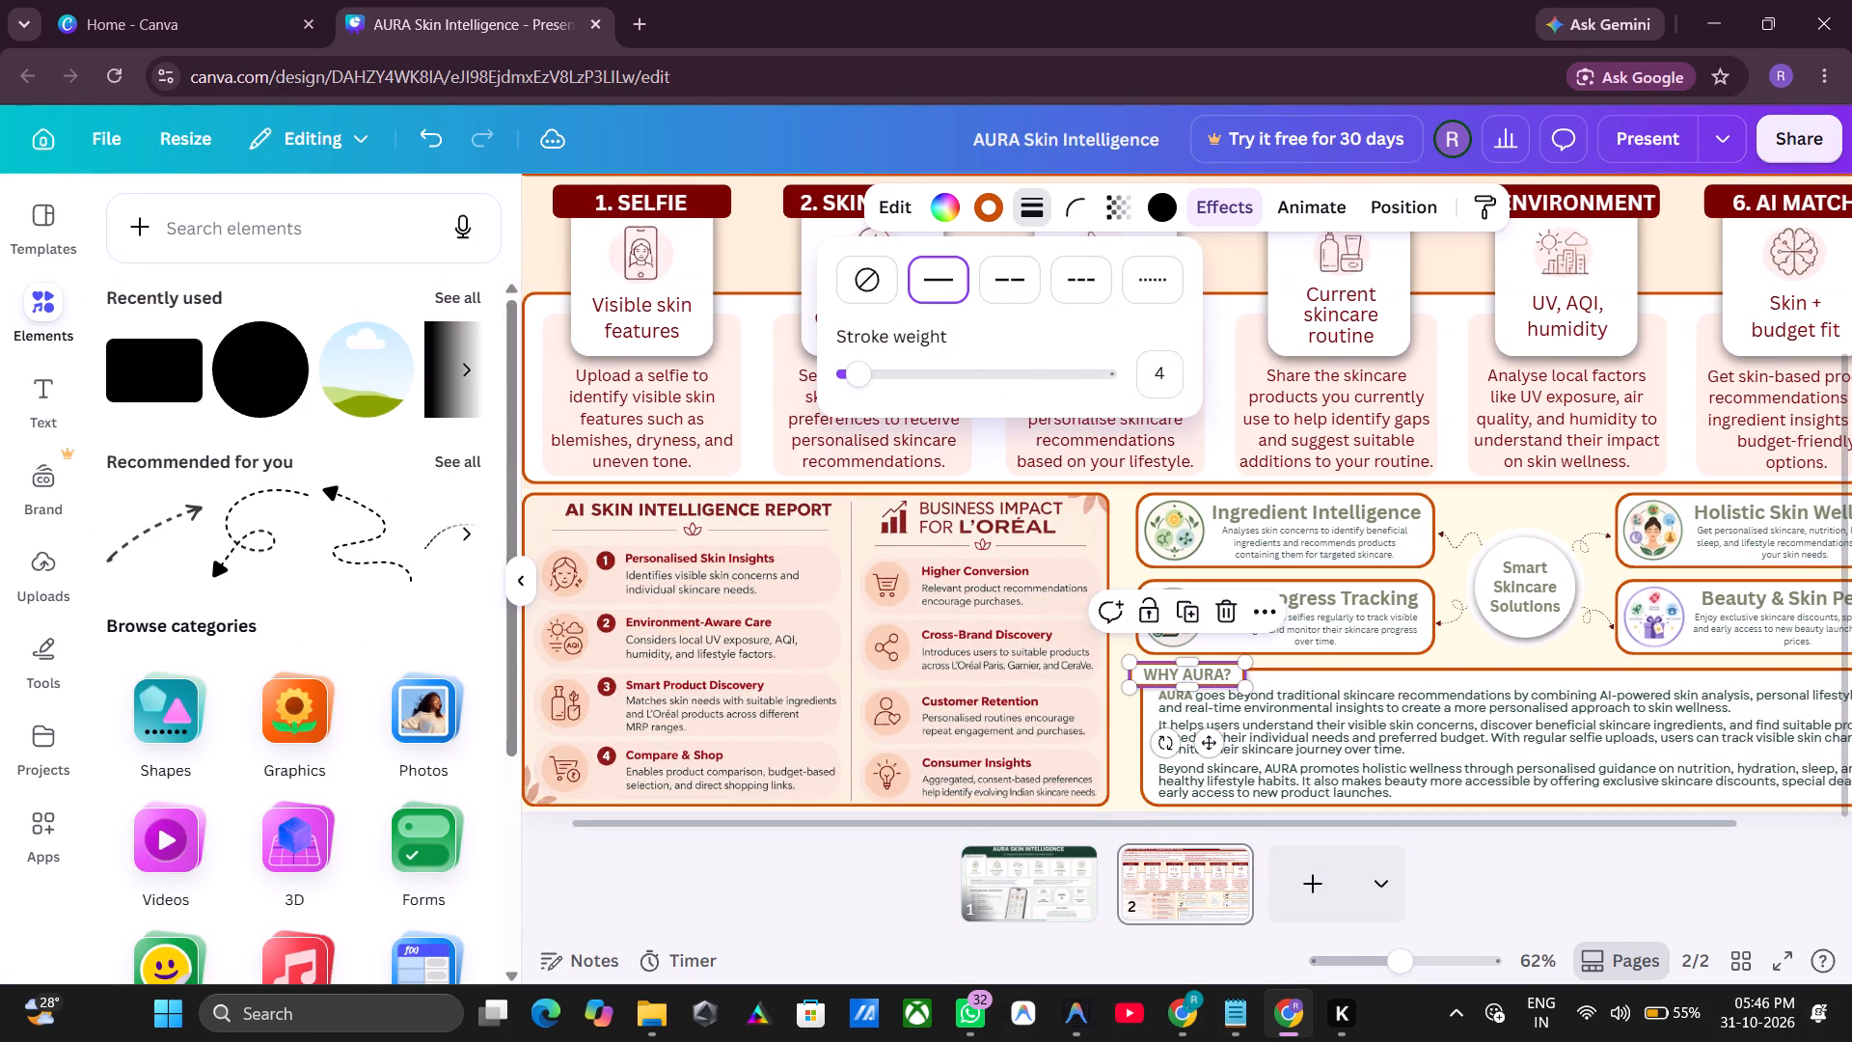
{"action": "left_click", "coordinate": [987, 218]}
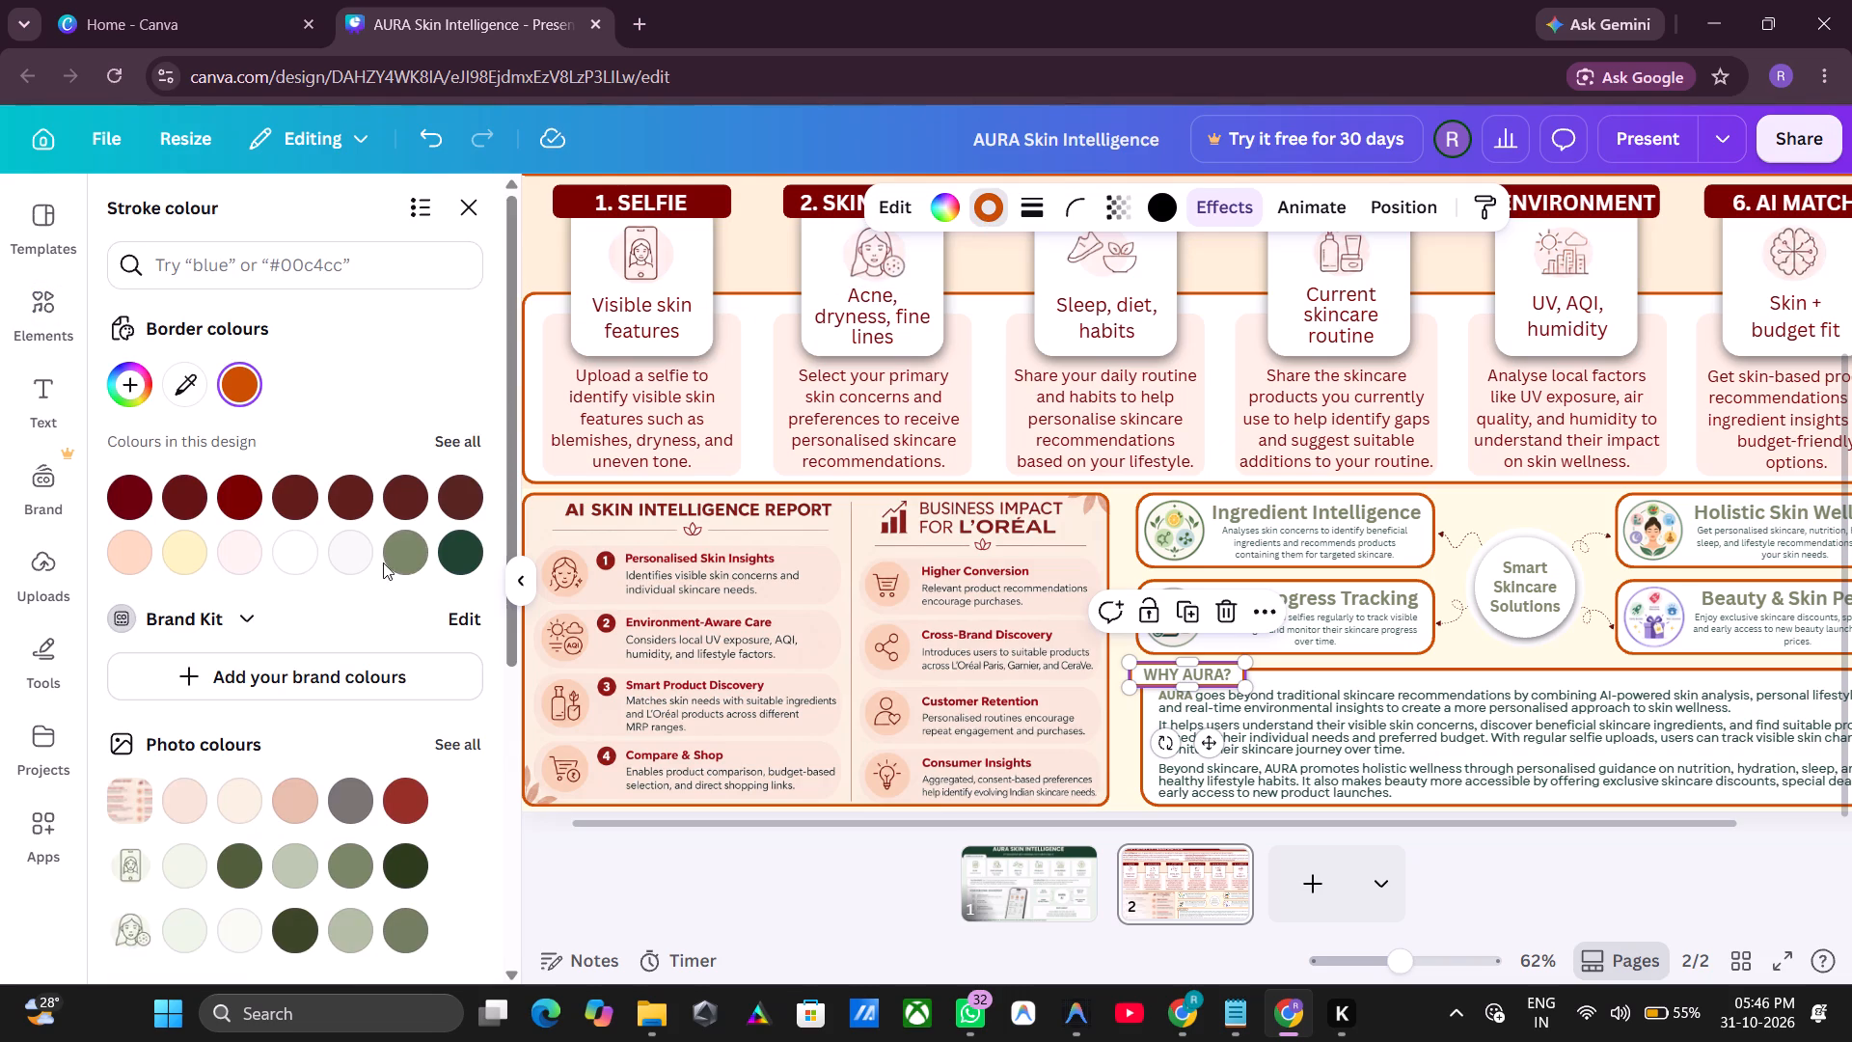
{"action": "left_click", "coordinate": [396, 558]}
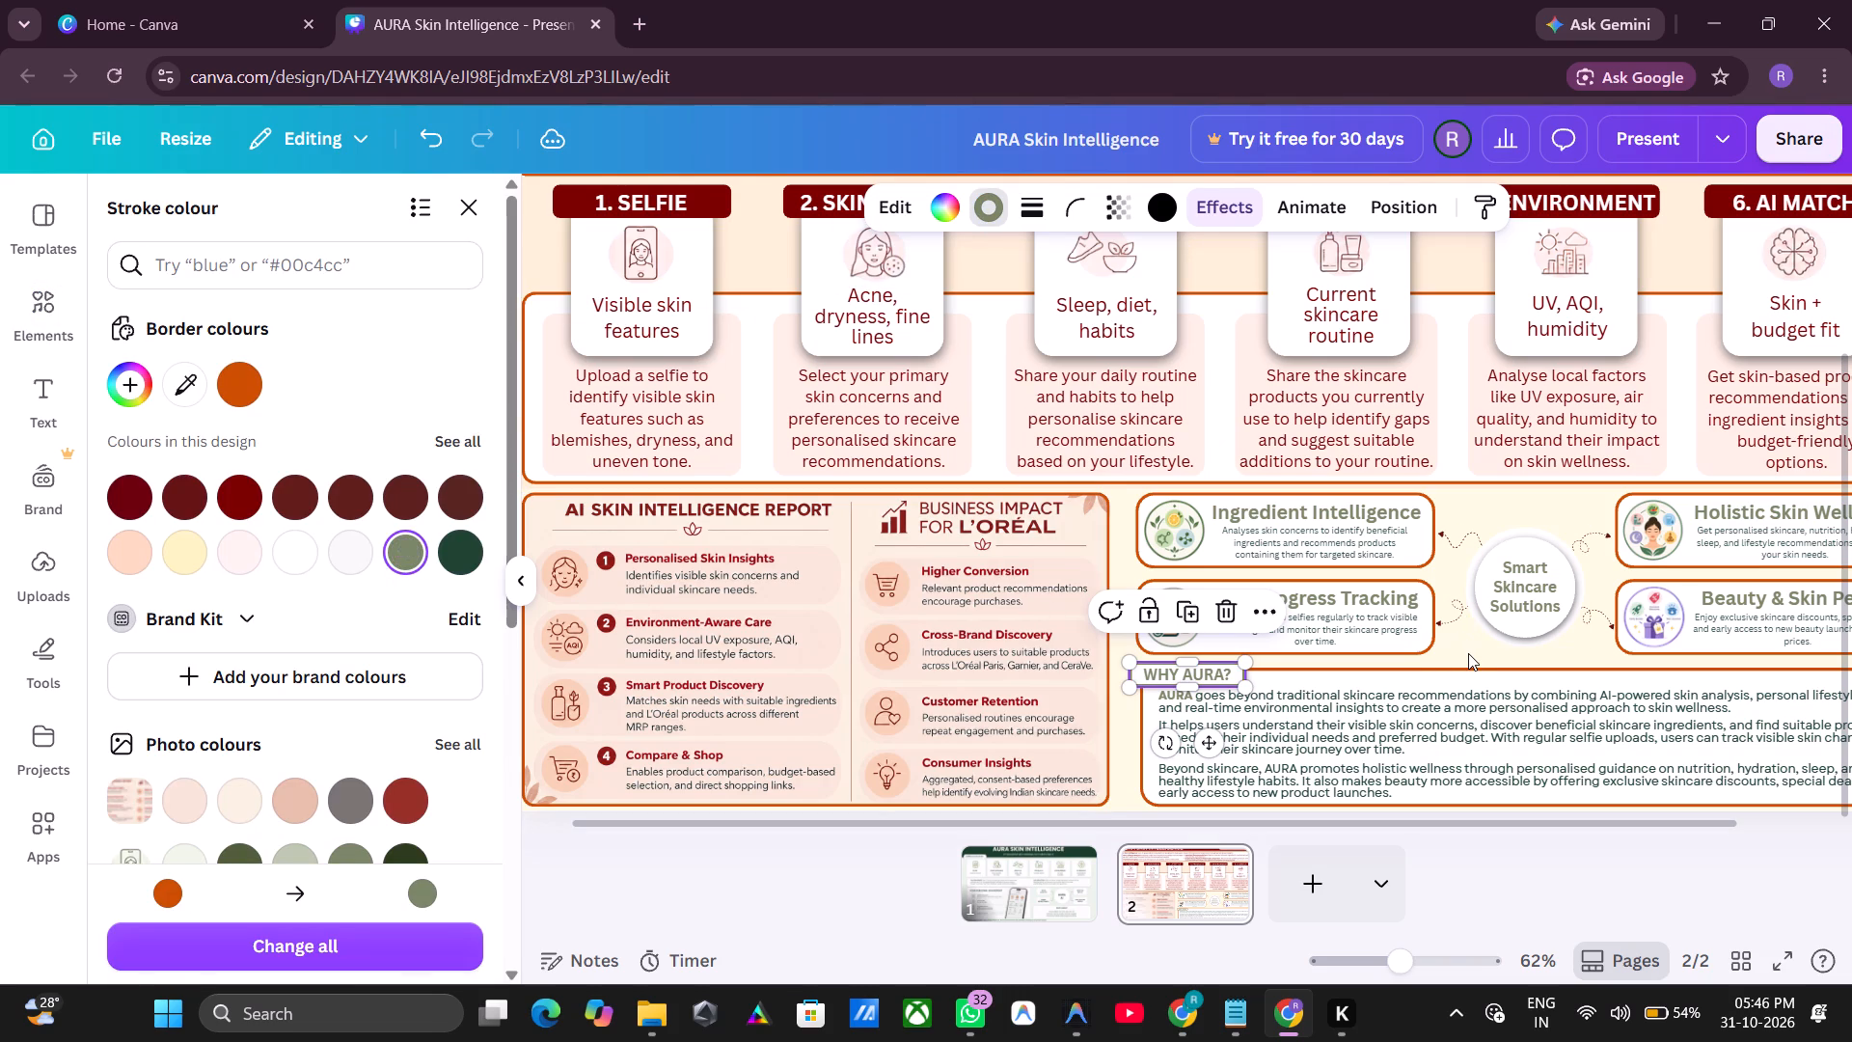
{"action": "left_click", "coordinate": [1468, 653]}
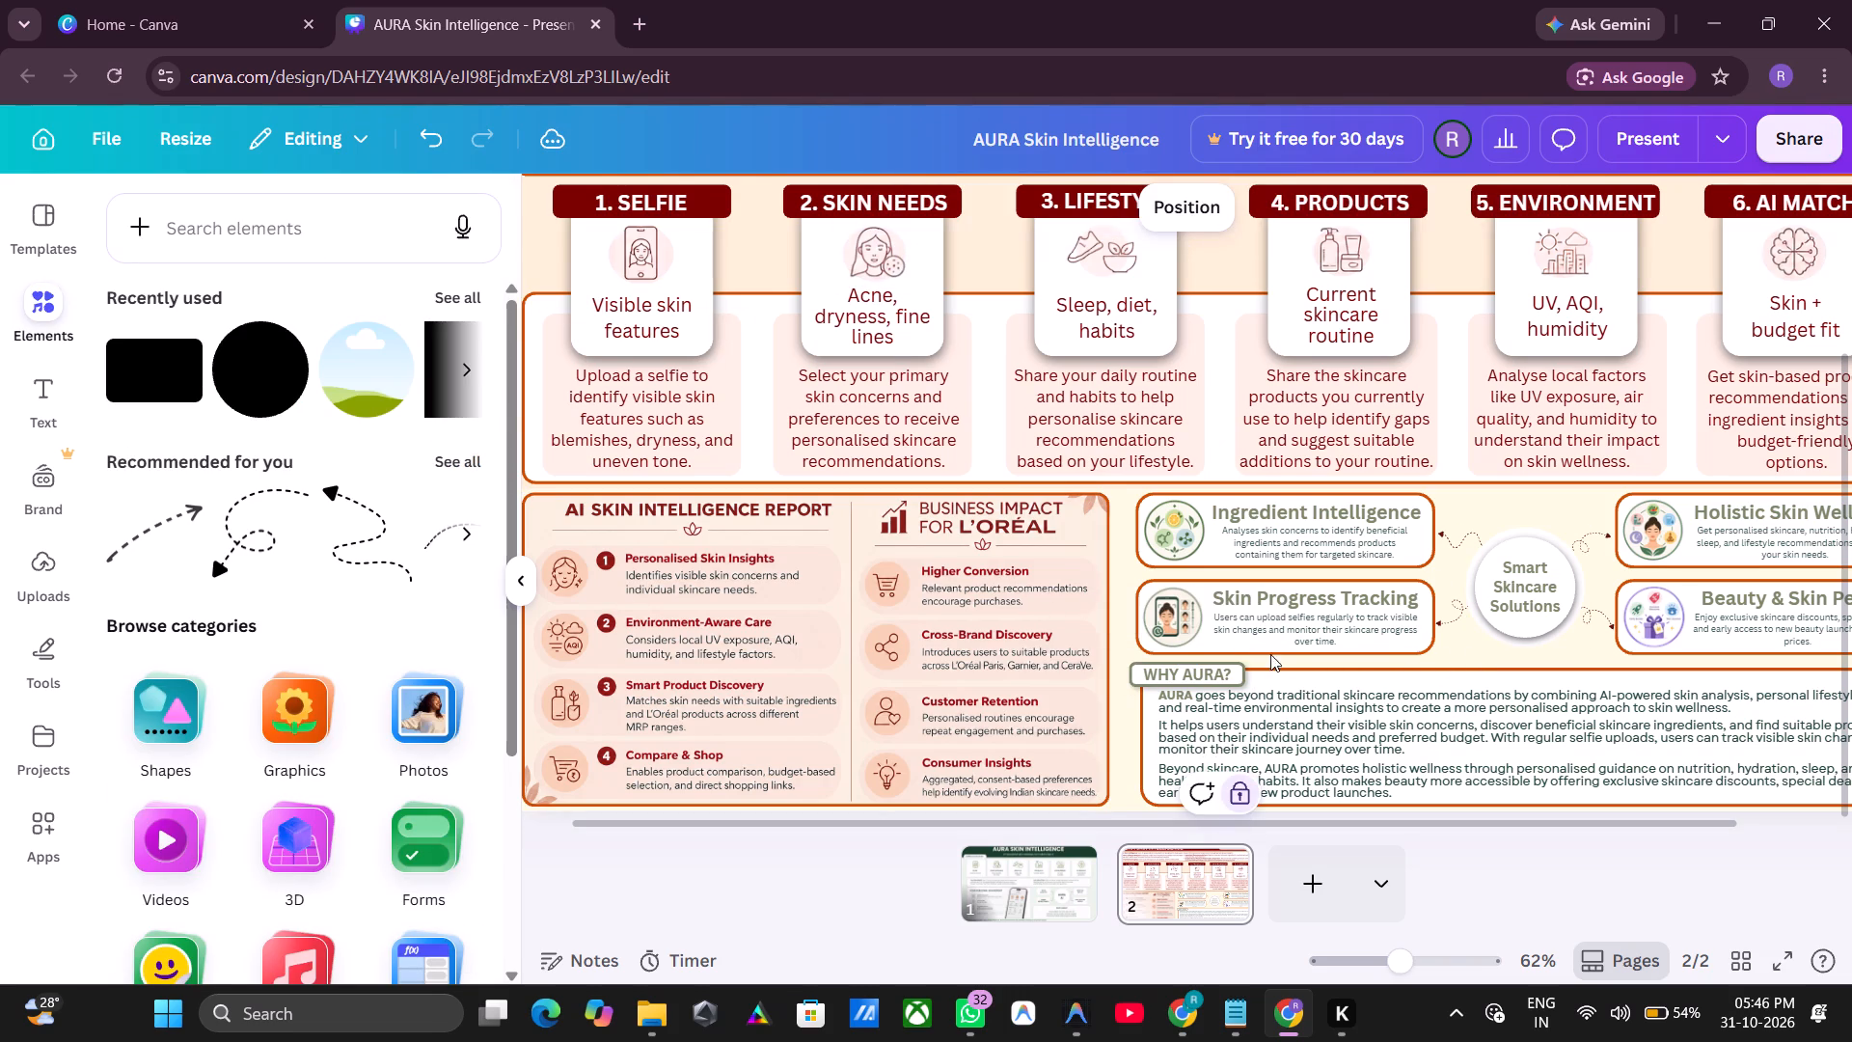
Recolour the WHY AURA? heading bar's border with the light sage green from the design's photo colours.
{"action": "left_click", "coordinate": [1244, 672]}
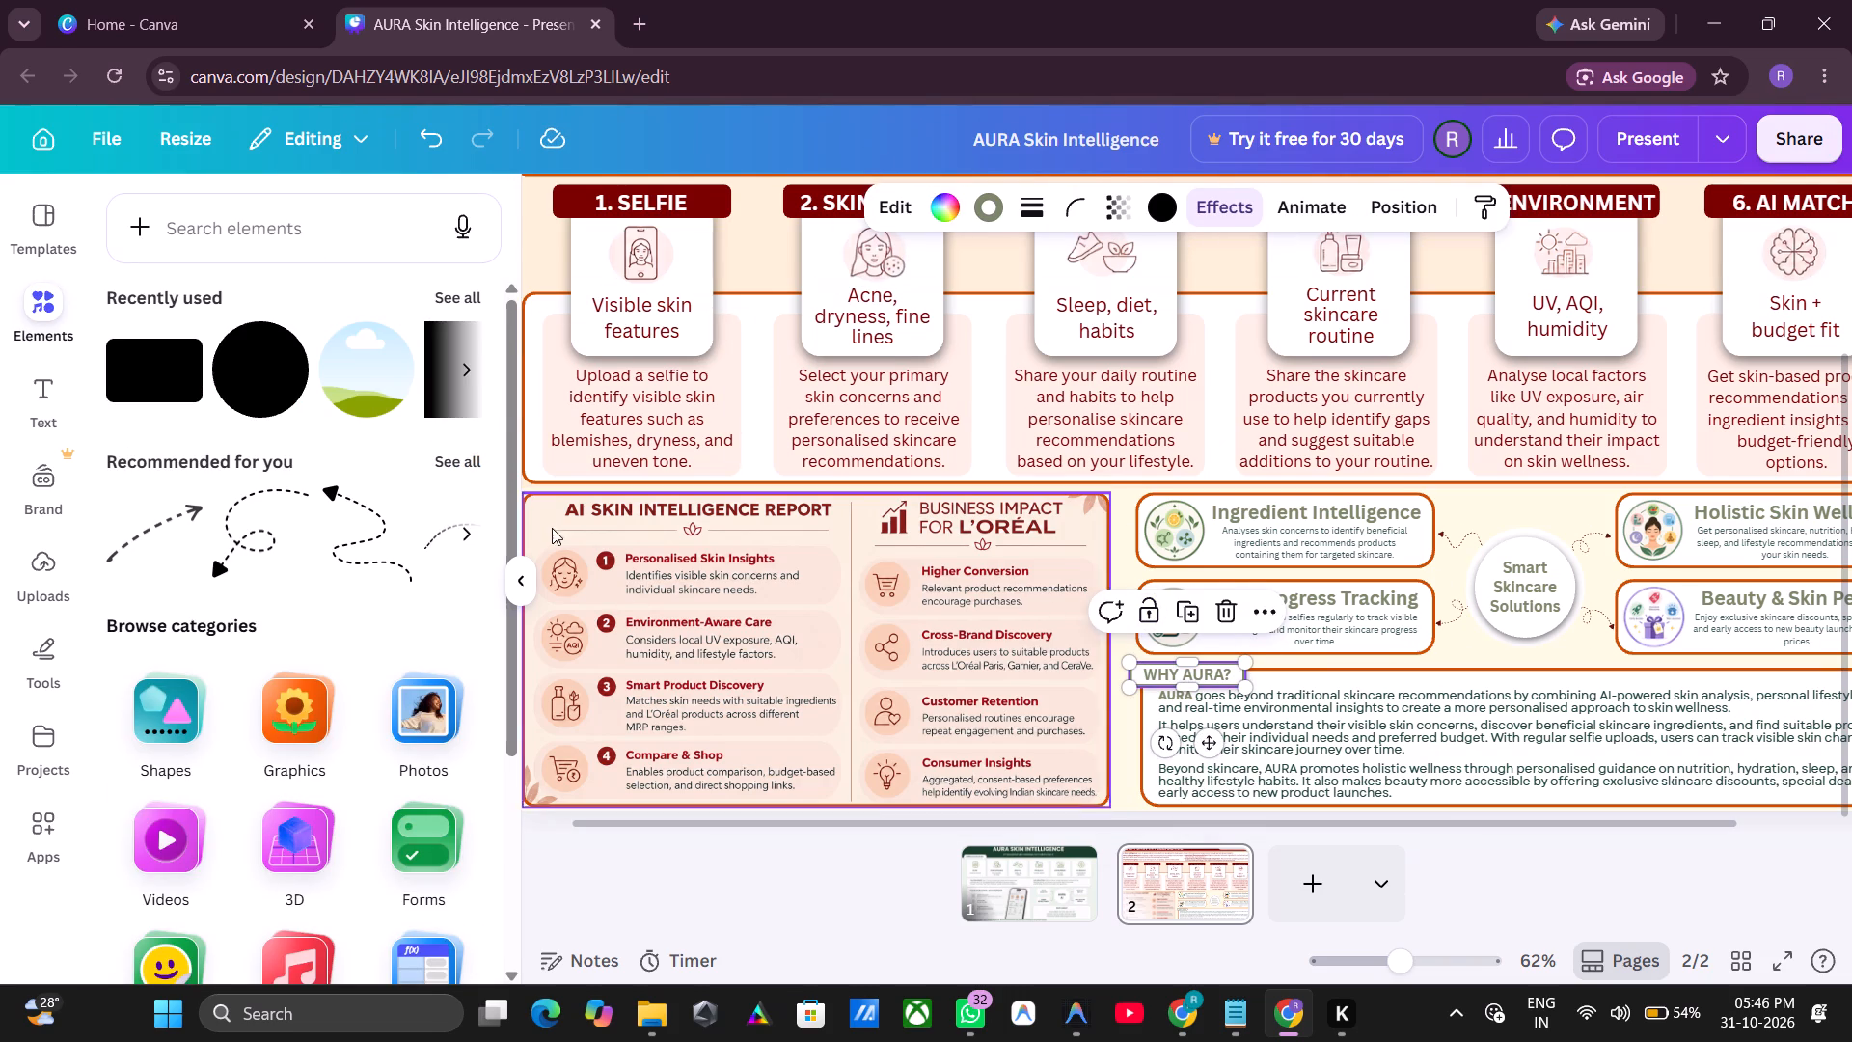
{"action": "left_click", "coordinate": [987, 205]}
{"action": "scroll", "coordinate": [266, 636], "scroll_direction": "down", "scroll_amount": 4}
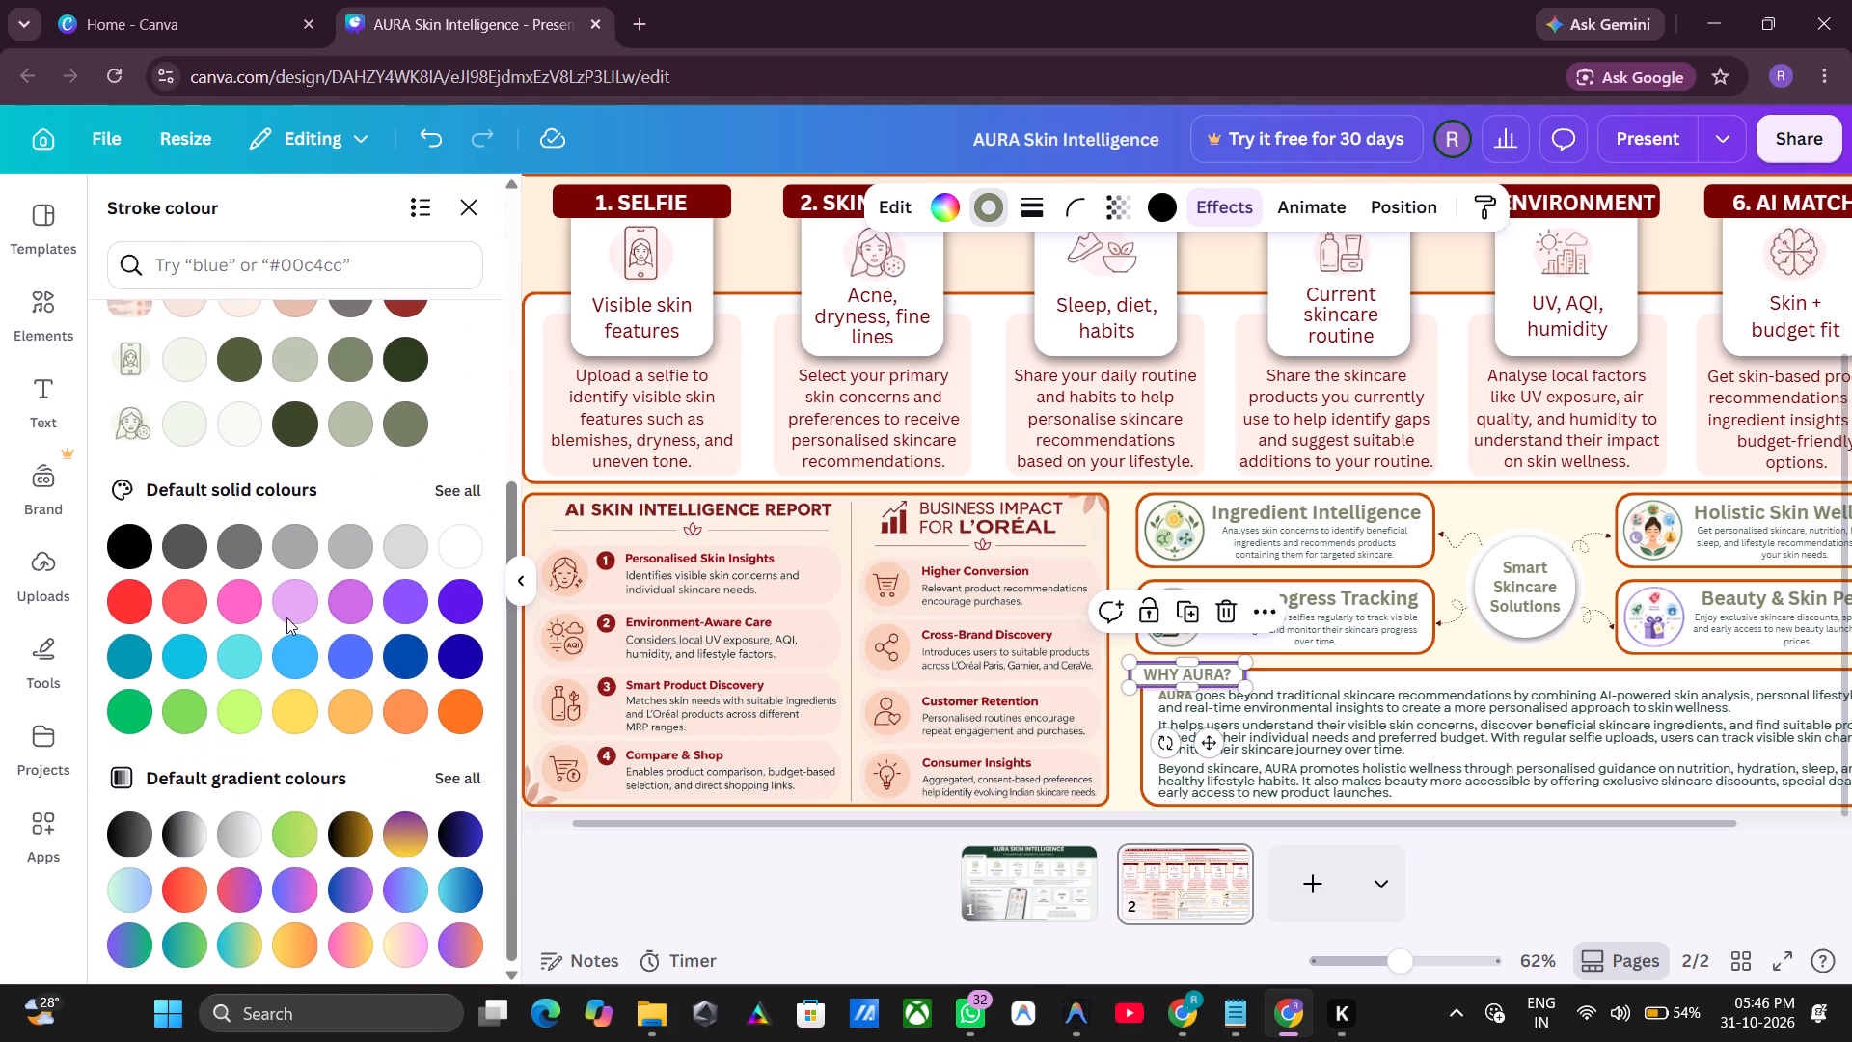
{"action": "left_click", "coordinate": [352, 438]}
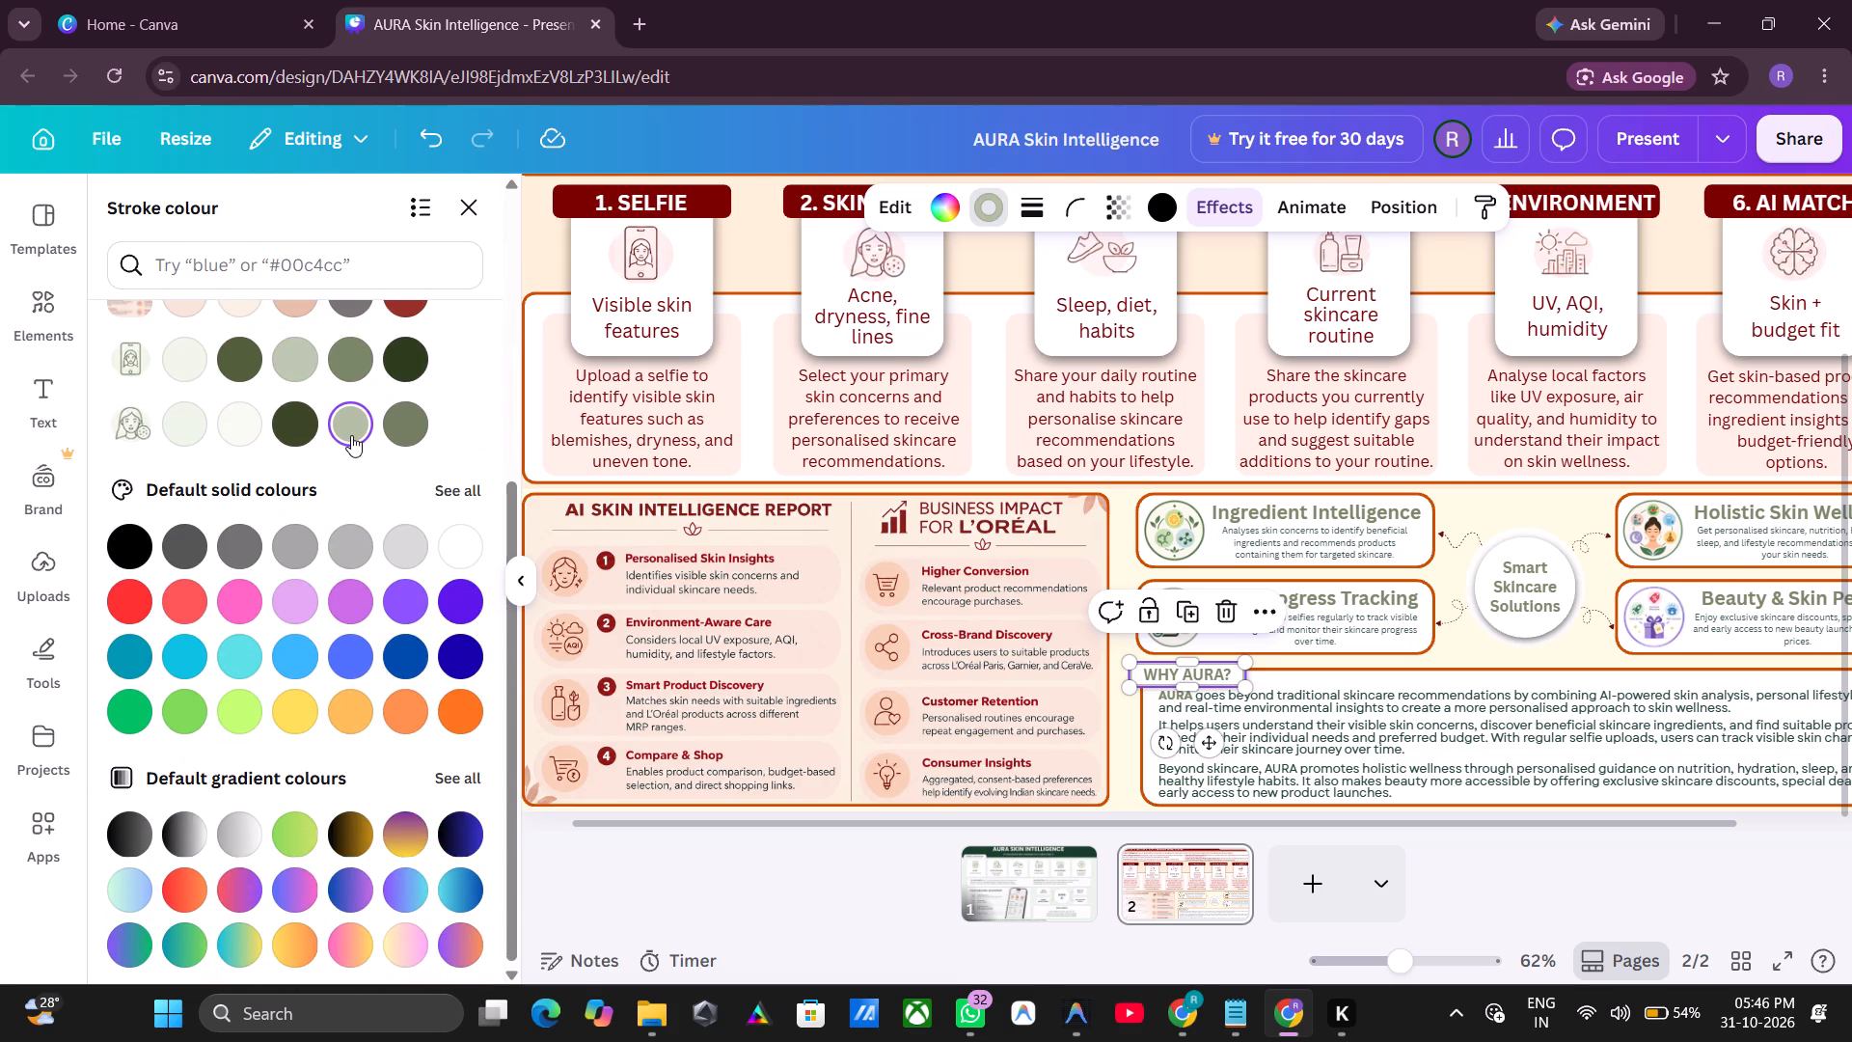
{"action": "left_click", "coordinate": [291, 365]}
{"action": "left_click", "coordinate": [1452, 652]}
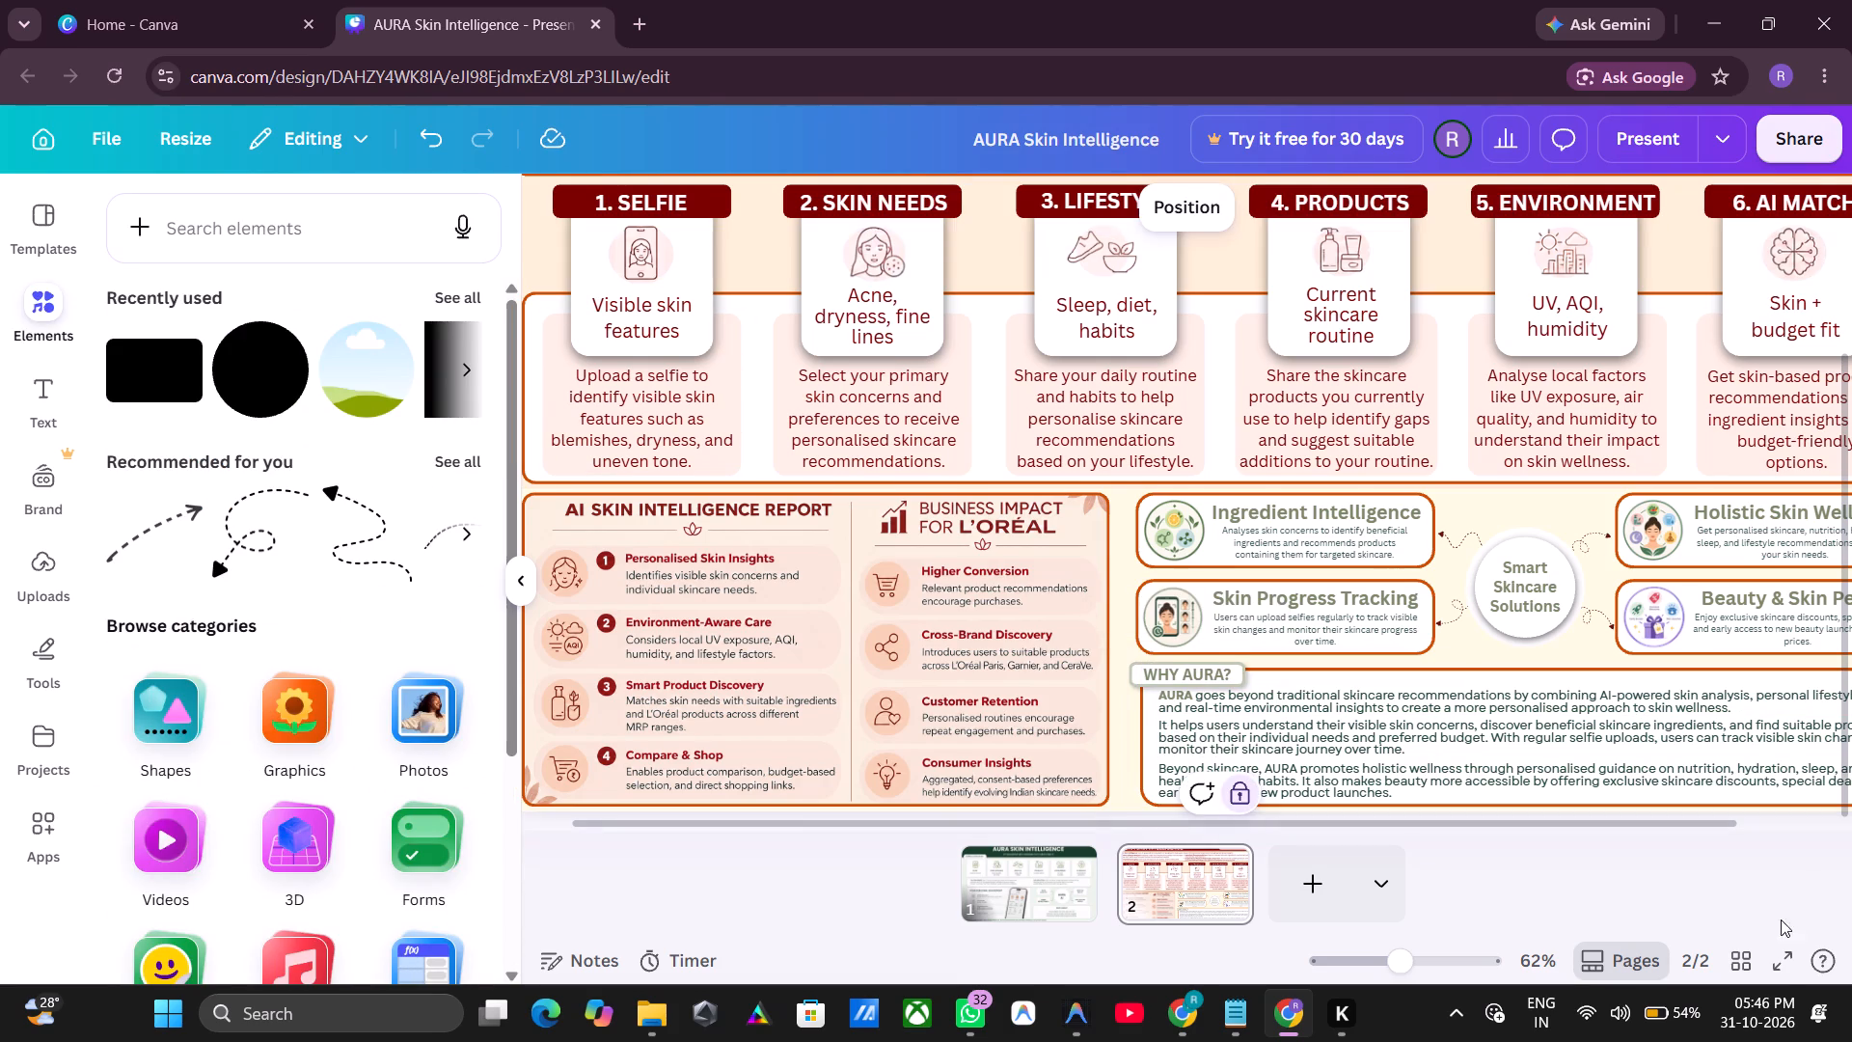
Preview page 2 in full screen to check the WHY AURA? bar's border colour and the section's text layout.
{"action": "left_click", "coordinate": [1784, 962]}
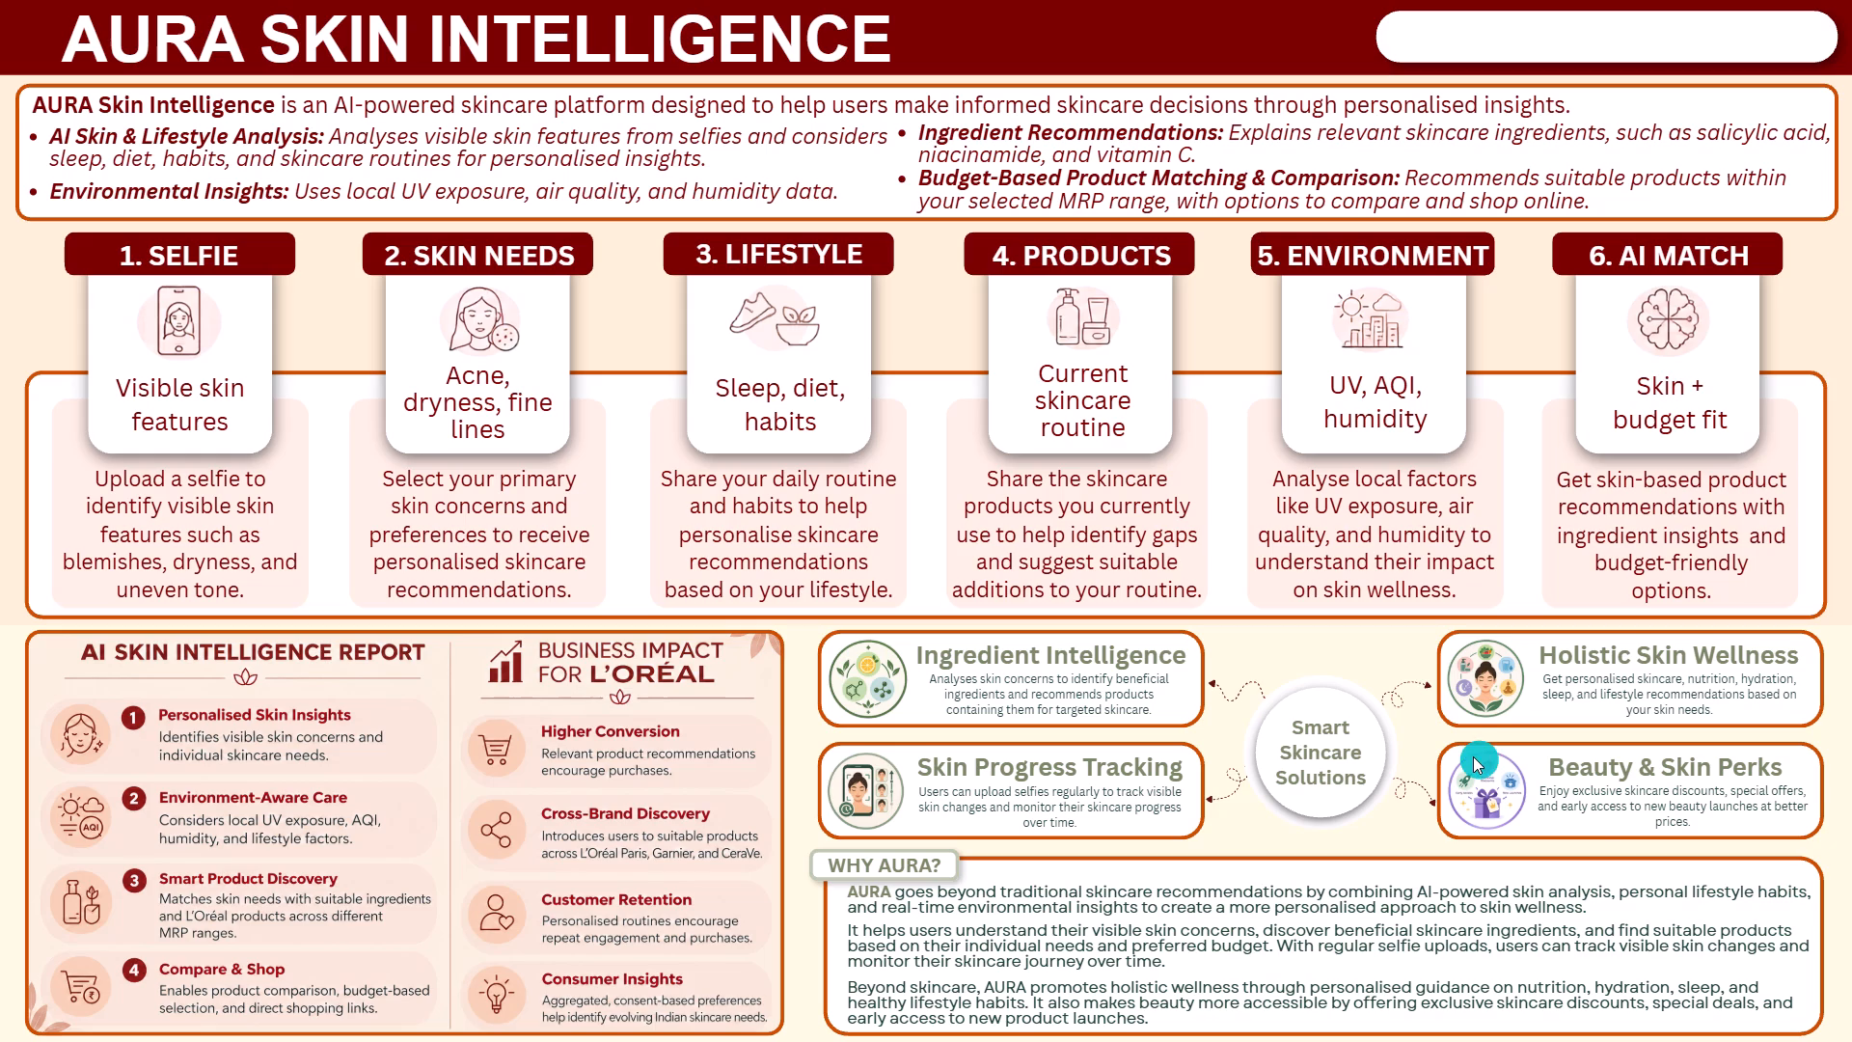
{"action": "left_click", "coordinate": [1810, 1012]}
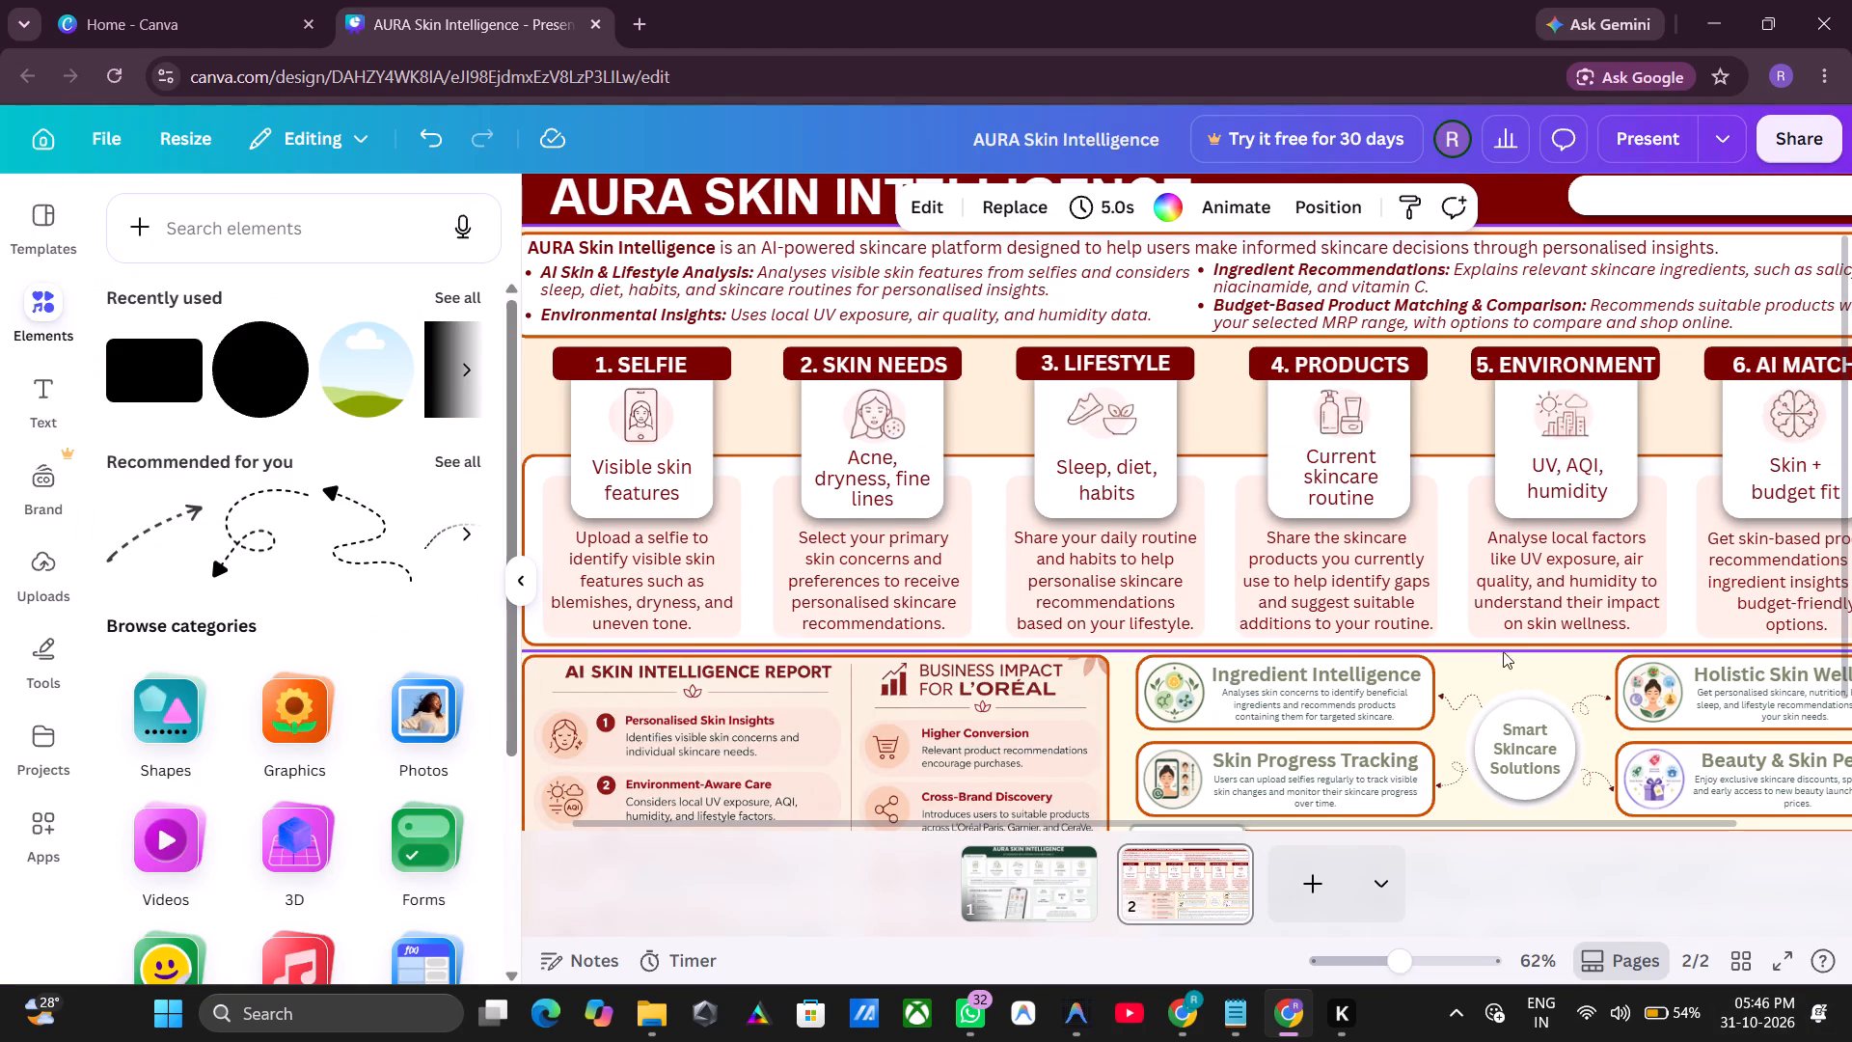
Nudge the first WHY AURA? paragraph, starting "AURA goes beyond", slightly down from the heading bar.
{"action": "scroll", "coordinate": [1491, 648], "scroll_direction": "down", "scroll_amount": 5}
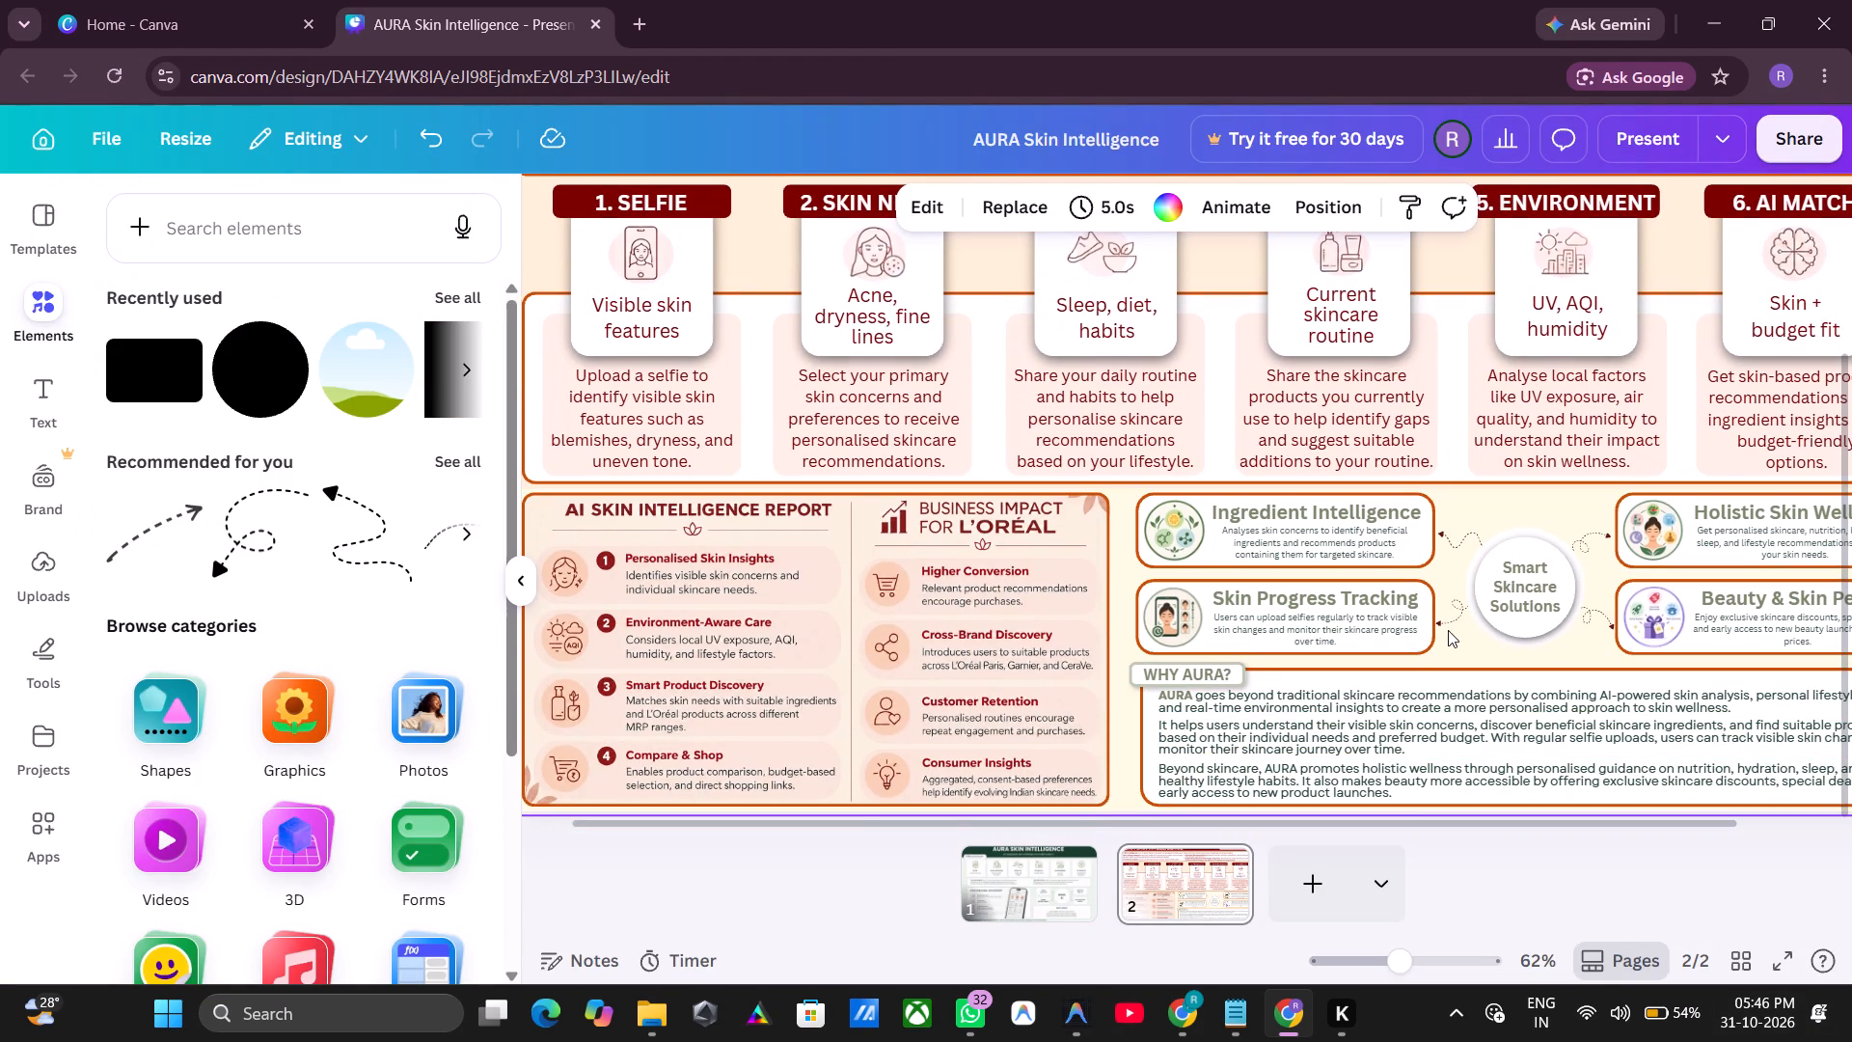
{"action": "scroll", "coordinate": [1472, 649], "scroll_direction": "down", "scroll_amount": 2, "text": "ctrl"}
{"action": "scroll", "coordinate": [1474, 649], "scroll_direction": "up", "scroll_amount": 6, "text": "ctrl"}
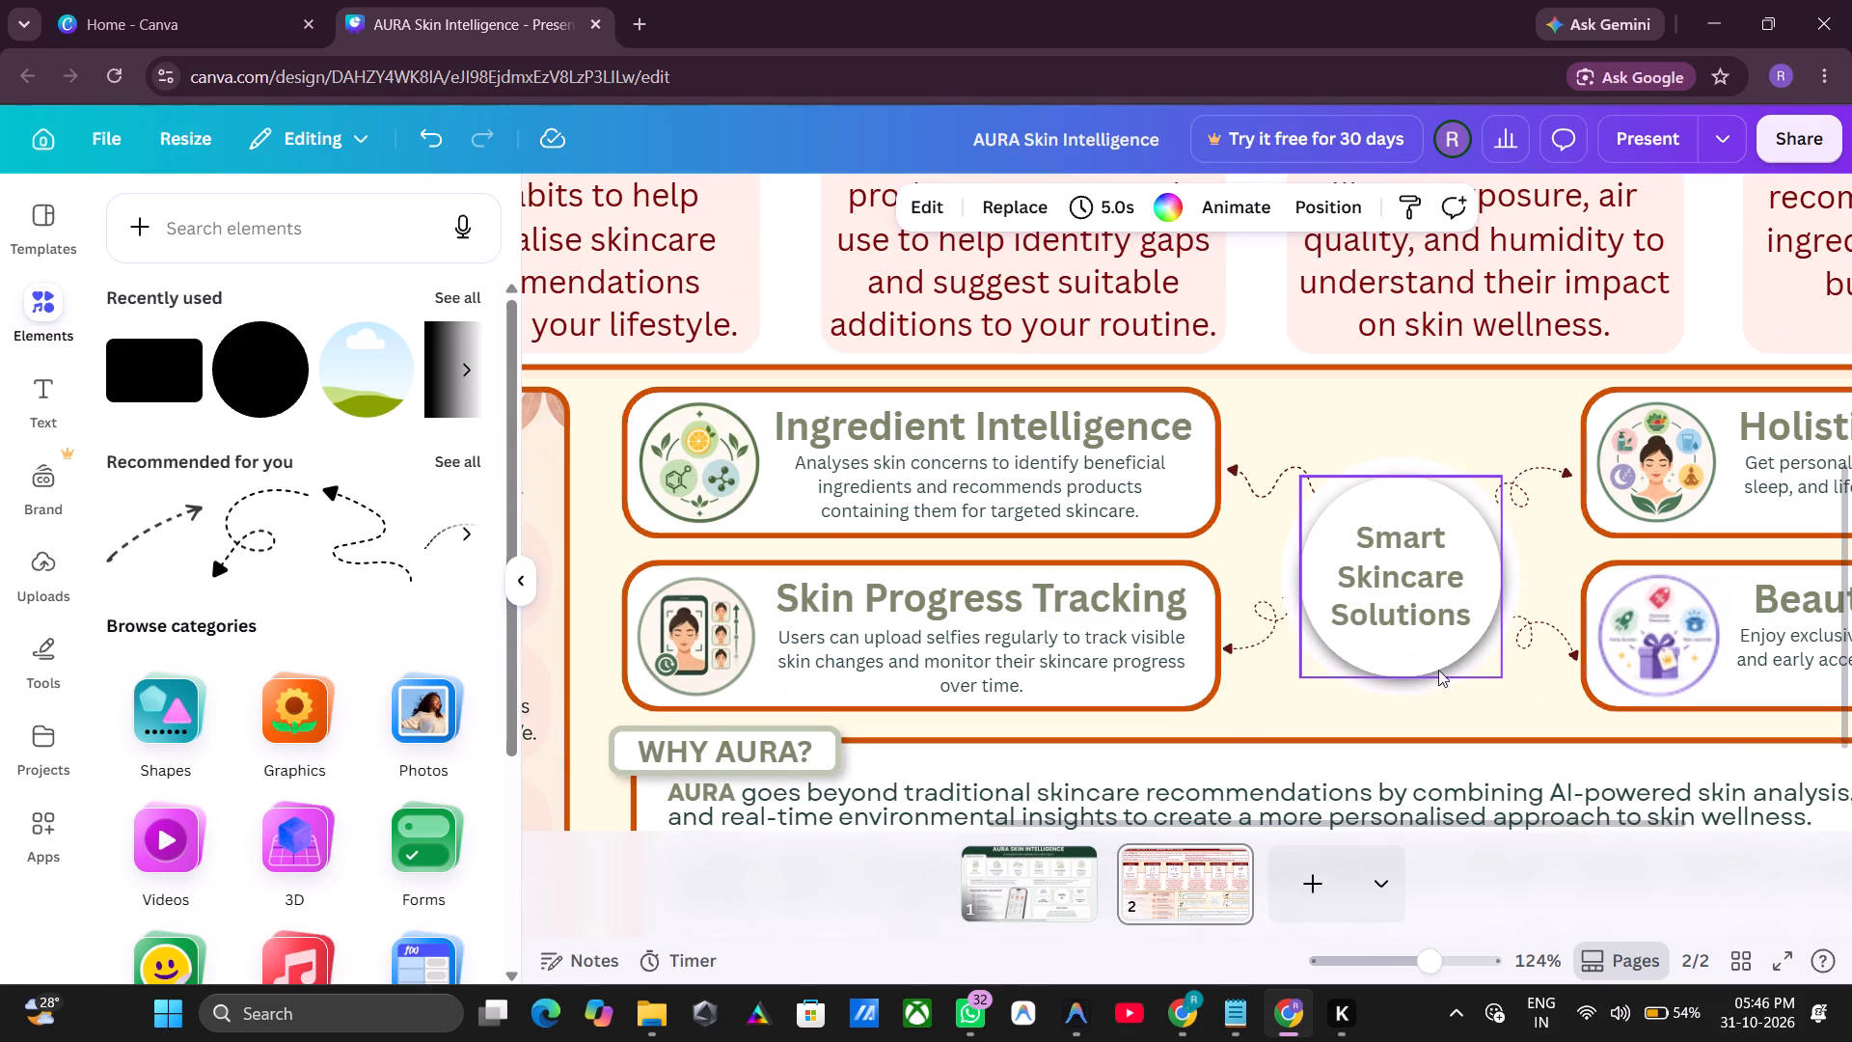
{"action": "scroll", "coordinate": [1244, 698], "scroll_direction": "down", "scroll_amount": 5}
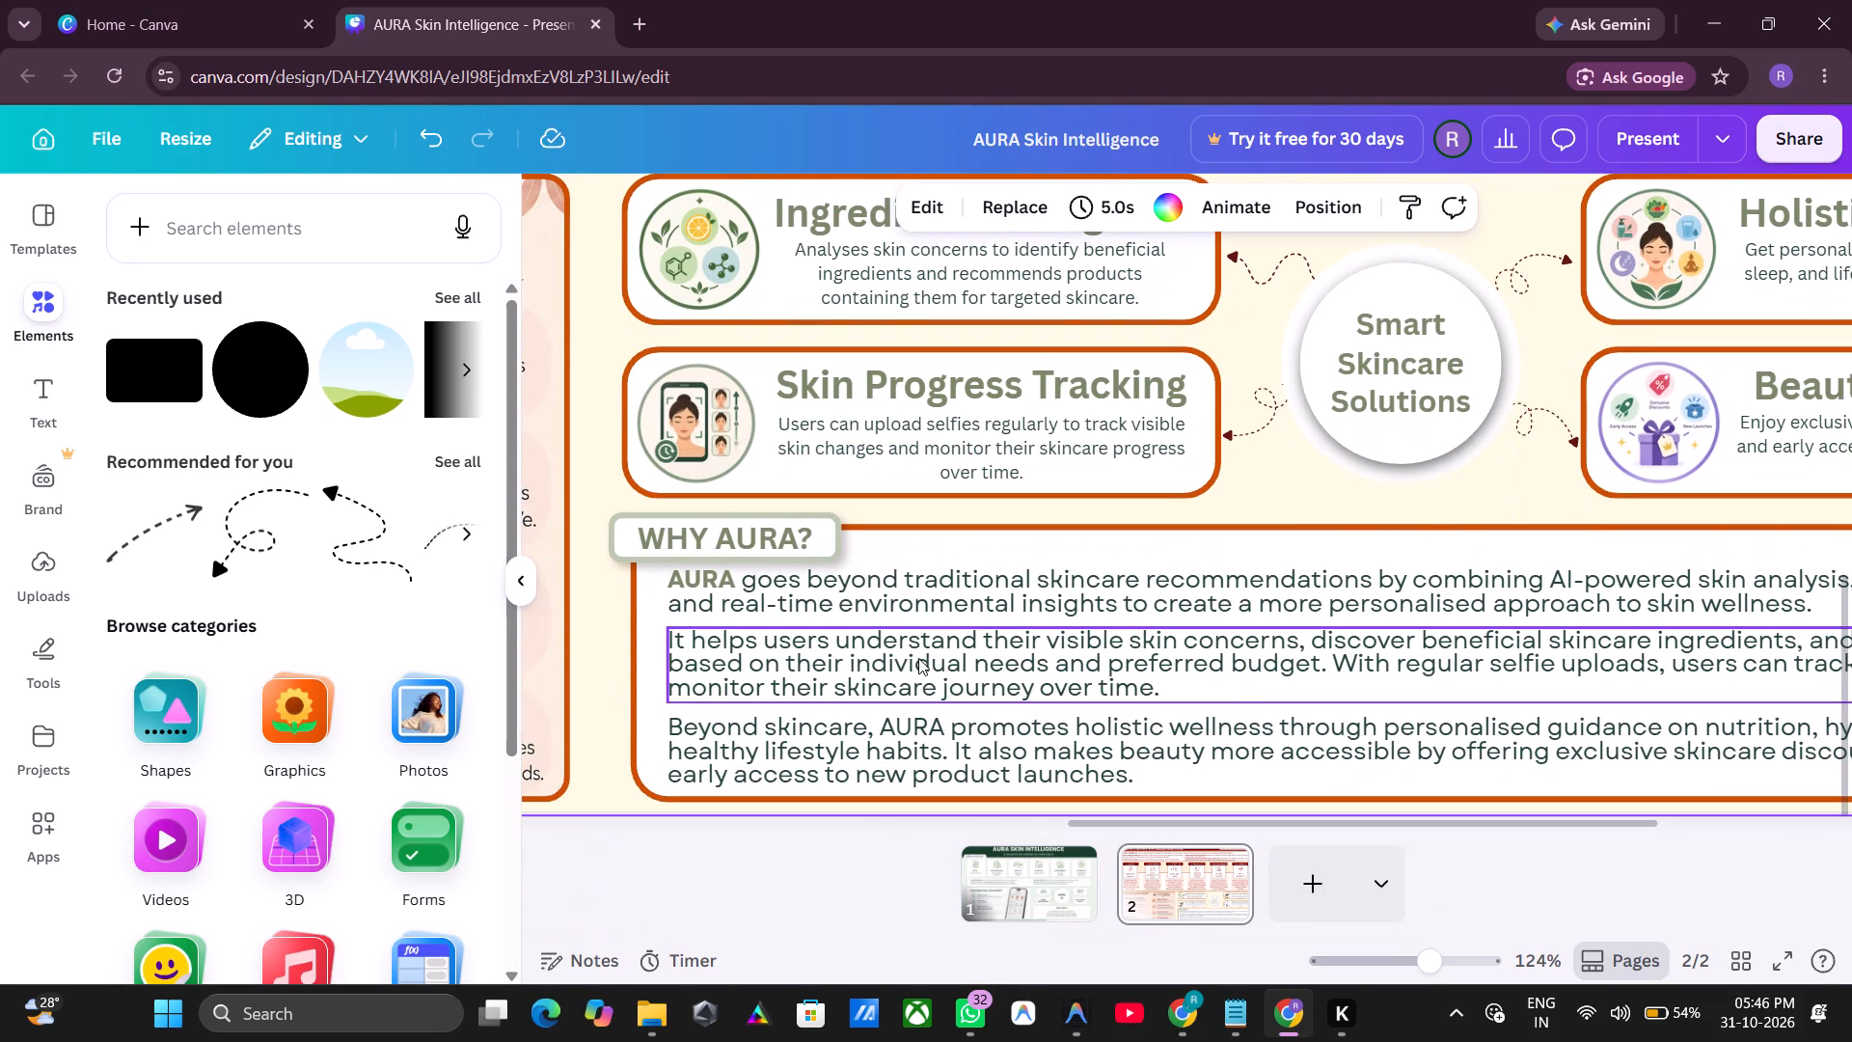
{"action": "left_click", "coordinate": [935, 613]}
{"action": "key", "text": "Down"}
{"action": "key", "text": "Down"}
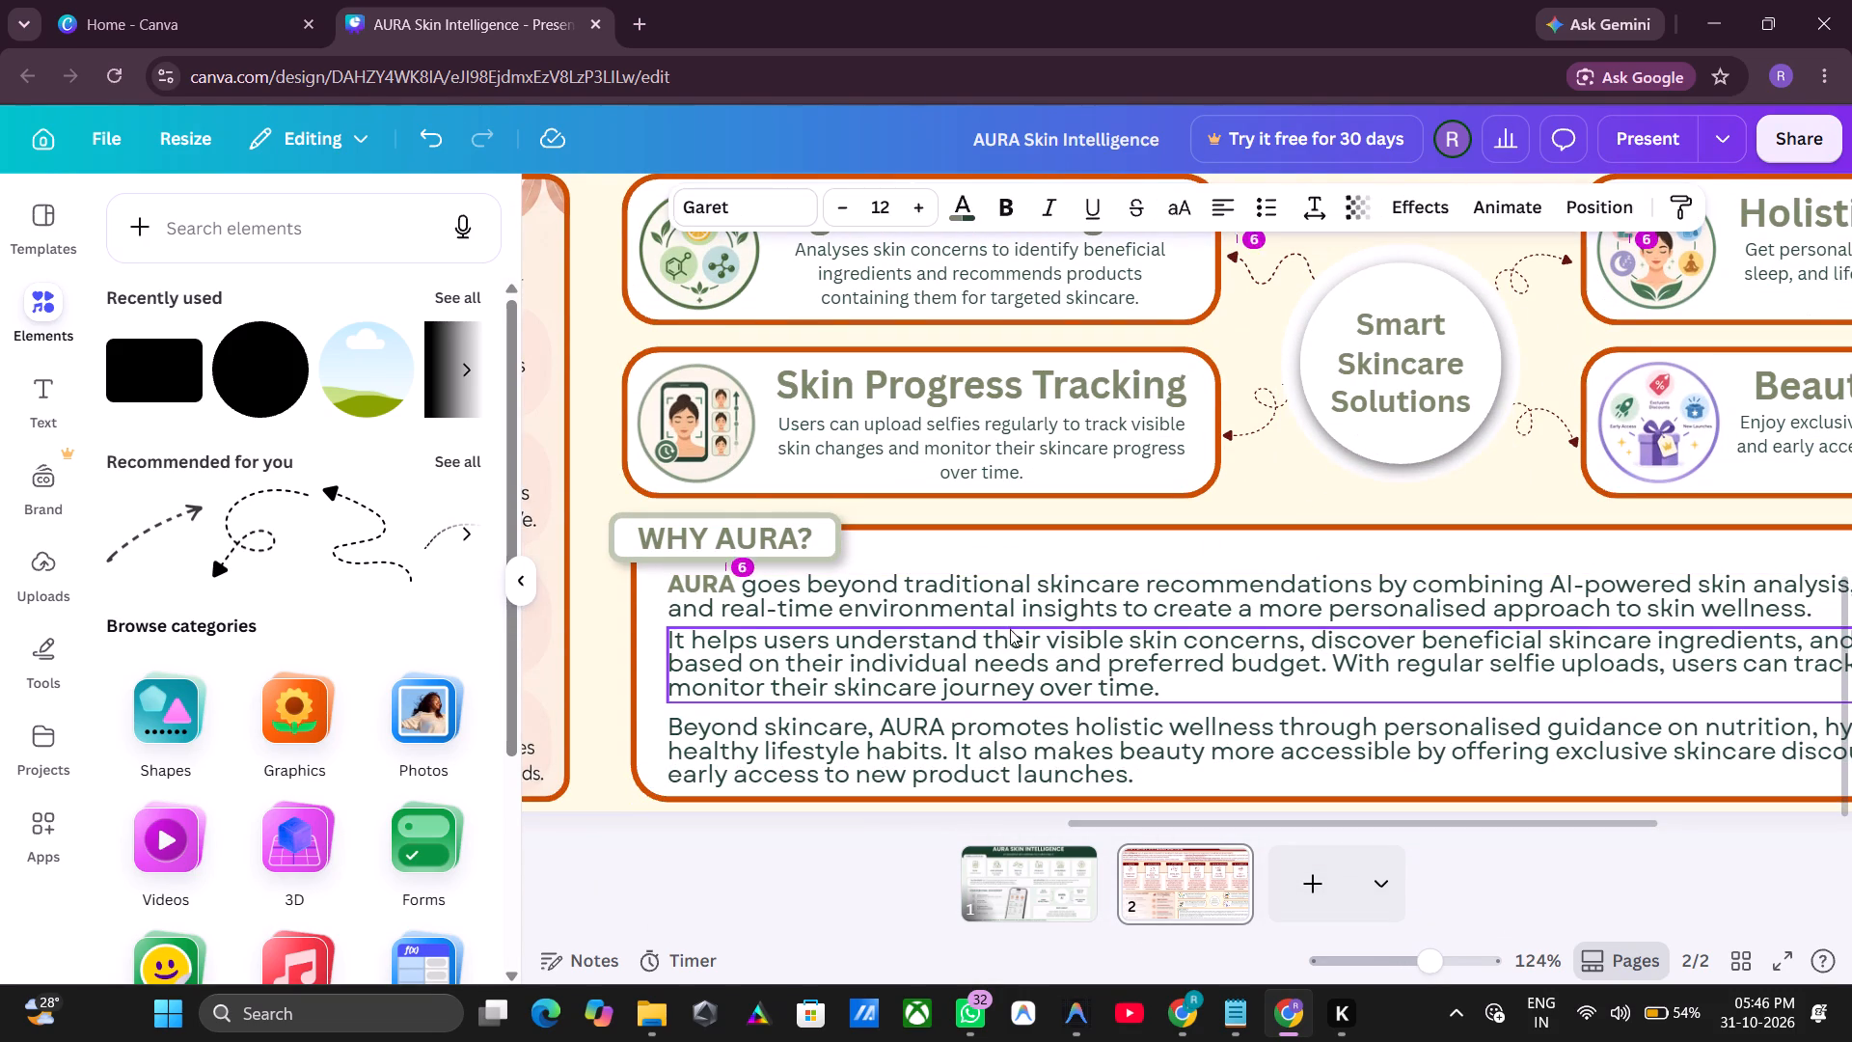
{"action": "key", "text": "Down"}
{"action": "key", "text": "Down"}
{"action": "key", "text": "Down"}
{"action": "key", "text": "Up"}
{"action": "key", "text": "Up"}
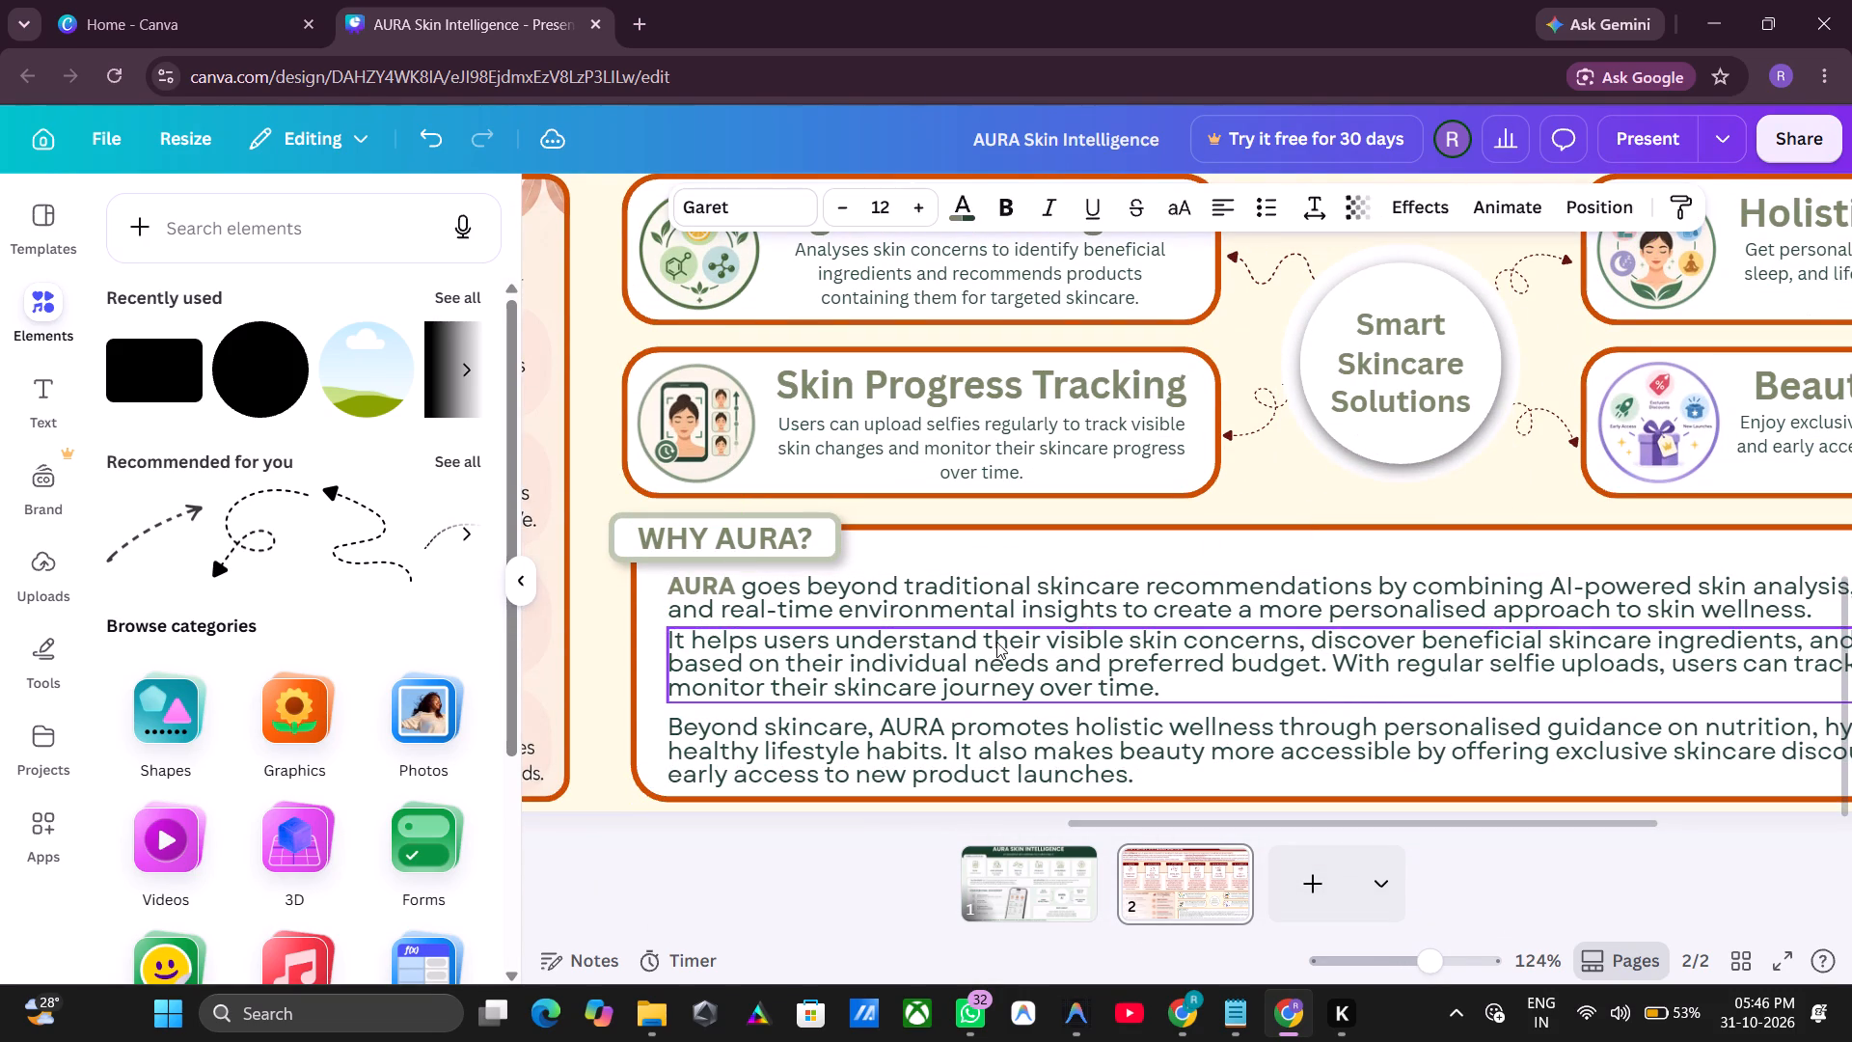
Nudge the second WHY AURA? paragraph, starting "It helps users", slightly down to even out the paragraph spacing.
{"action": "left_click", "coordinate": [1034, 660]}
{"action": "key", "text": "Down"}
{"action": "key", "text": "Down"}
{"action": "key", "text": "Down"}
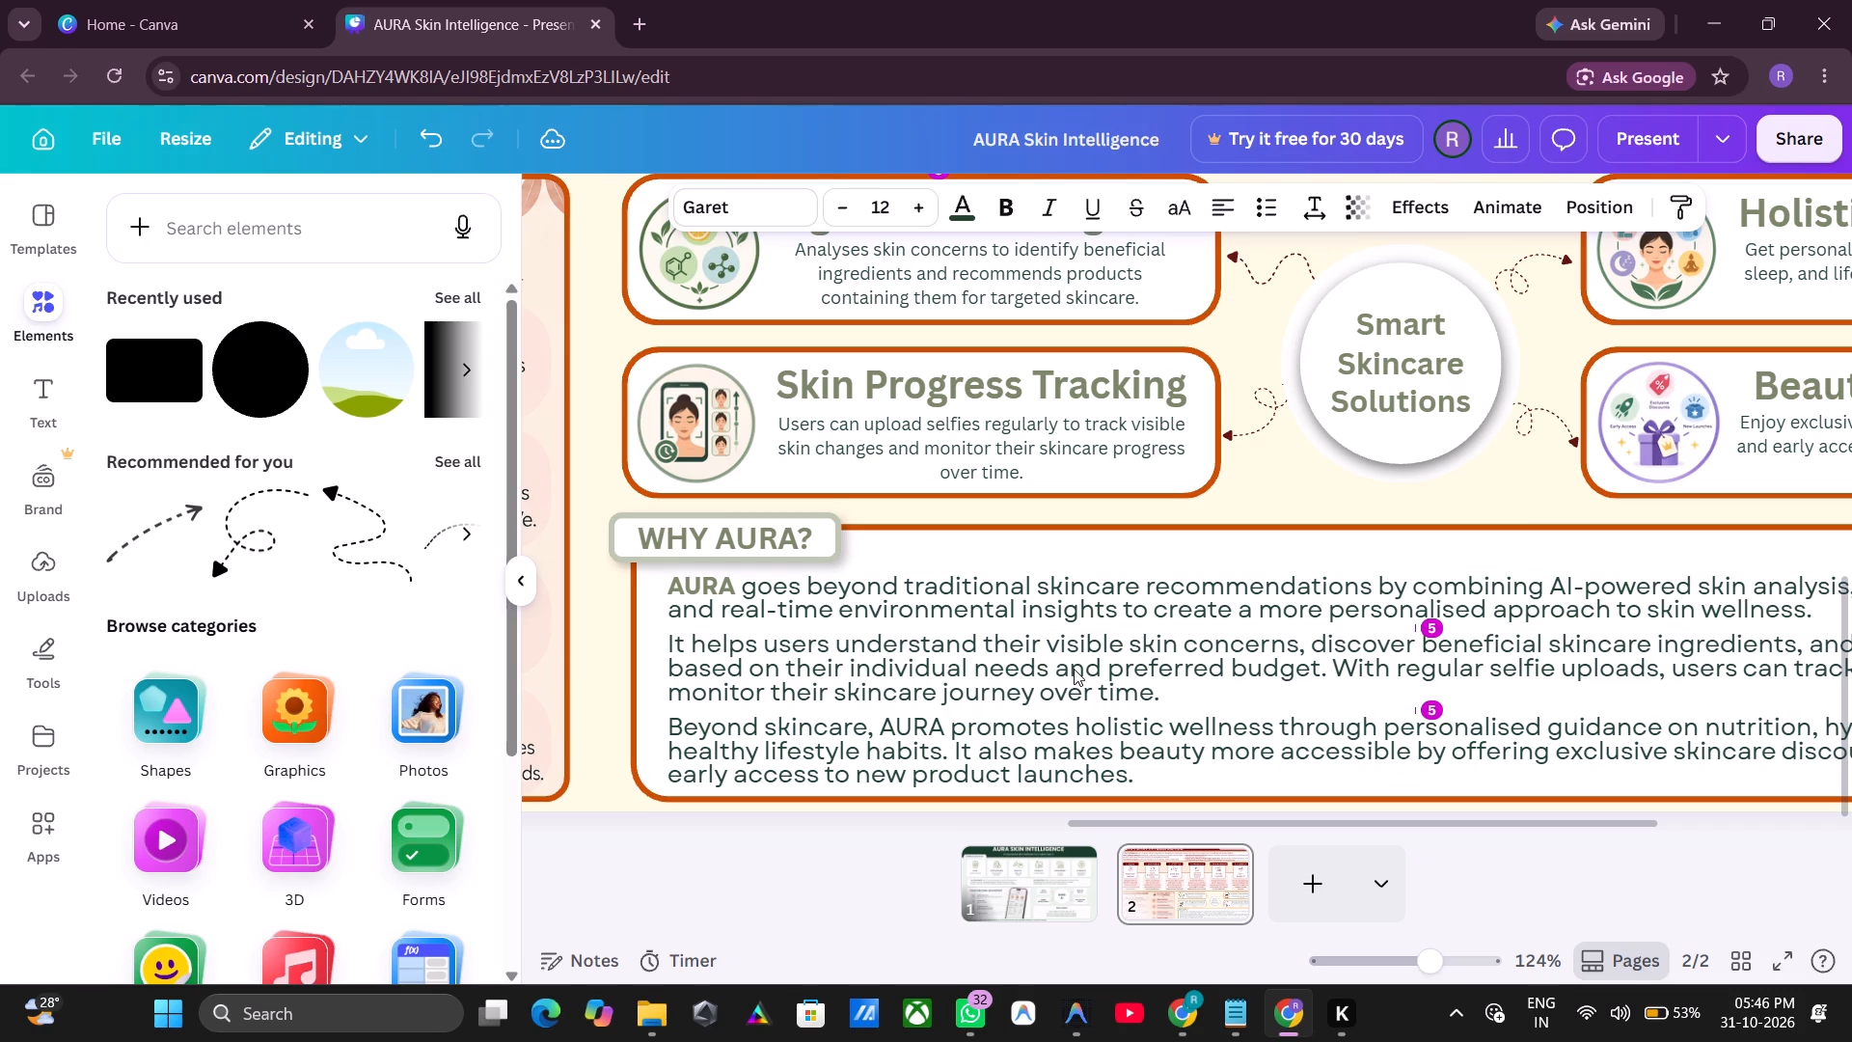
{"action": "key", "text": "Up"}
{"action": "key", "text": "Down"}
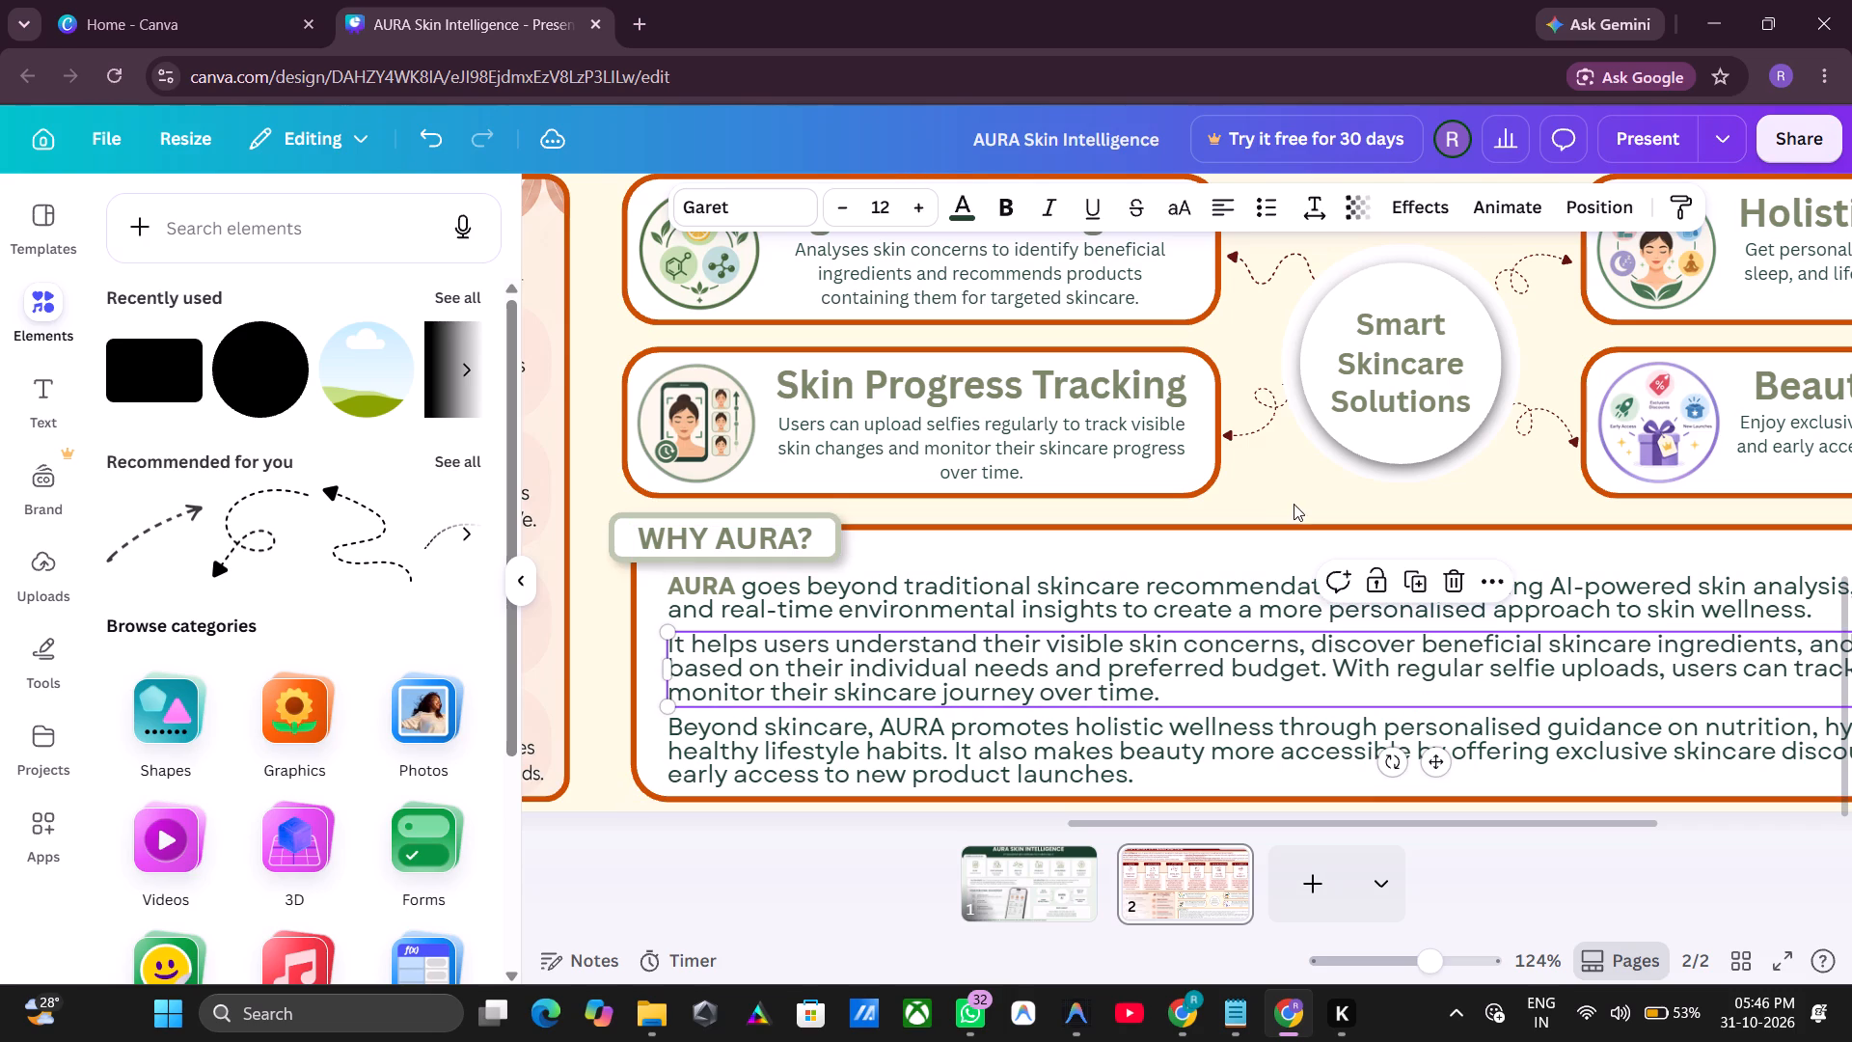
{"action": "left_click", "coordinate": [1292, 502]}
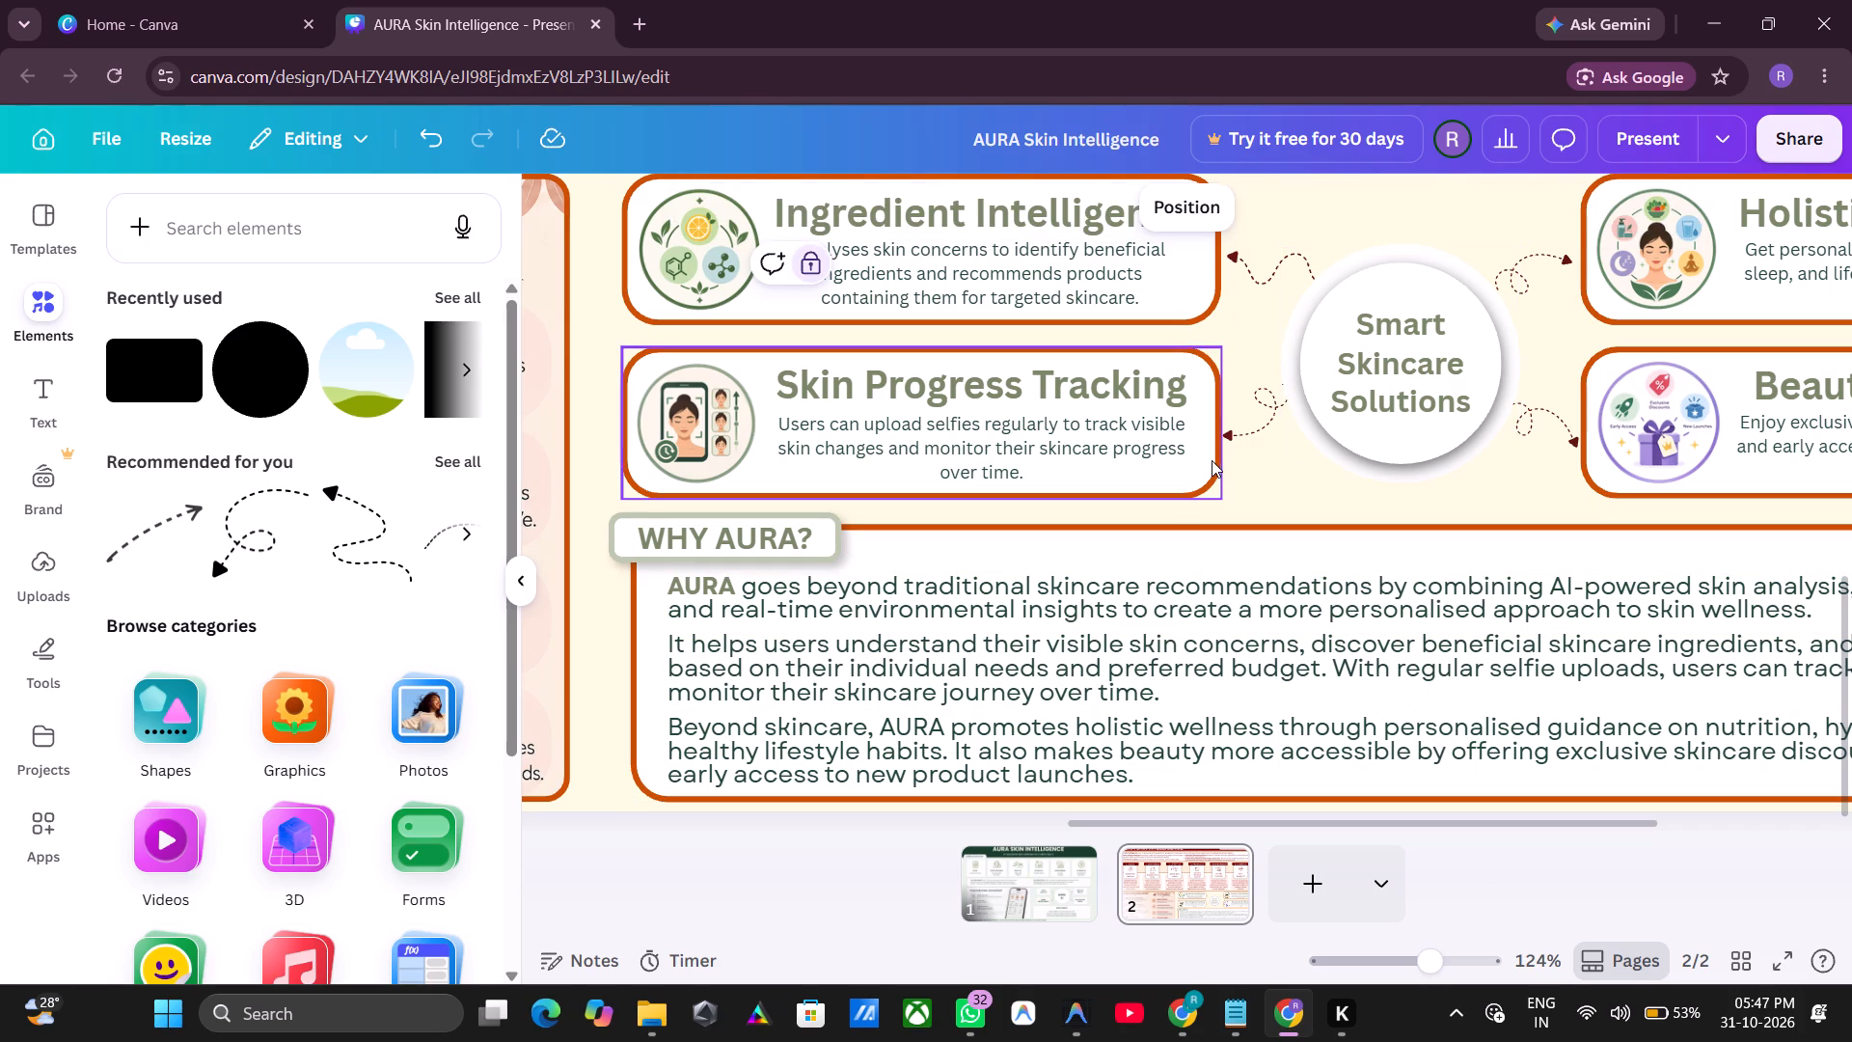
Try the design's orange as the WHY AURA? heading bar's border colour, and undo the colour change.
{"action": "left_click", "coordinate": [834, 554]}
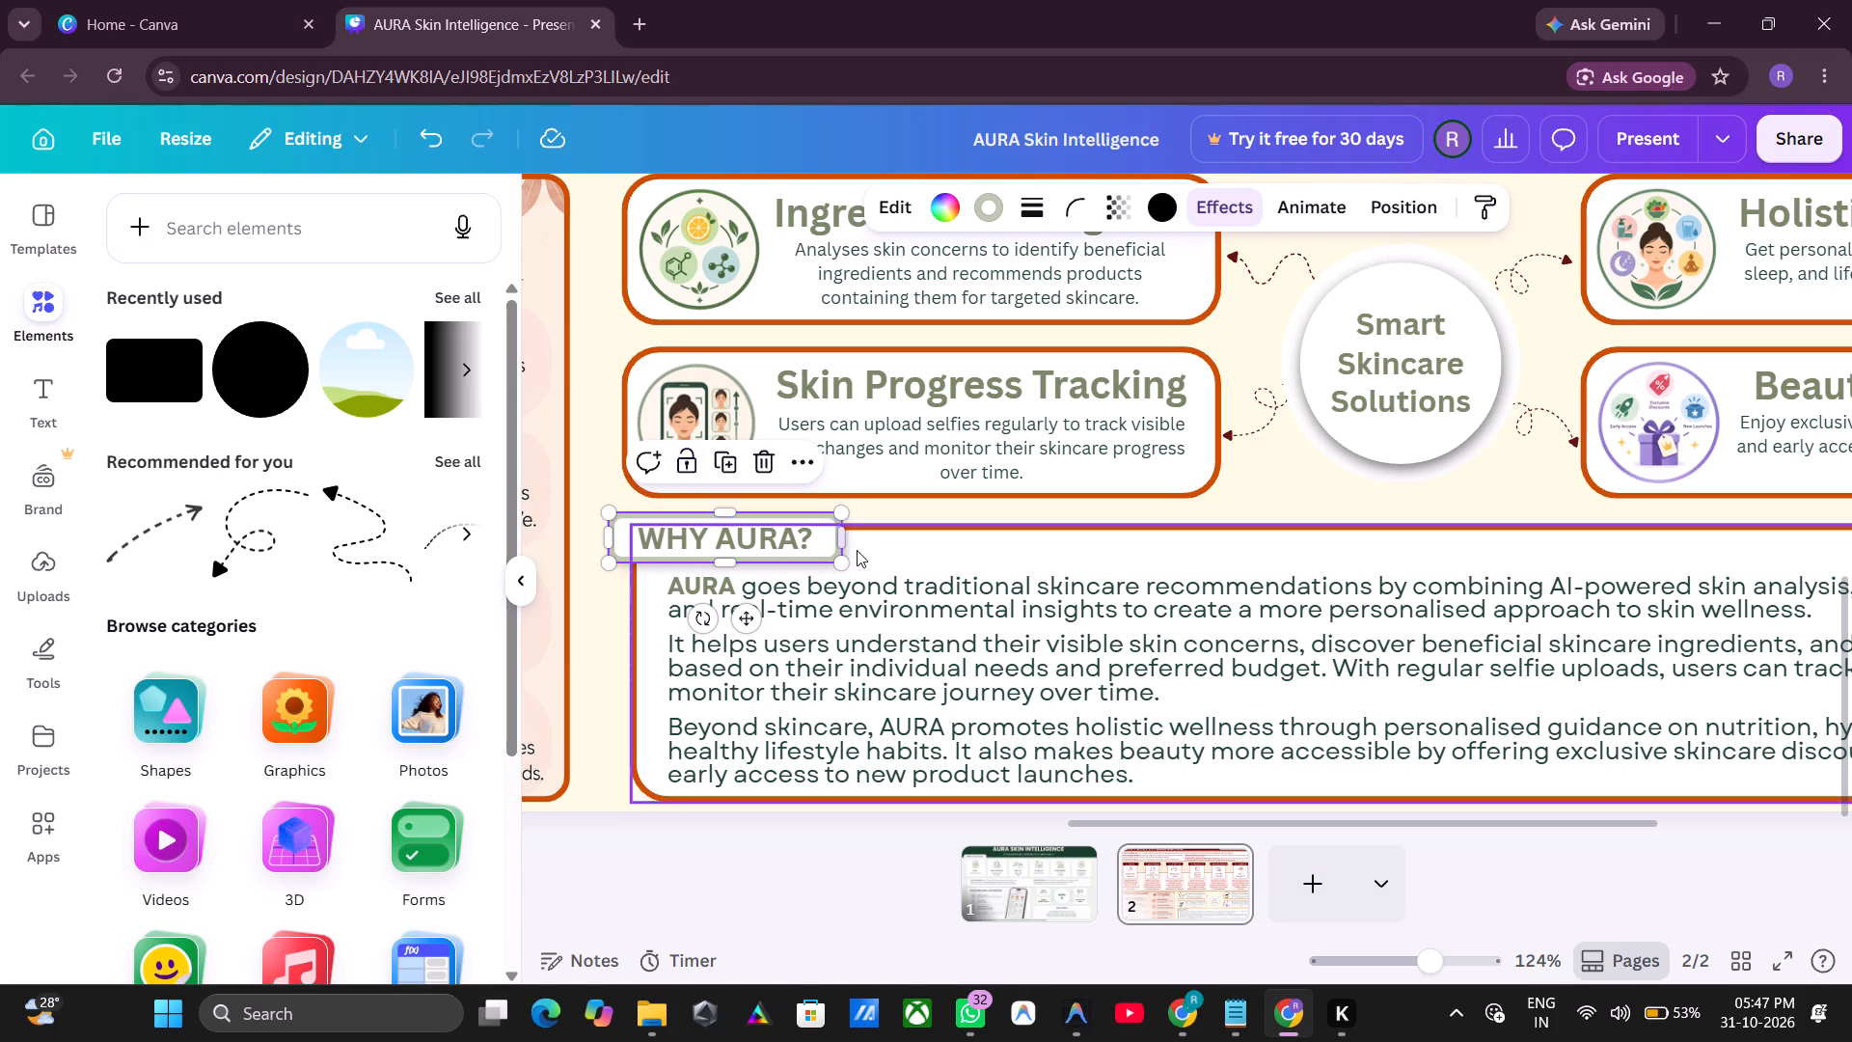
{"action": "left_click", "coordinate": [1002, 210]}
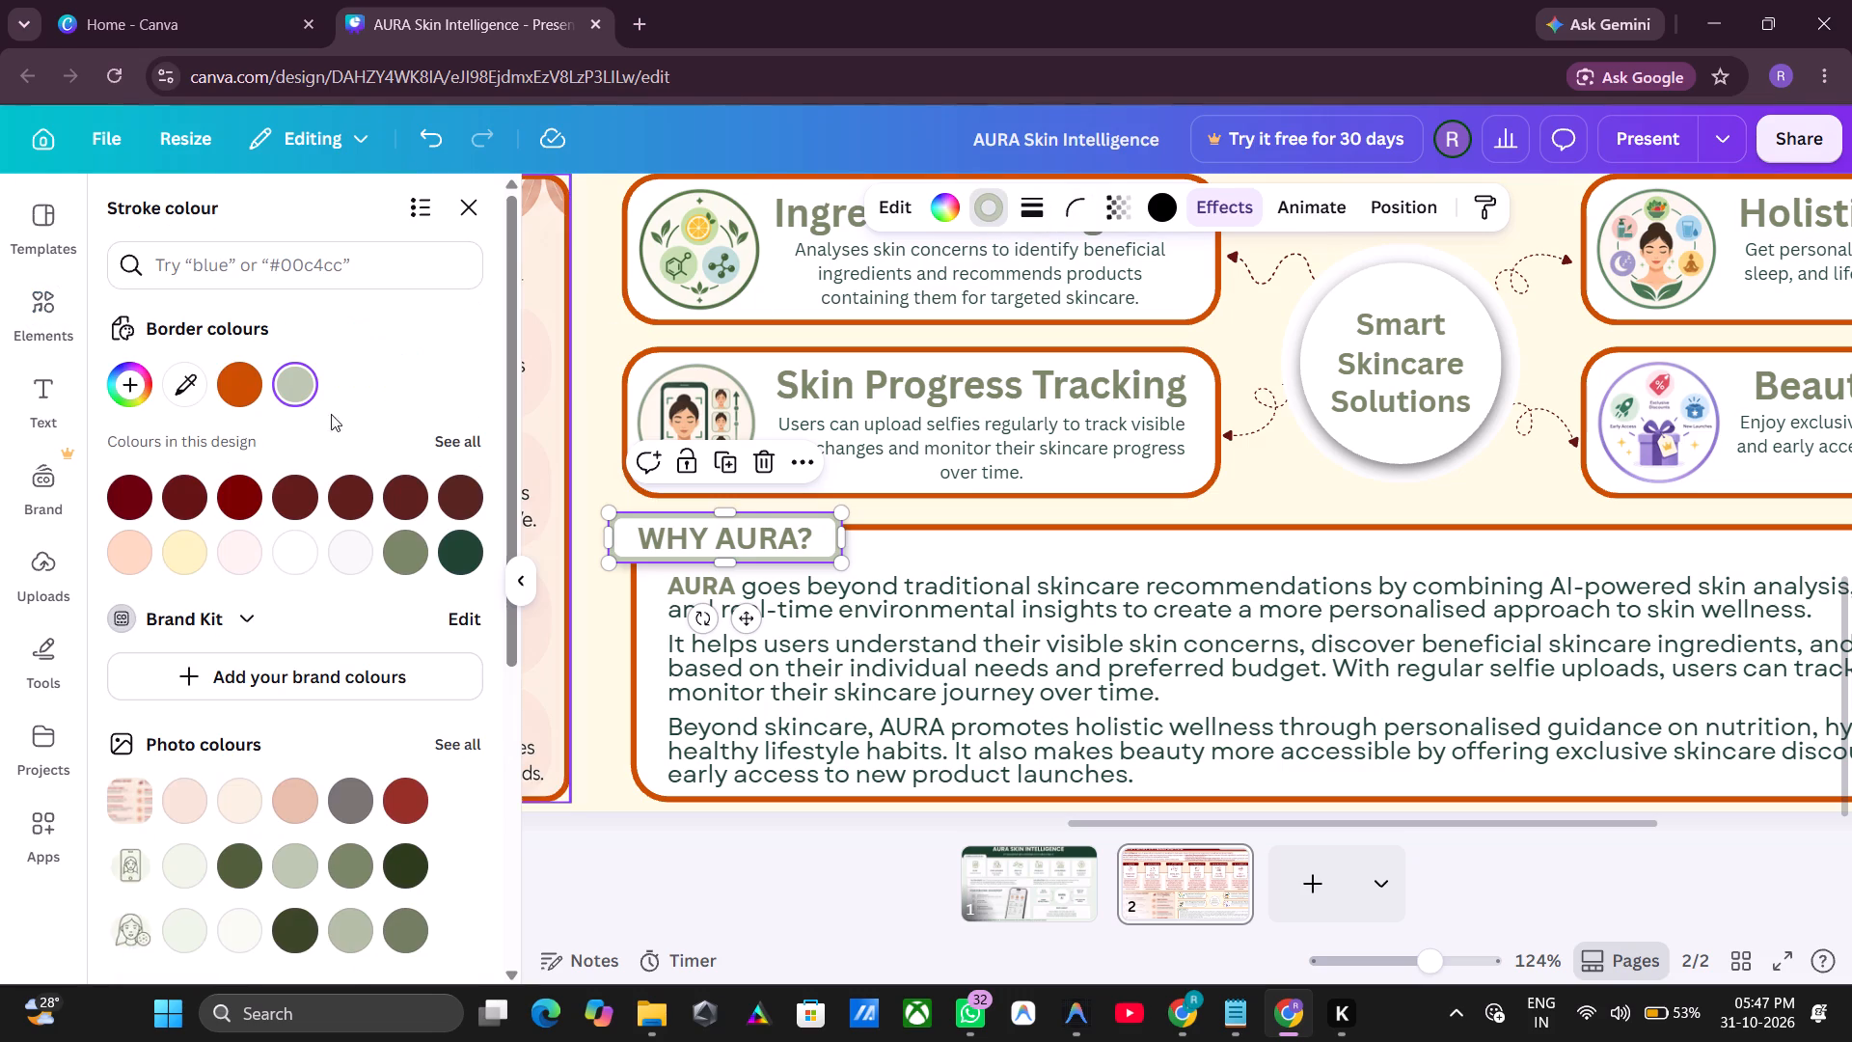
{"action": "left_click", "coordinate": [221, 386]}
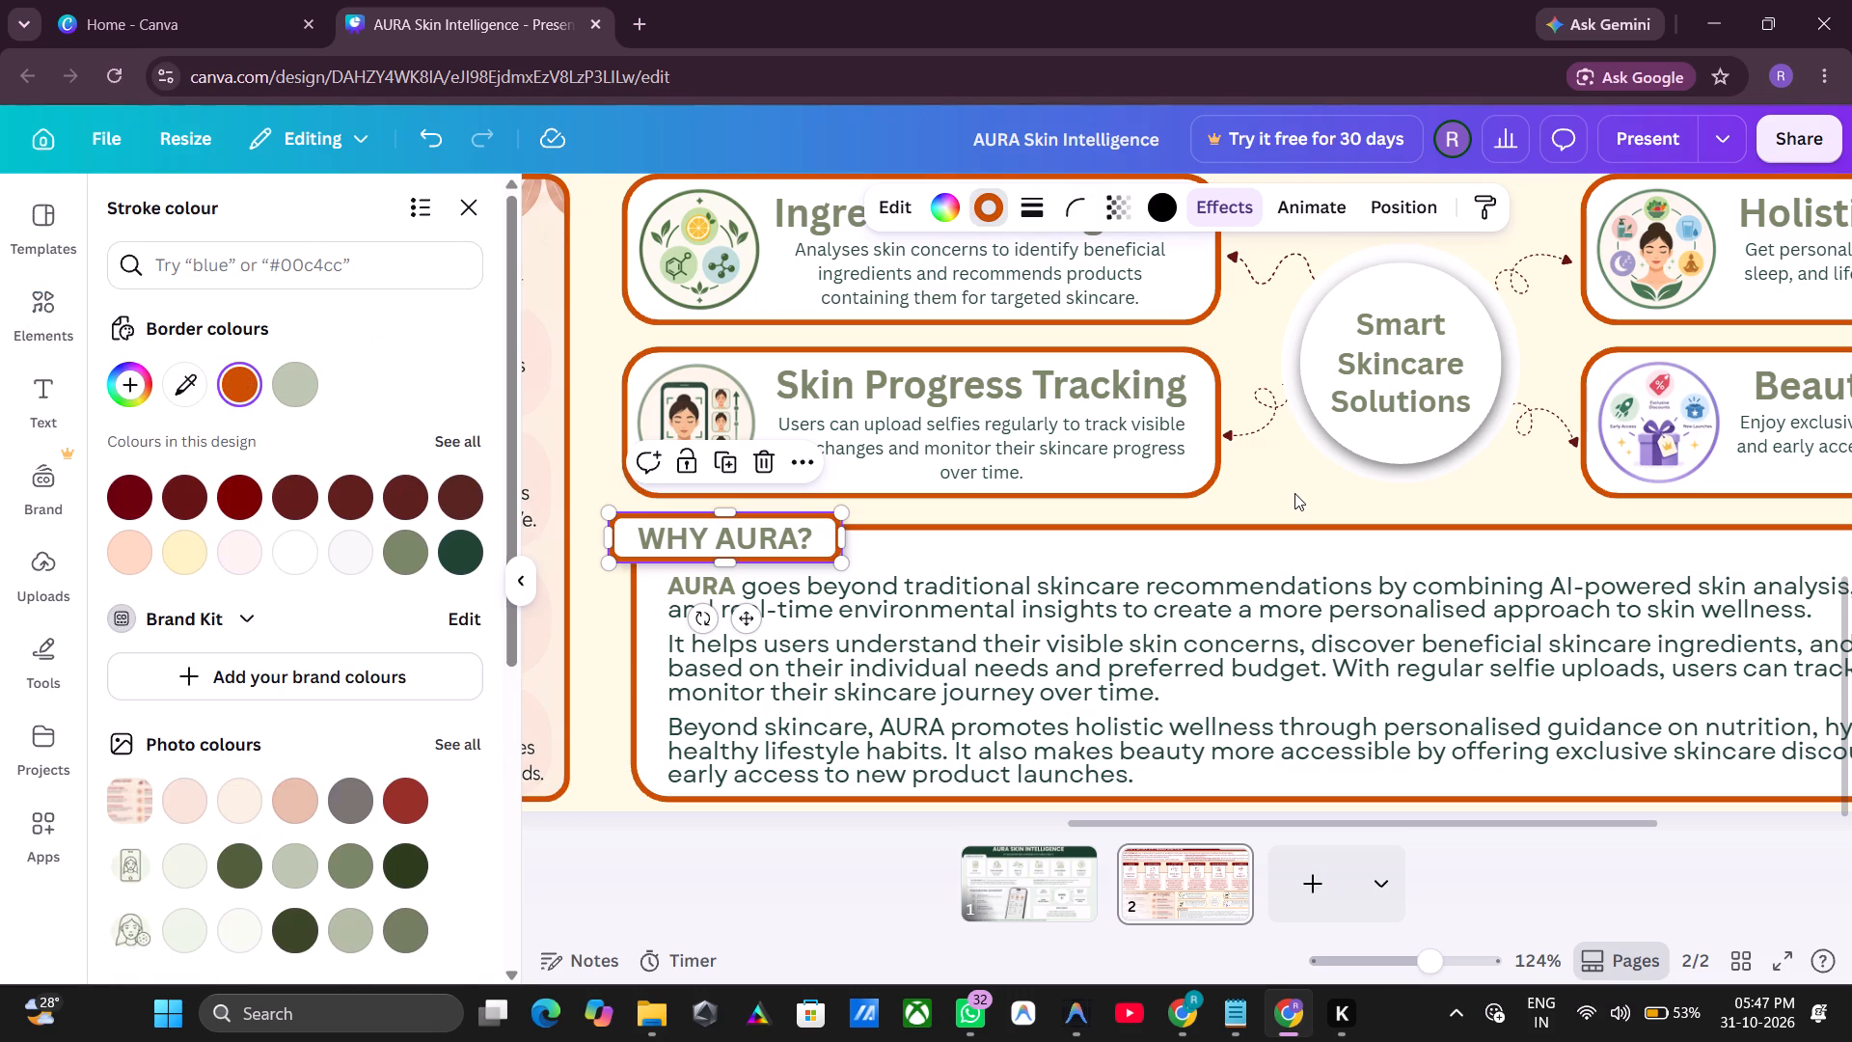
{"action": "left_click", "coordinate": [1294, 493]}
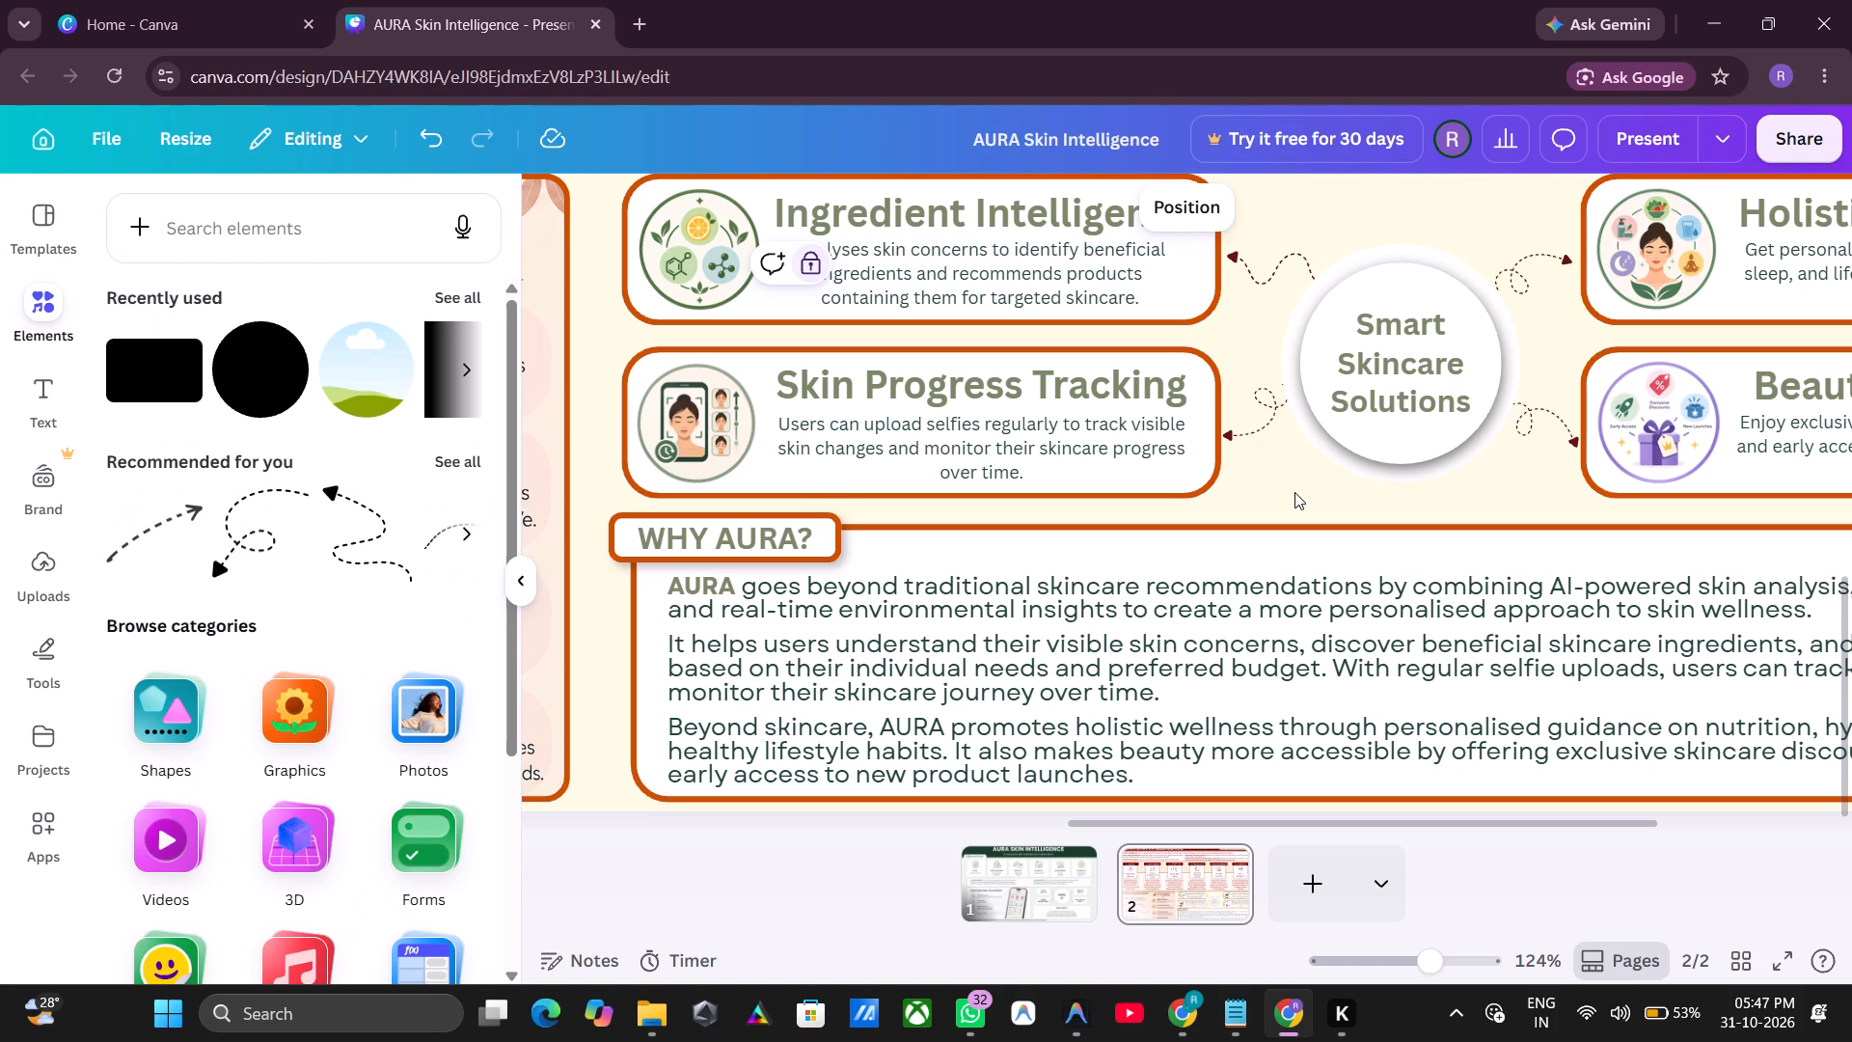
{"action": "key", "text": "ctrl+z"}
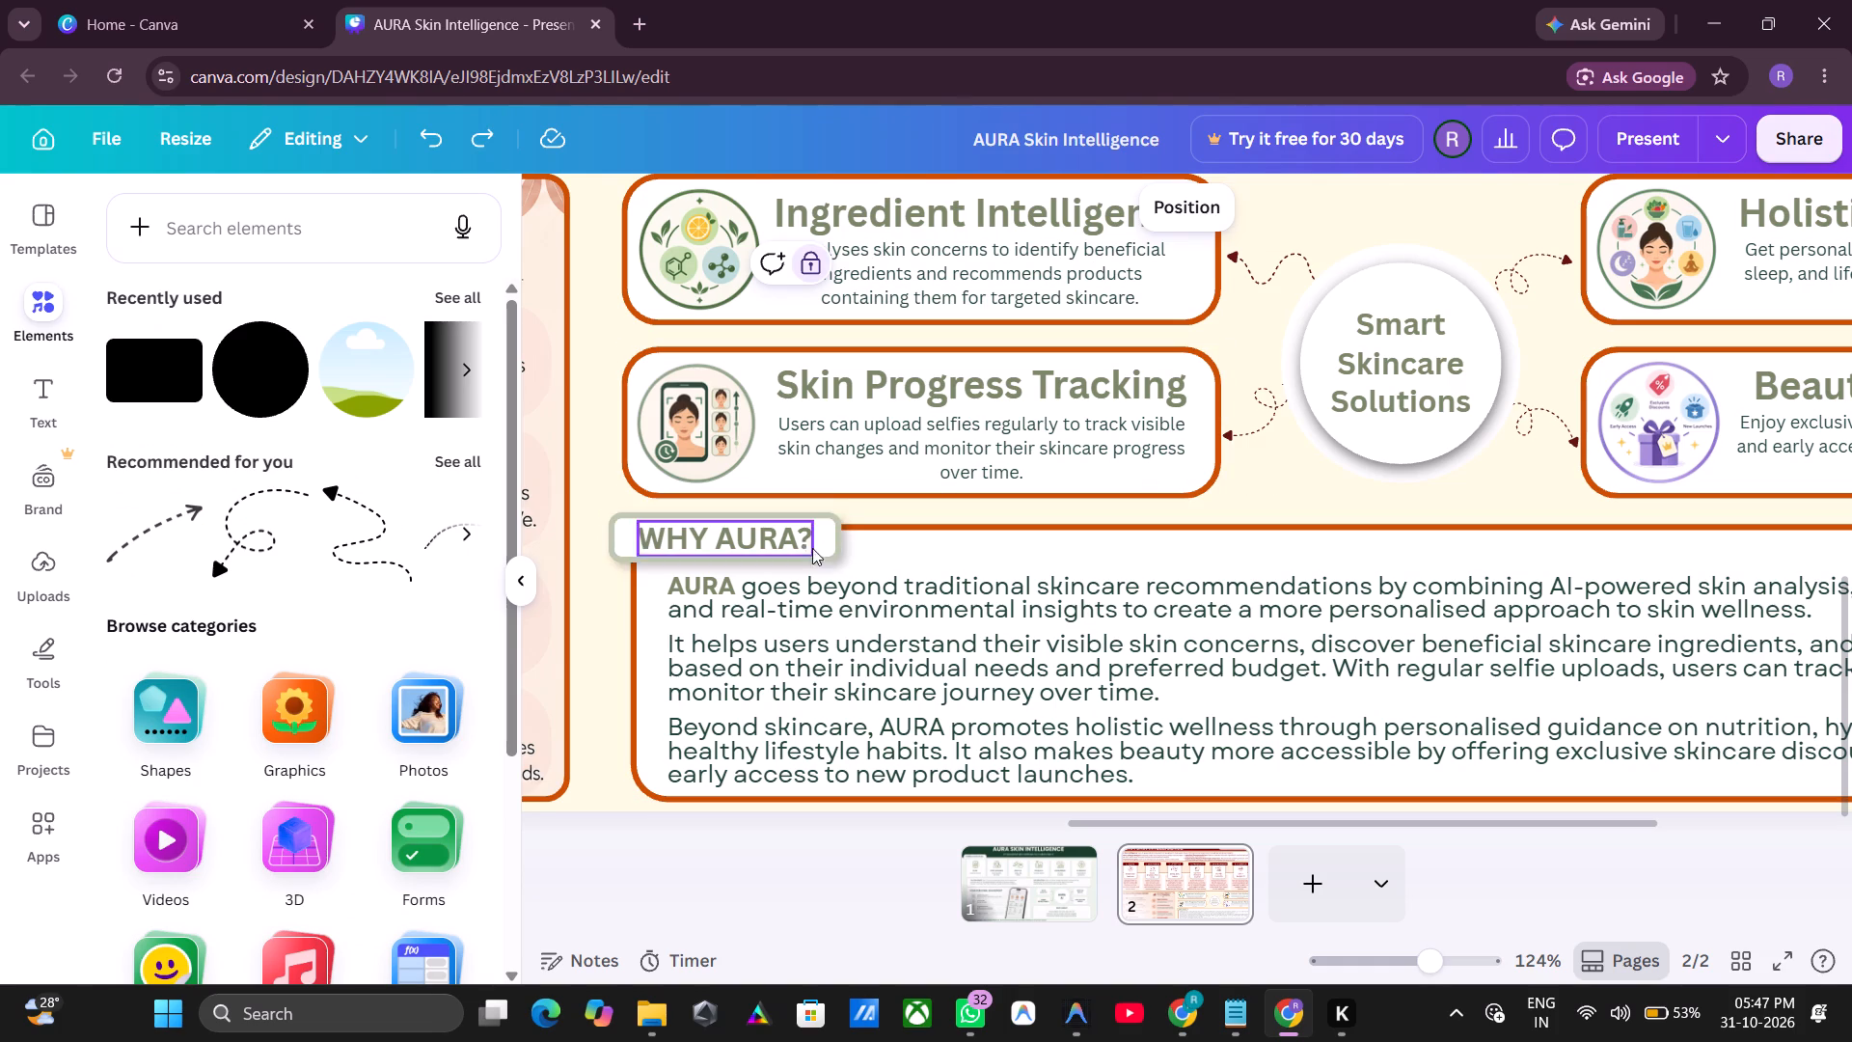
Increase the corner rounding of the WHY AURA? heading bar so its corners are softer, and deselect it.
{"action": "left_click", "coordinate": [834, 546]}
{"action": "left_click", "coordinate": [1087, 202]}
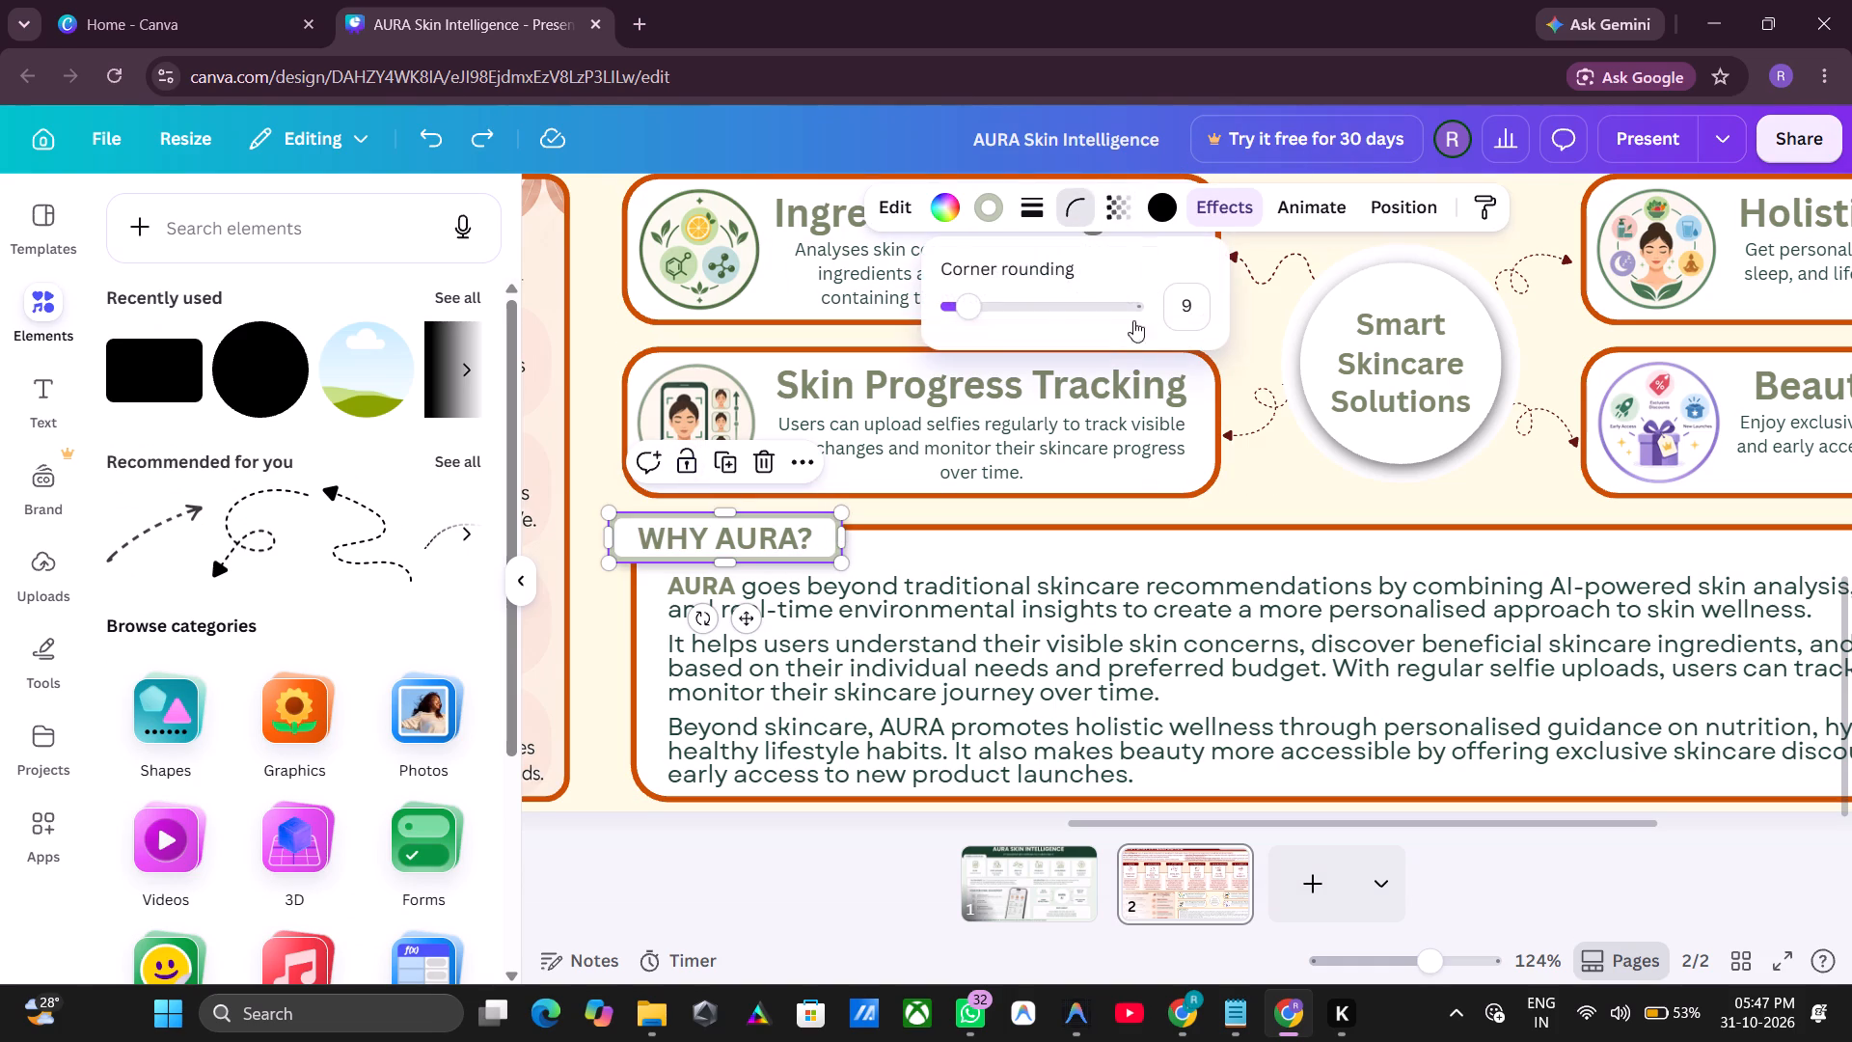
{"action": "left_click_drag", "start_coordinate": [981, 308], "coordinate": [935, 331]}
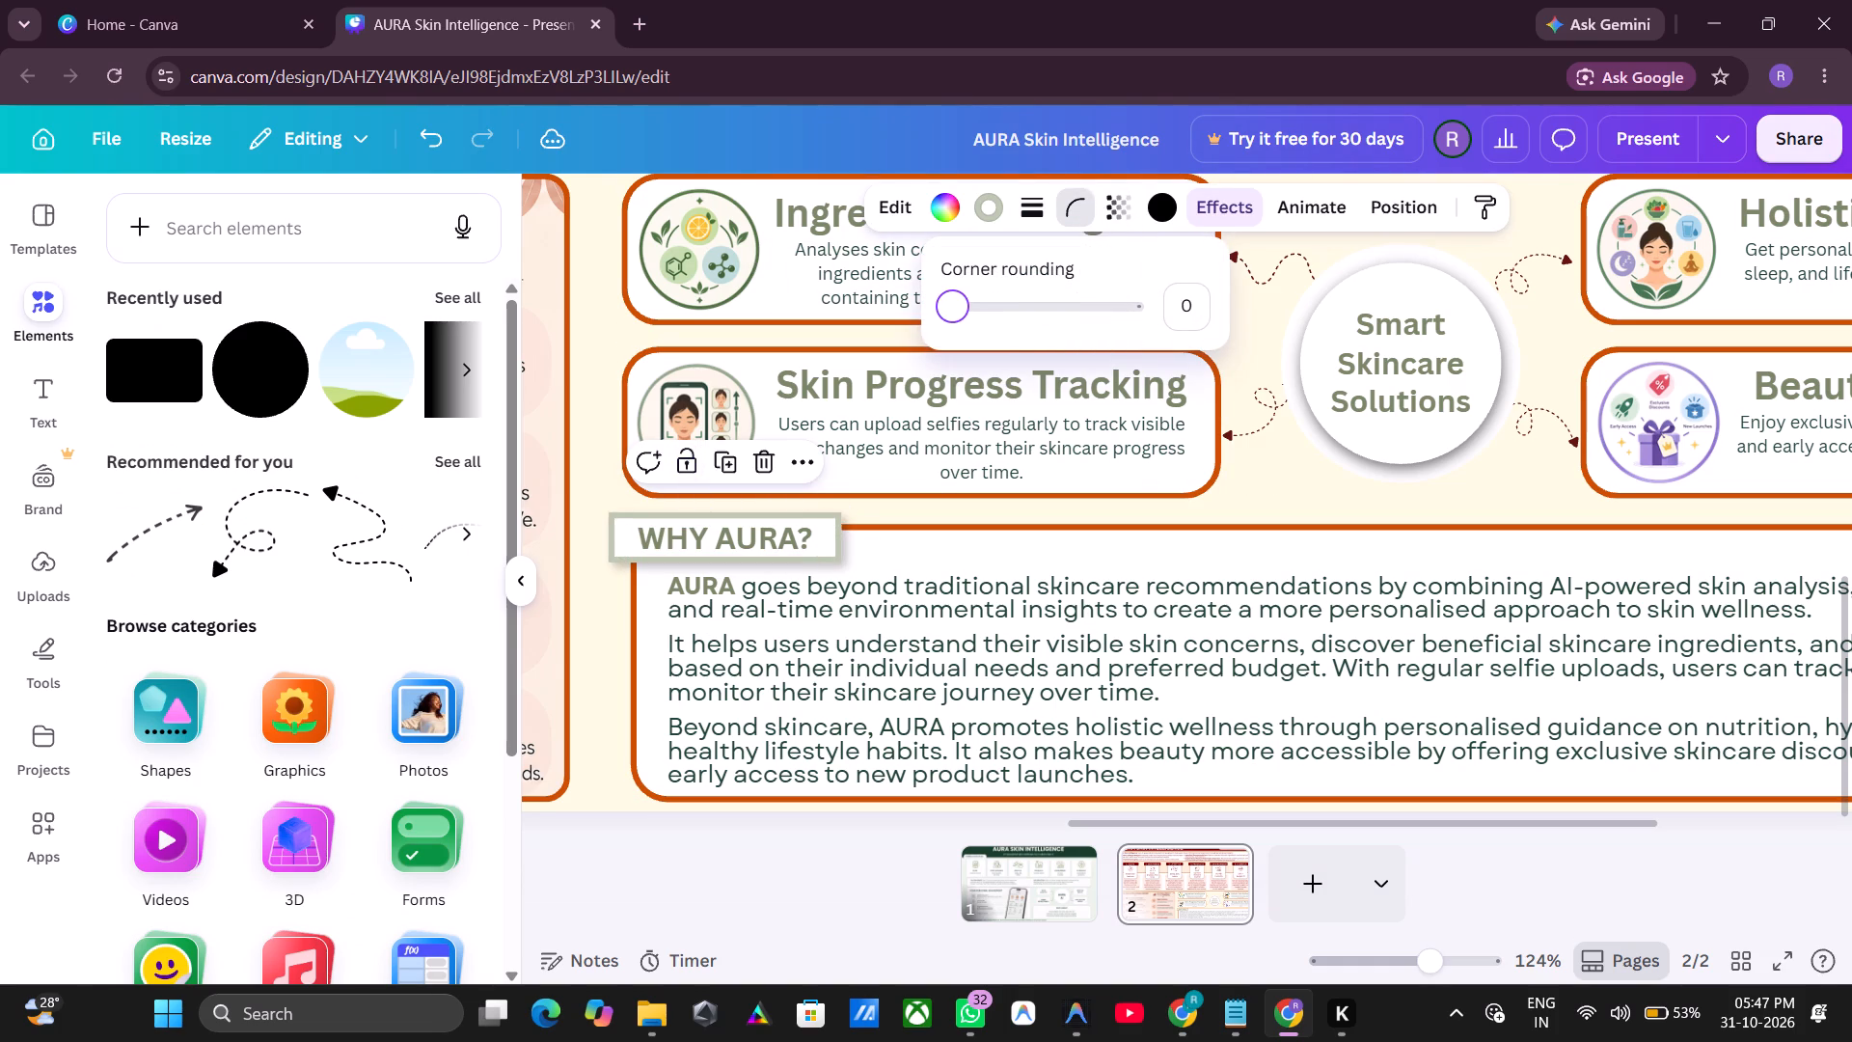
{"action": "left_click_drag", "start_coordinate": [935, 331], "coordinate": [973, 334]}
{"action": "left_click", "coordinate": [1271, 484]}
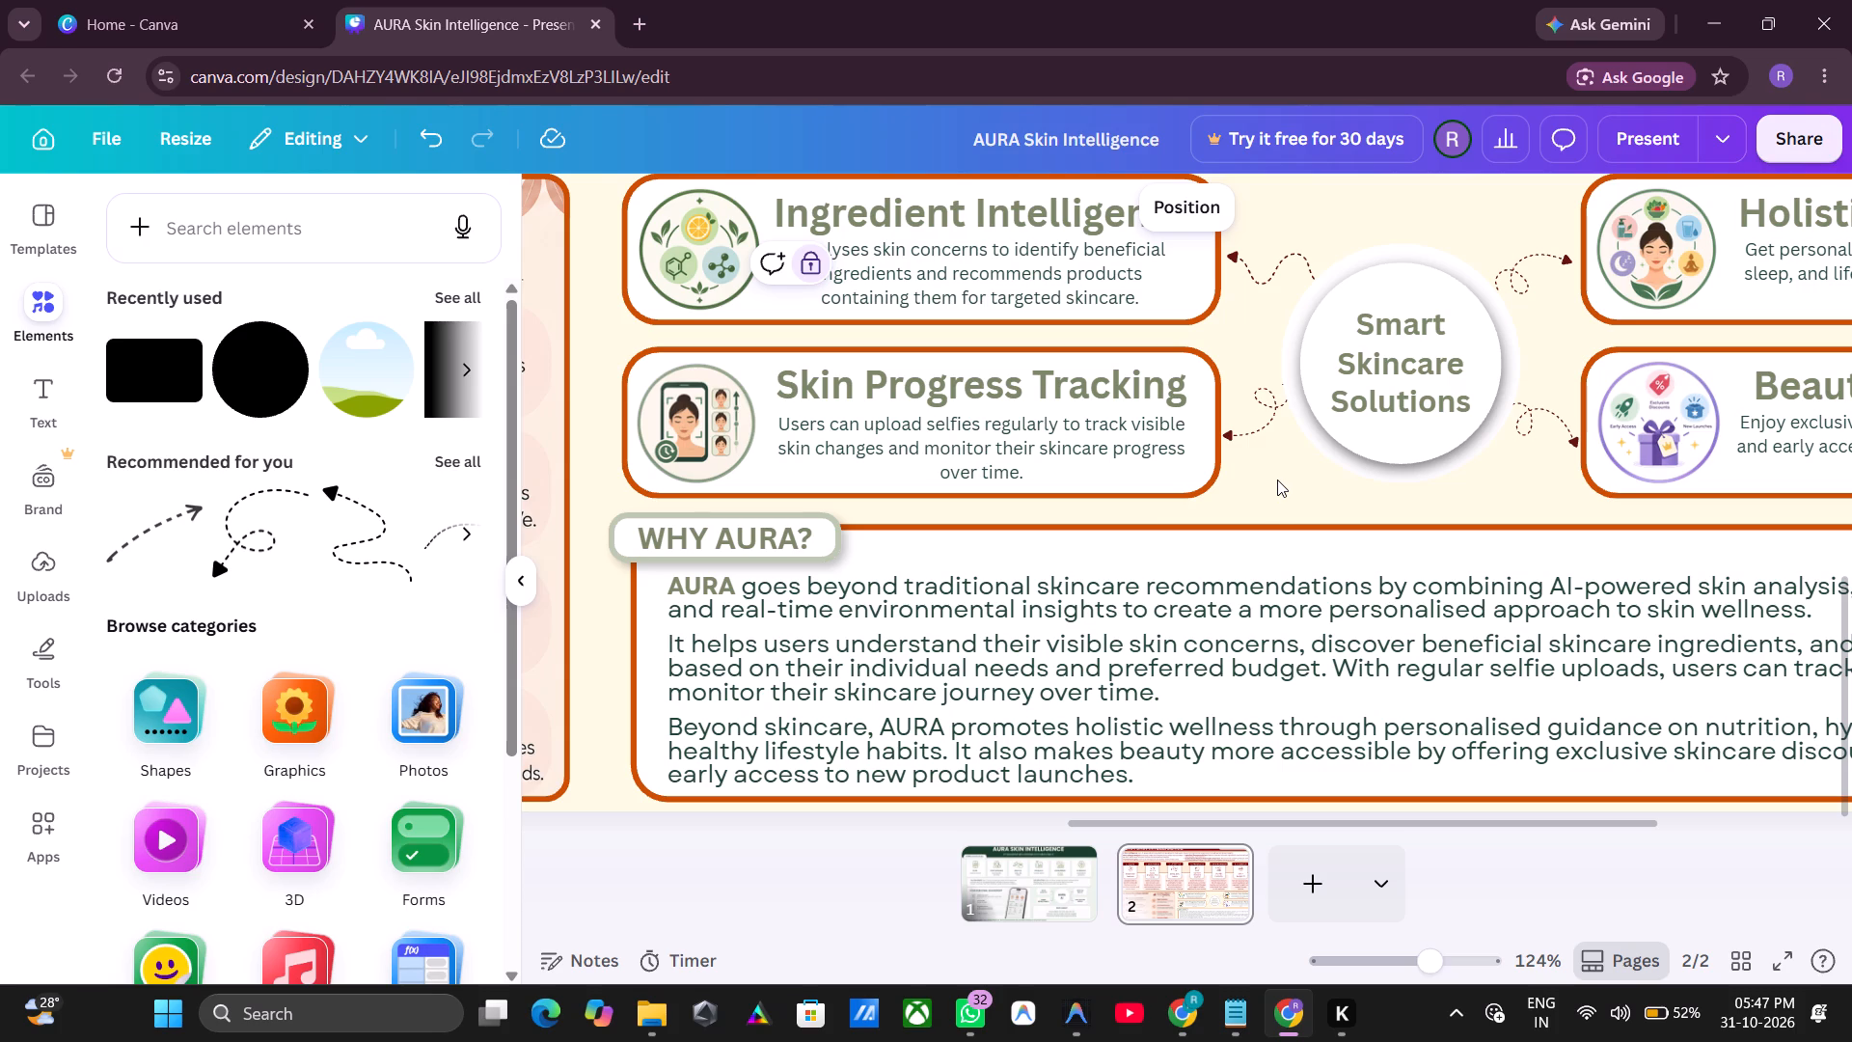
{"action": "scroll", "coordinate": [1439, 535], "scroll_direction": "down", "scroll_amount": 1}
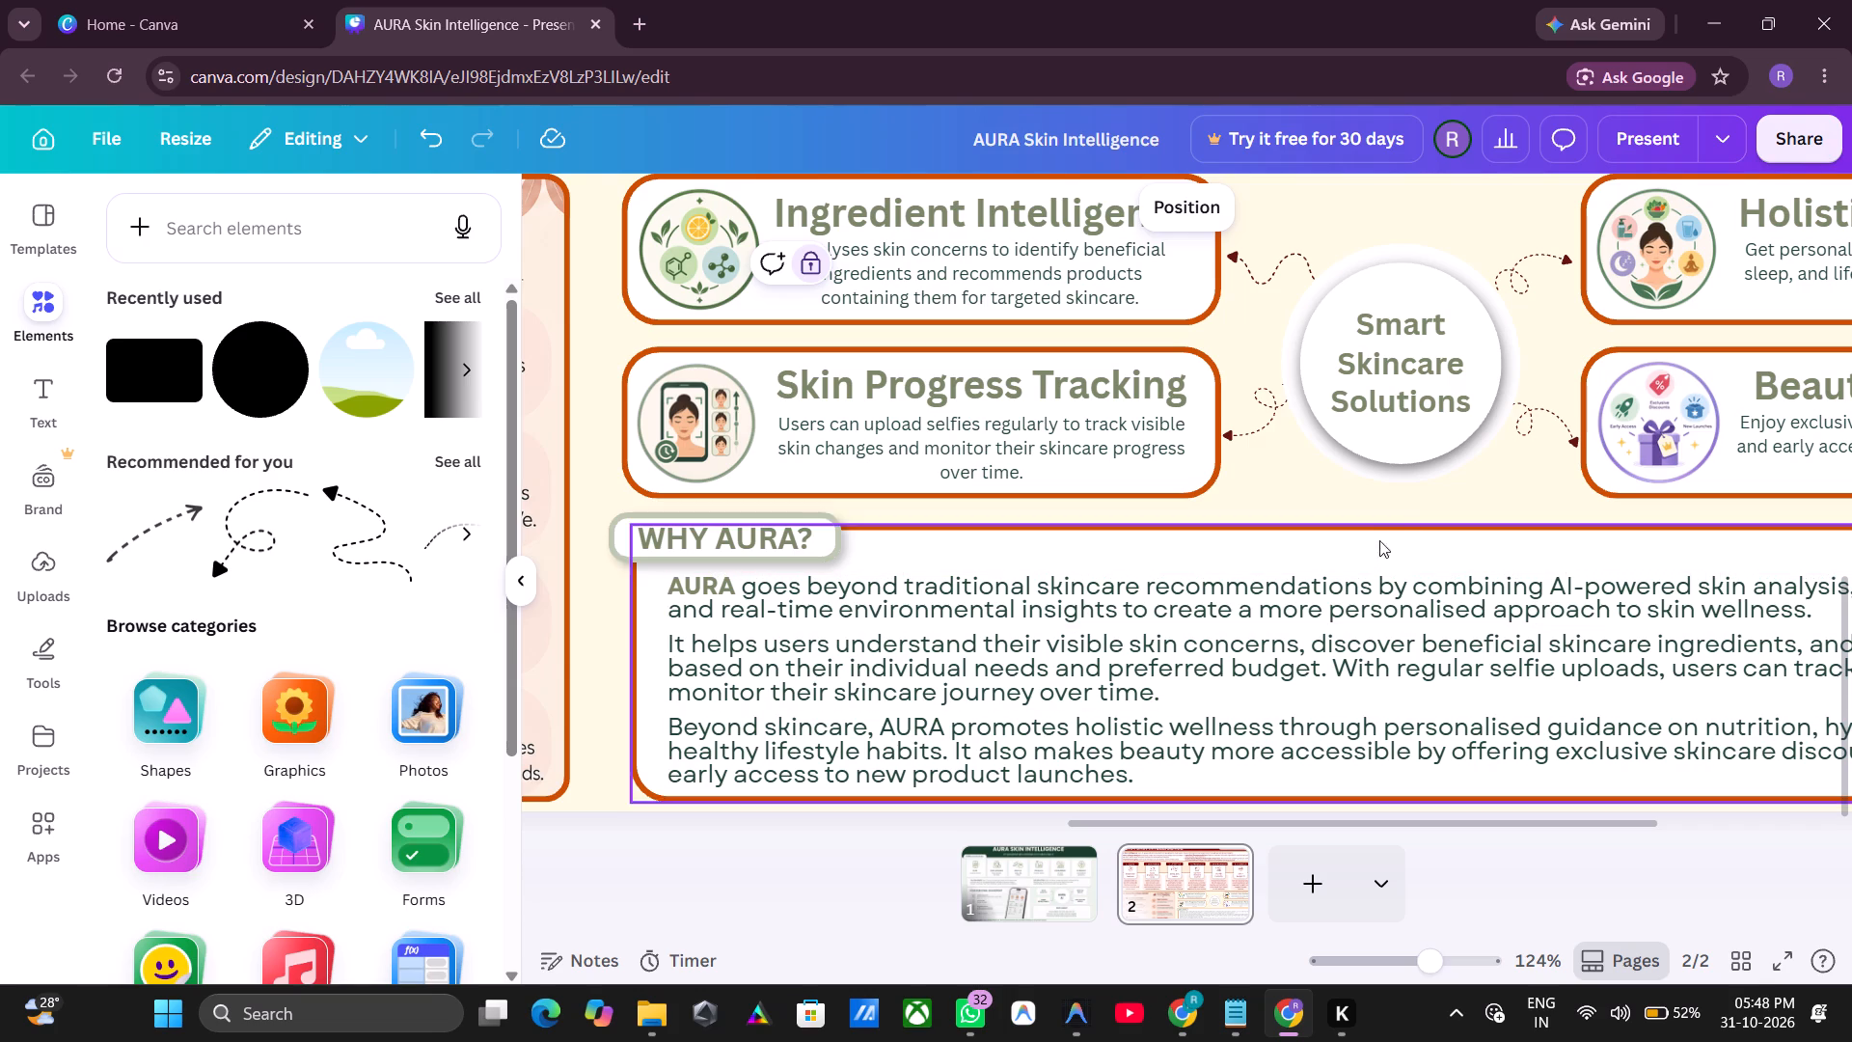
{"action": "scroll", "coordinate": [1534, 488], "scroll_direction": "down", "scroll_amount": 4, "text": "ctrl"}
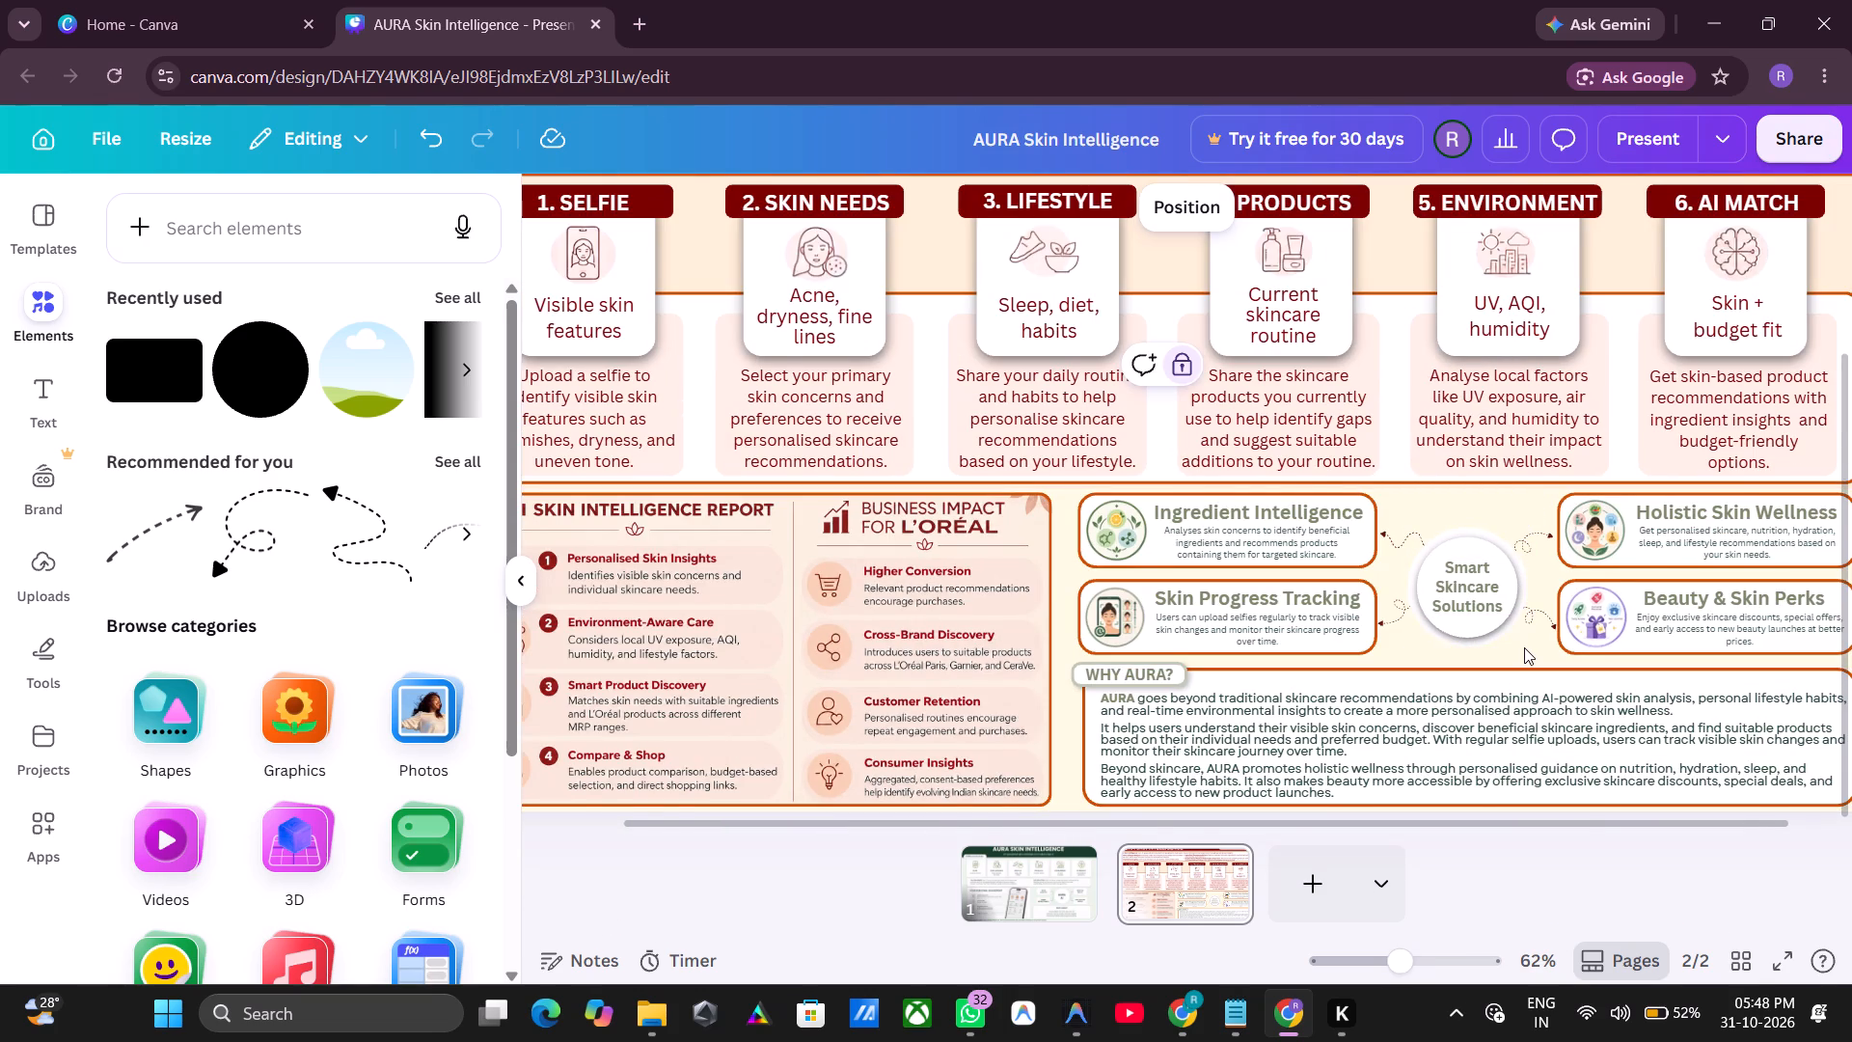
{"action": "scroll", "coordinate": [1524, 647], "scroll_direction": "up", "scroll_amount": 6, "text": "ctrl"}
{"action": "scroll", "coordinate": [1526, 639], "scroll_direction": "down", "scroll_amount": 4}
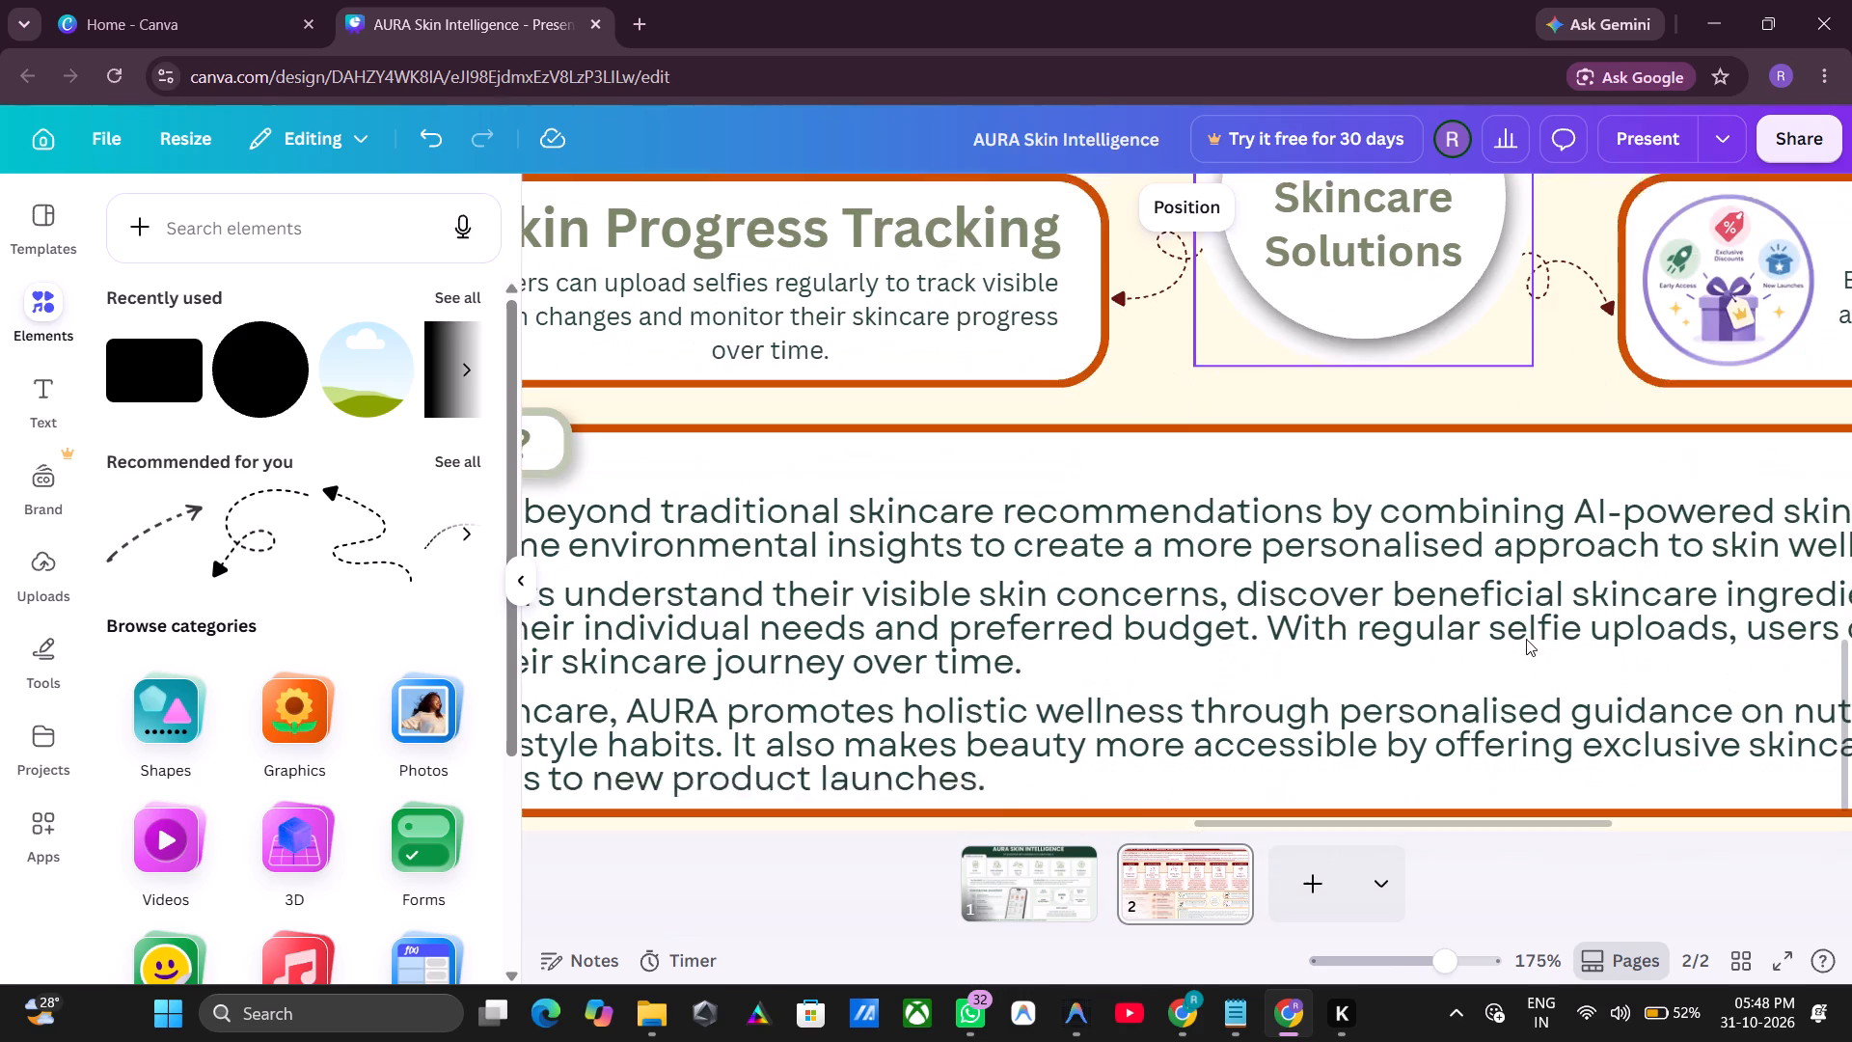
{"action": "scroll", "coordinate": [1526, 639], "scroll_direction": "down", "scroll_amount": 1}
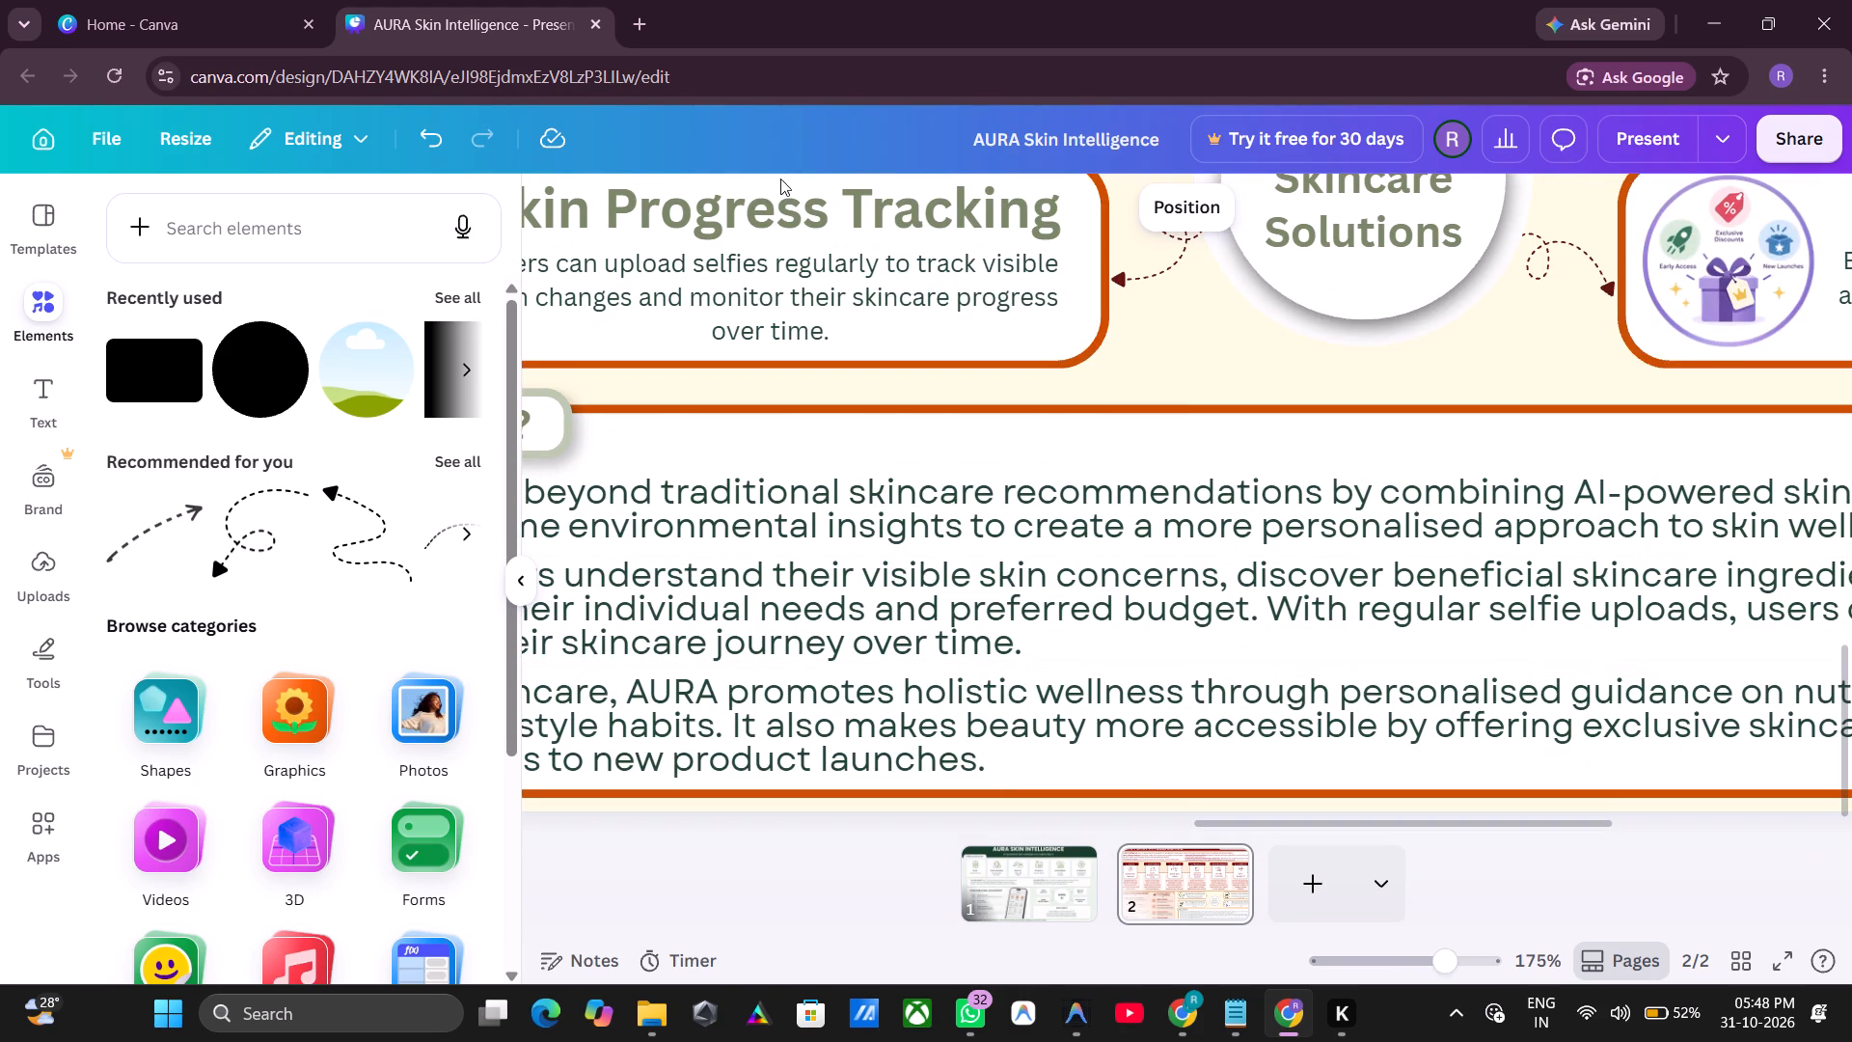
Close the Canva home page's browser tab, keeping the AURA presentation open.
{"action": "left_click", "coordinate": [305, 21]}
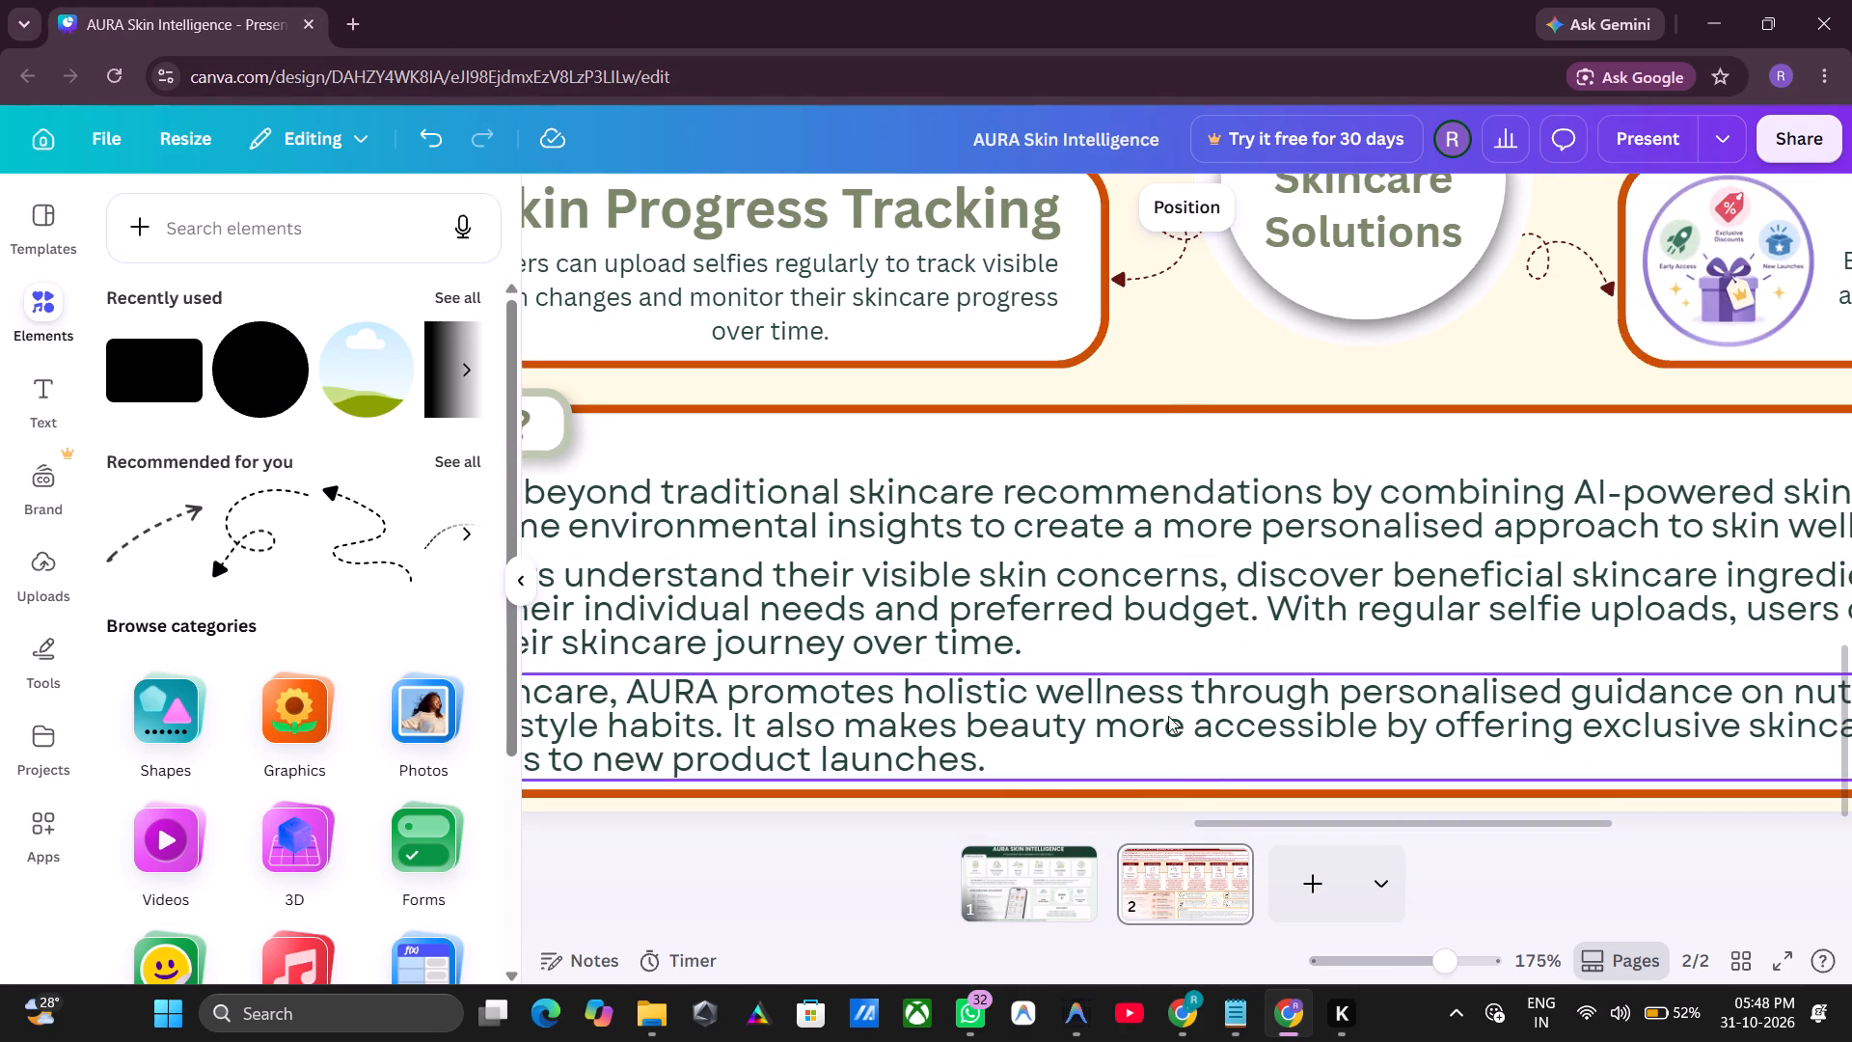
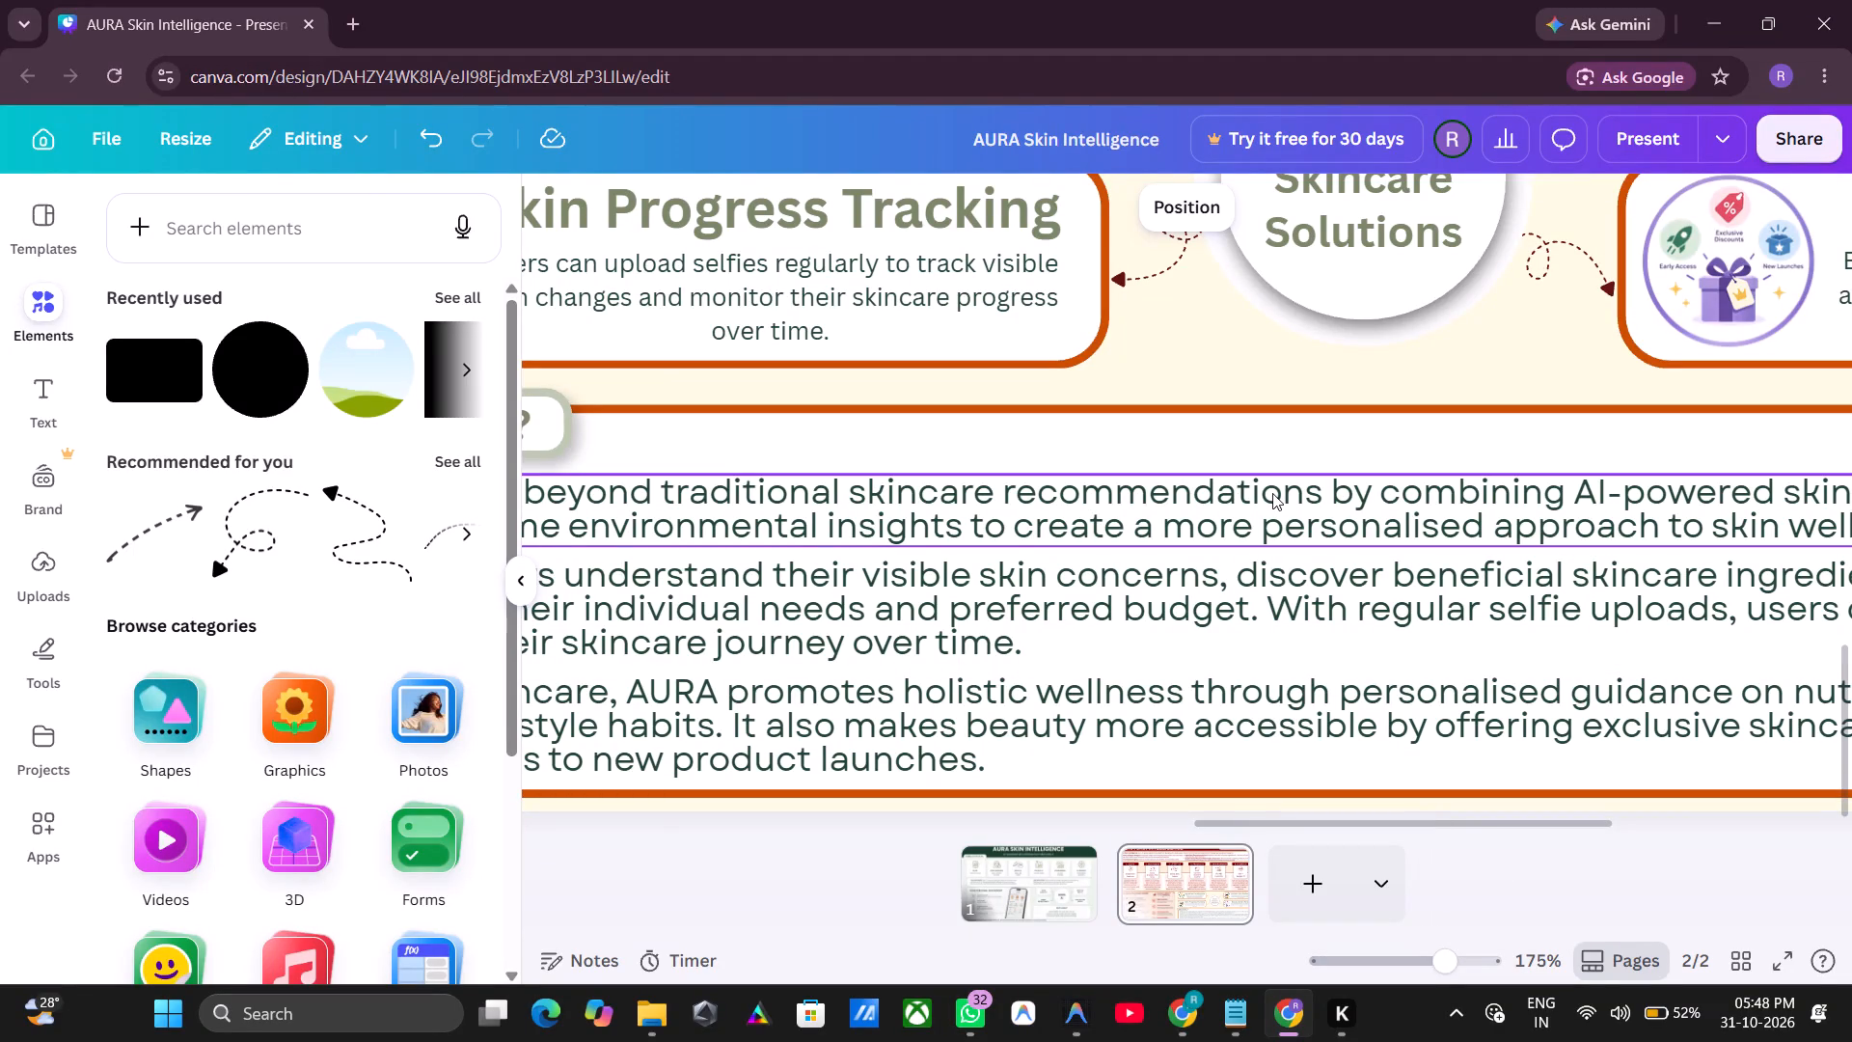
Hide the elements library and review page 2's layout, from the header and numbered cards down to the WHY AURA? paragraphs.
{"action": "left_click", "coordinate": [524, 582]}
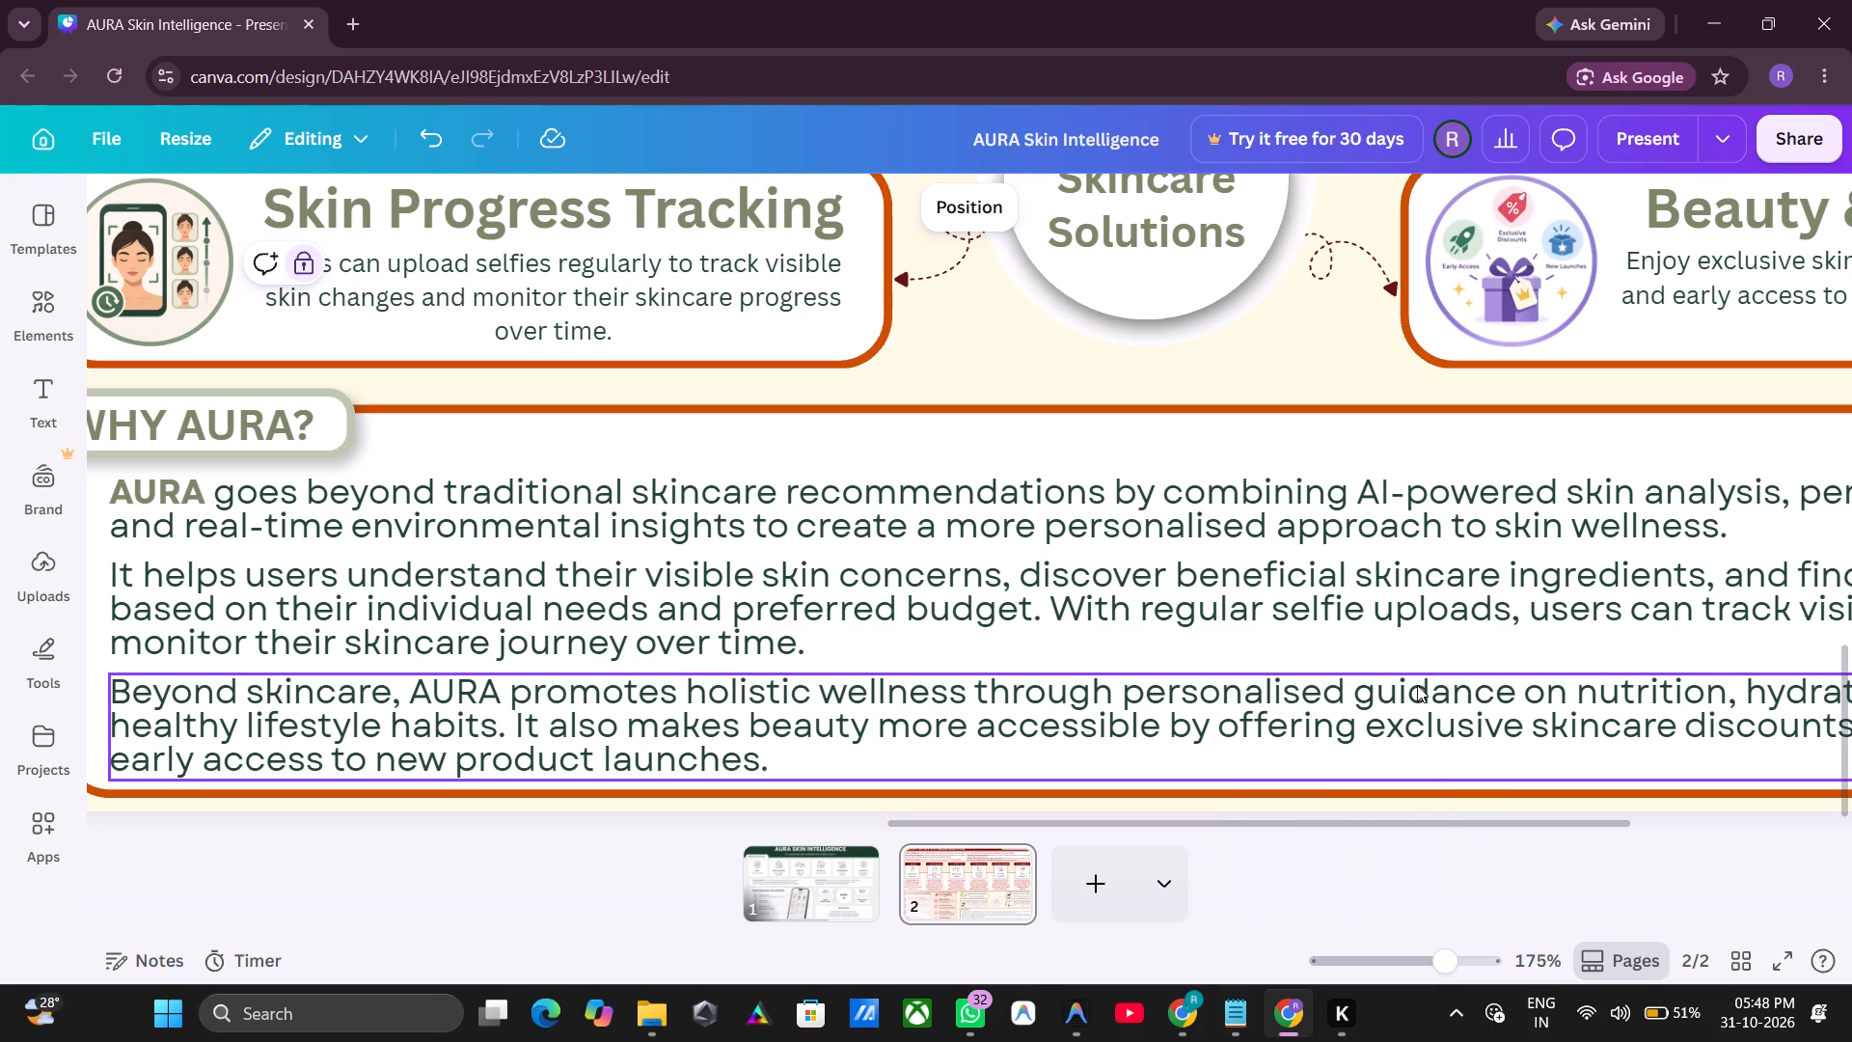
{"action": "scroll", "coordinate": [1196, 621], "scroll_direction": "up", "scroll_amount": 5}
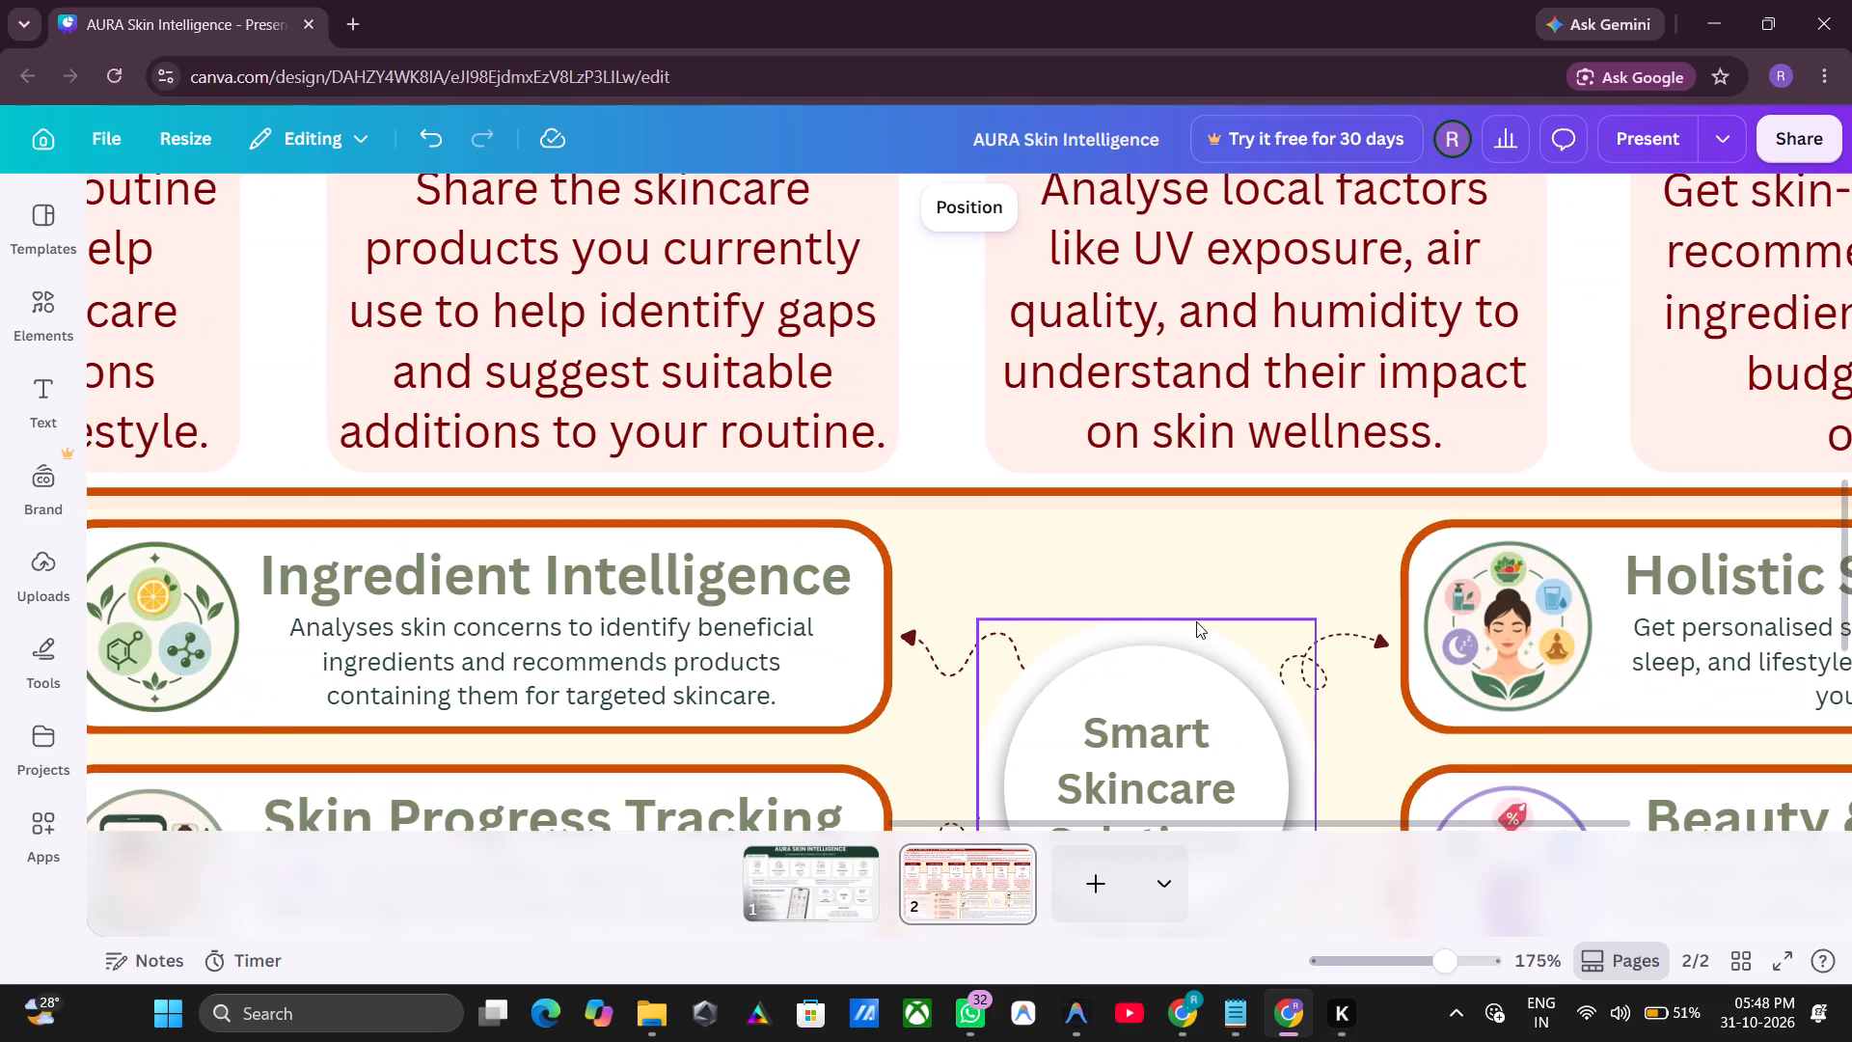
{"action": "scroll", "coordinate": [1195, 620], "scroll_direction": "up", "scroll_amount": 5}
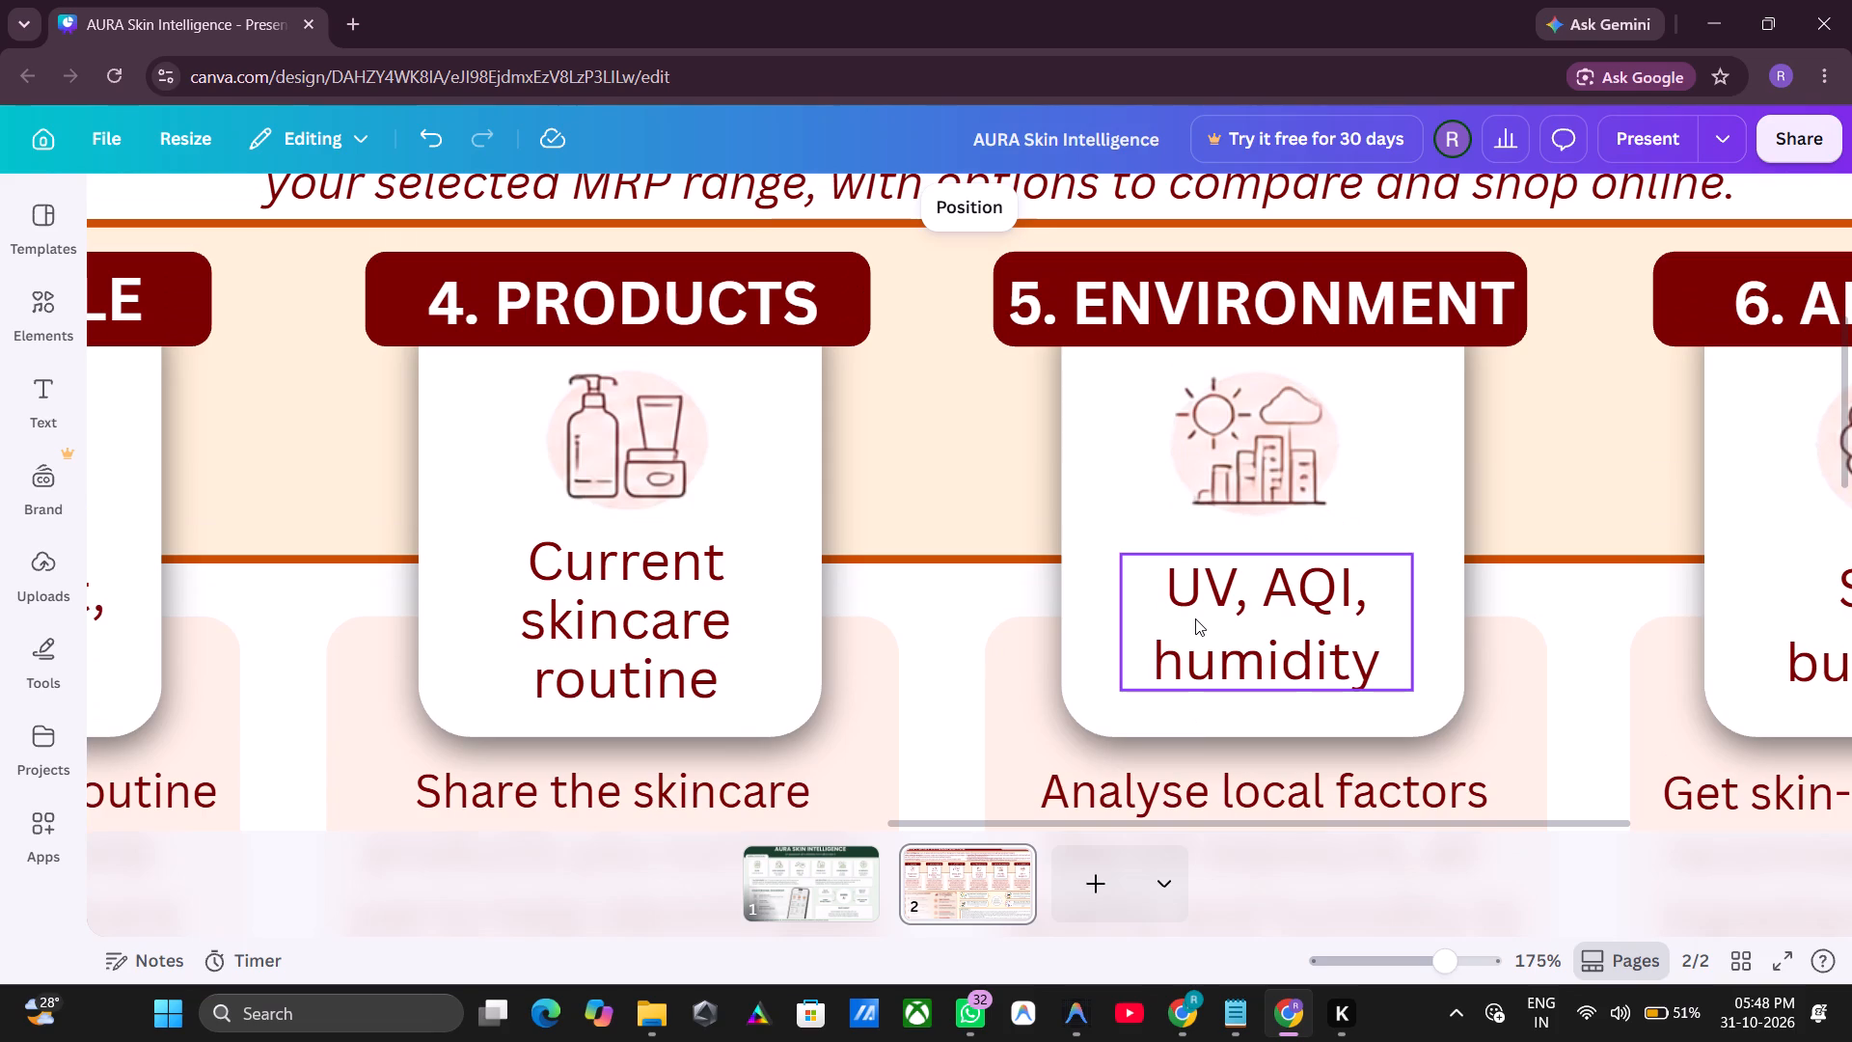
{"action": "scroll", "coordinate": [1199, 616], "scroll_direction": "down", "scroll_amount": 4}
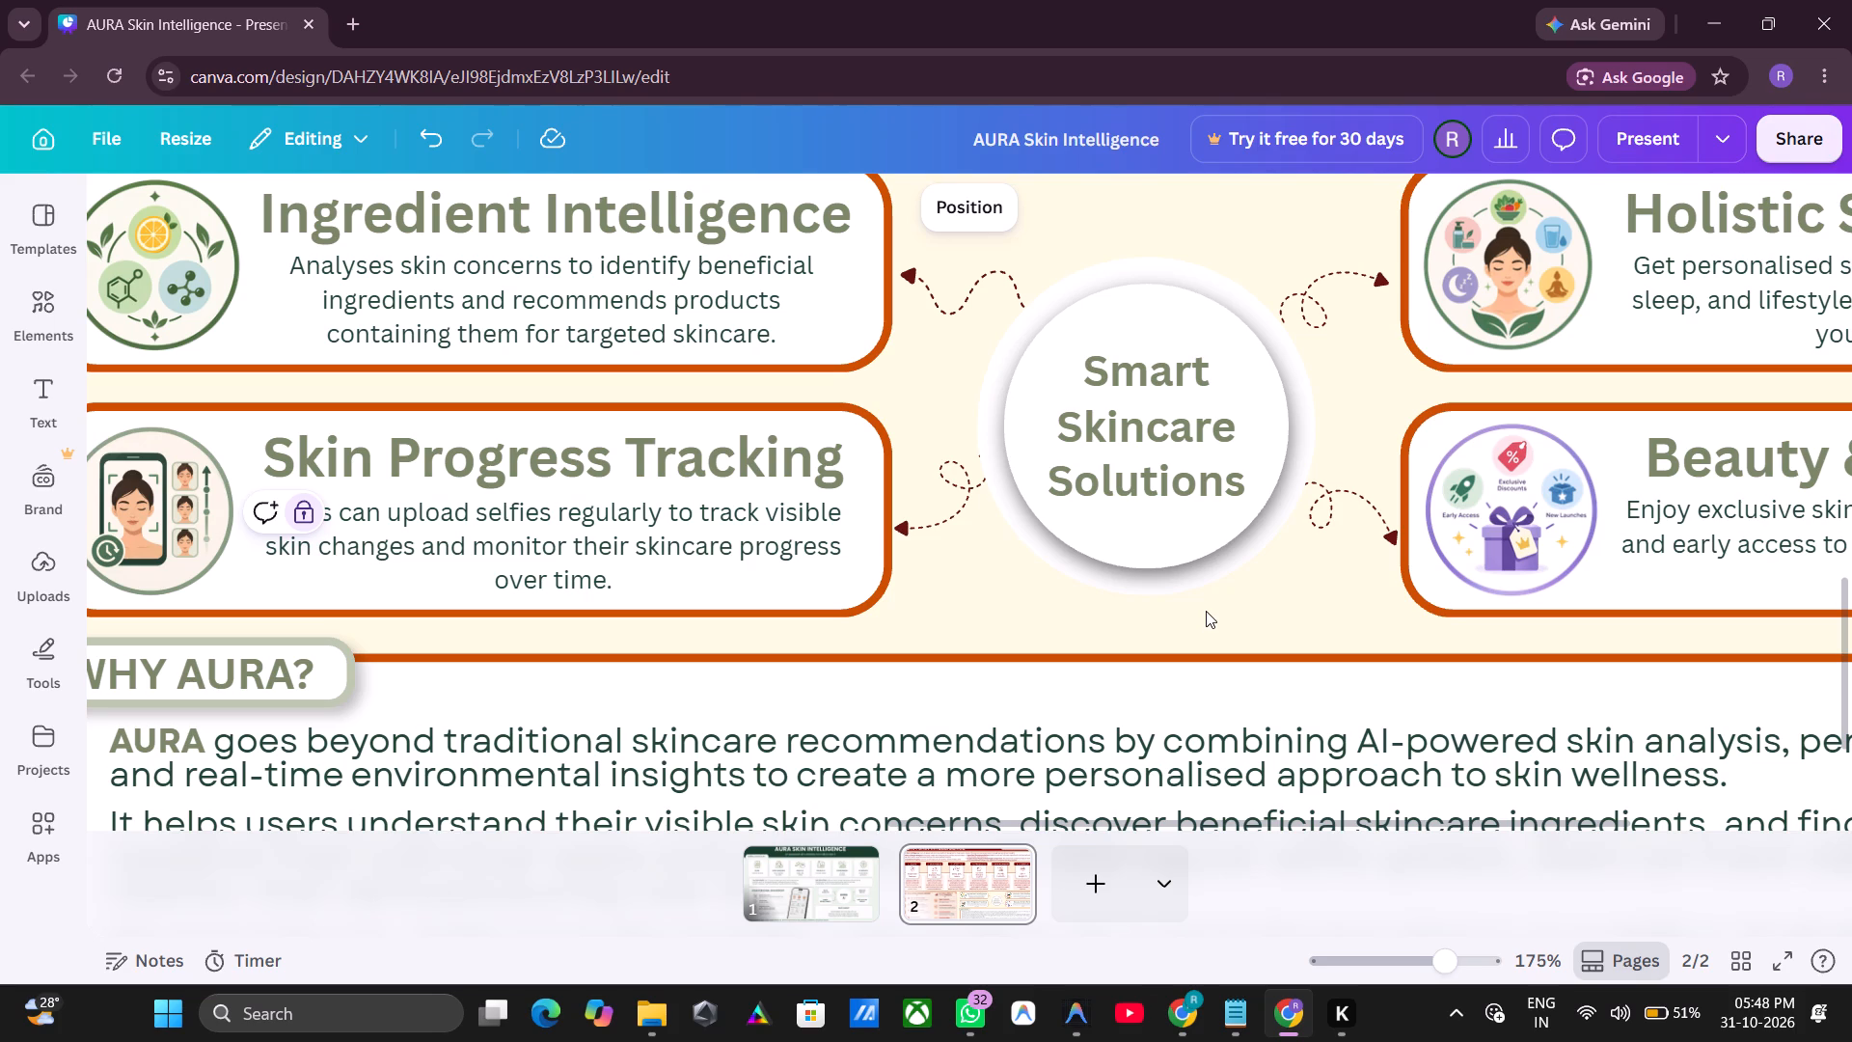
{"action": "scroll", "coordinate": [1209, 609], "scroll_direction": "down", "scroll_amount": 3}
{"action": "scroll", "coordinate": [1209, 609], "scroll_direction": "up", "scroll_amount": 4}
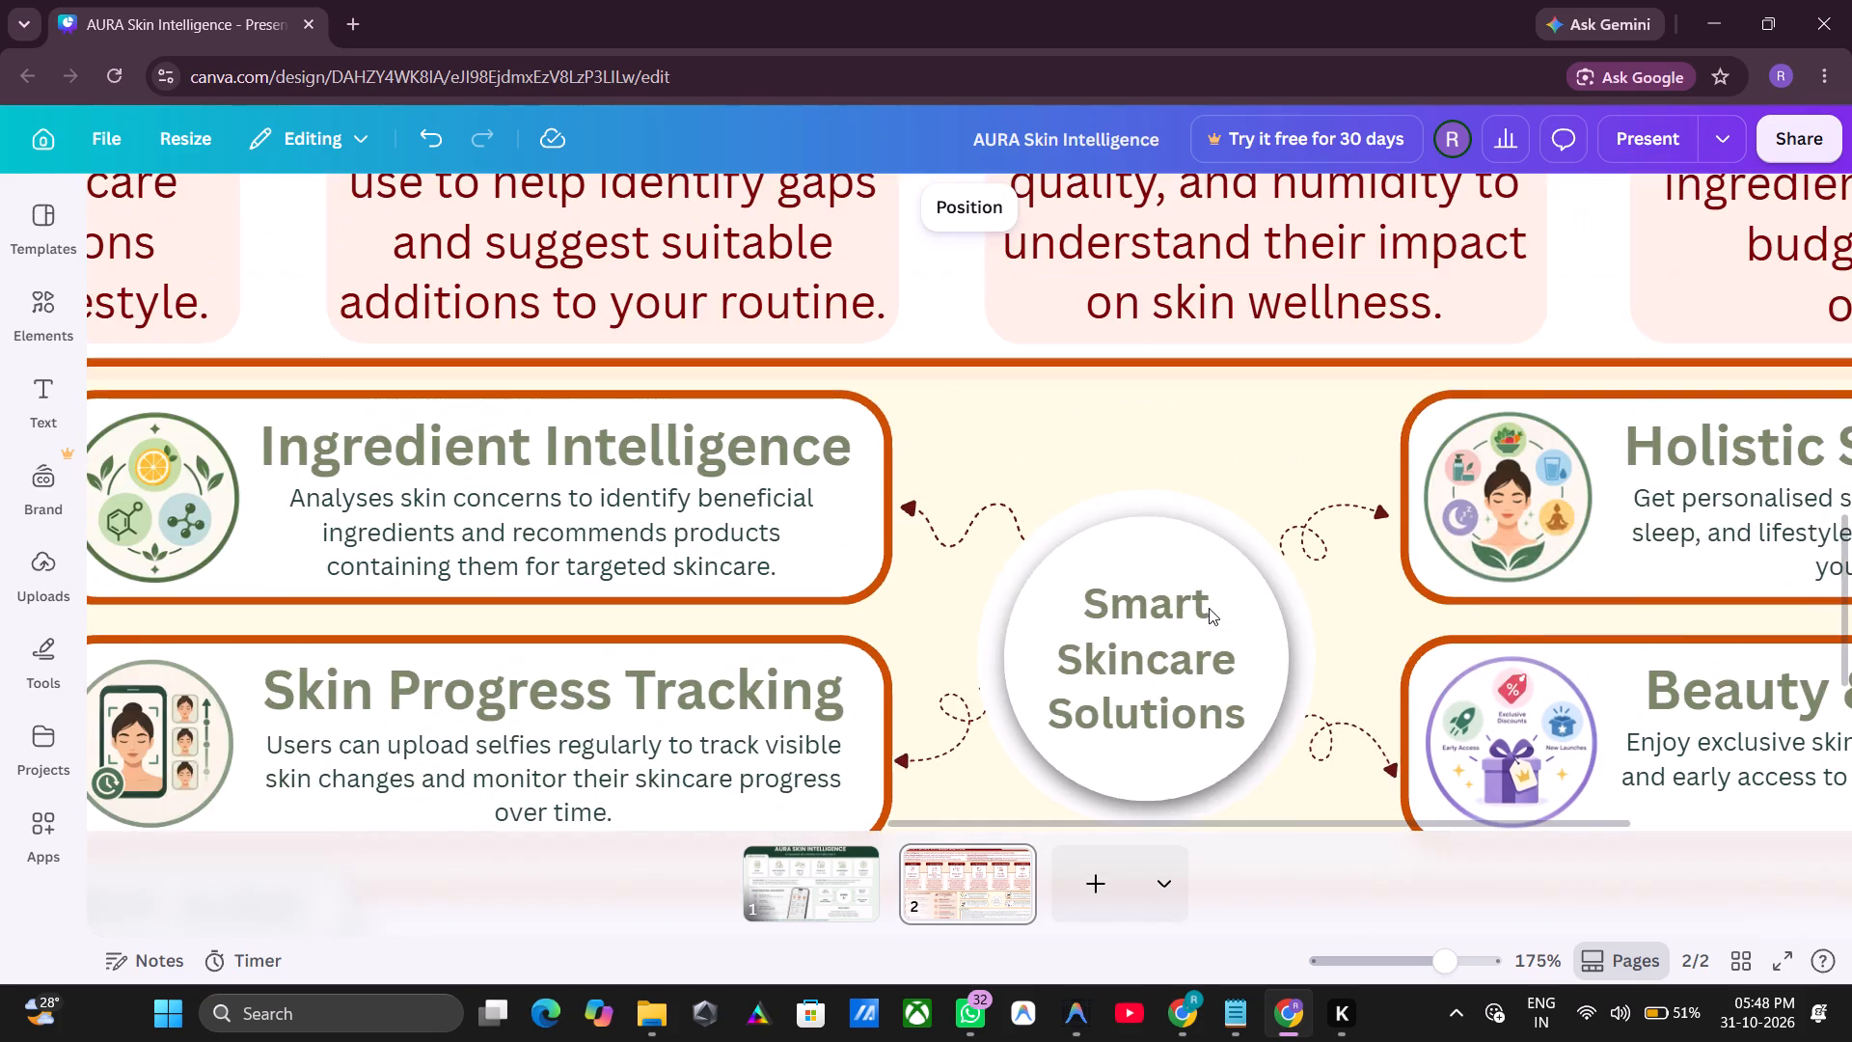
{"action": "scroll", "coordinate": [1209, 607], "scroll_direction": "up", "scroll_amount": 10}
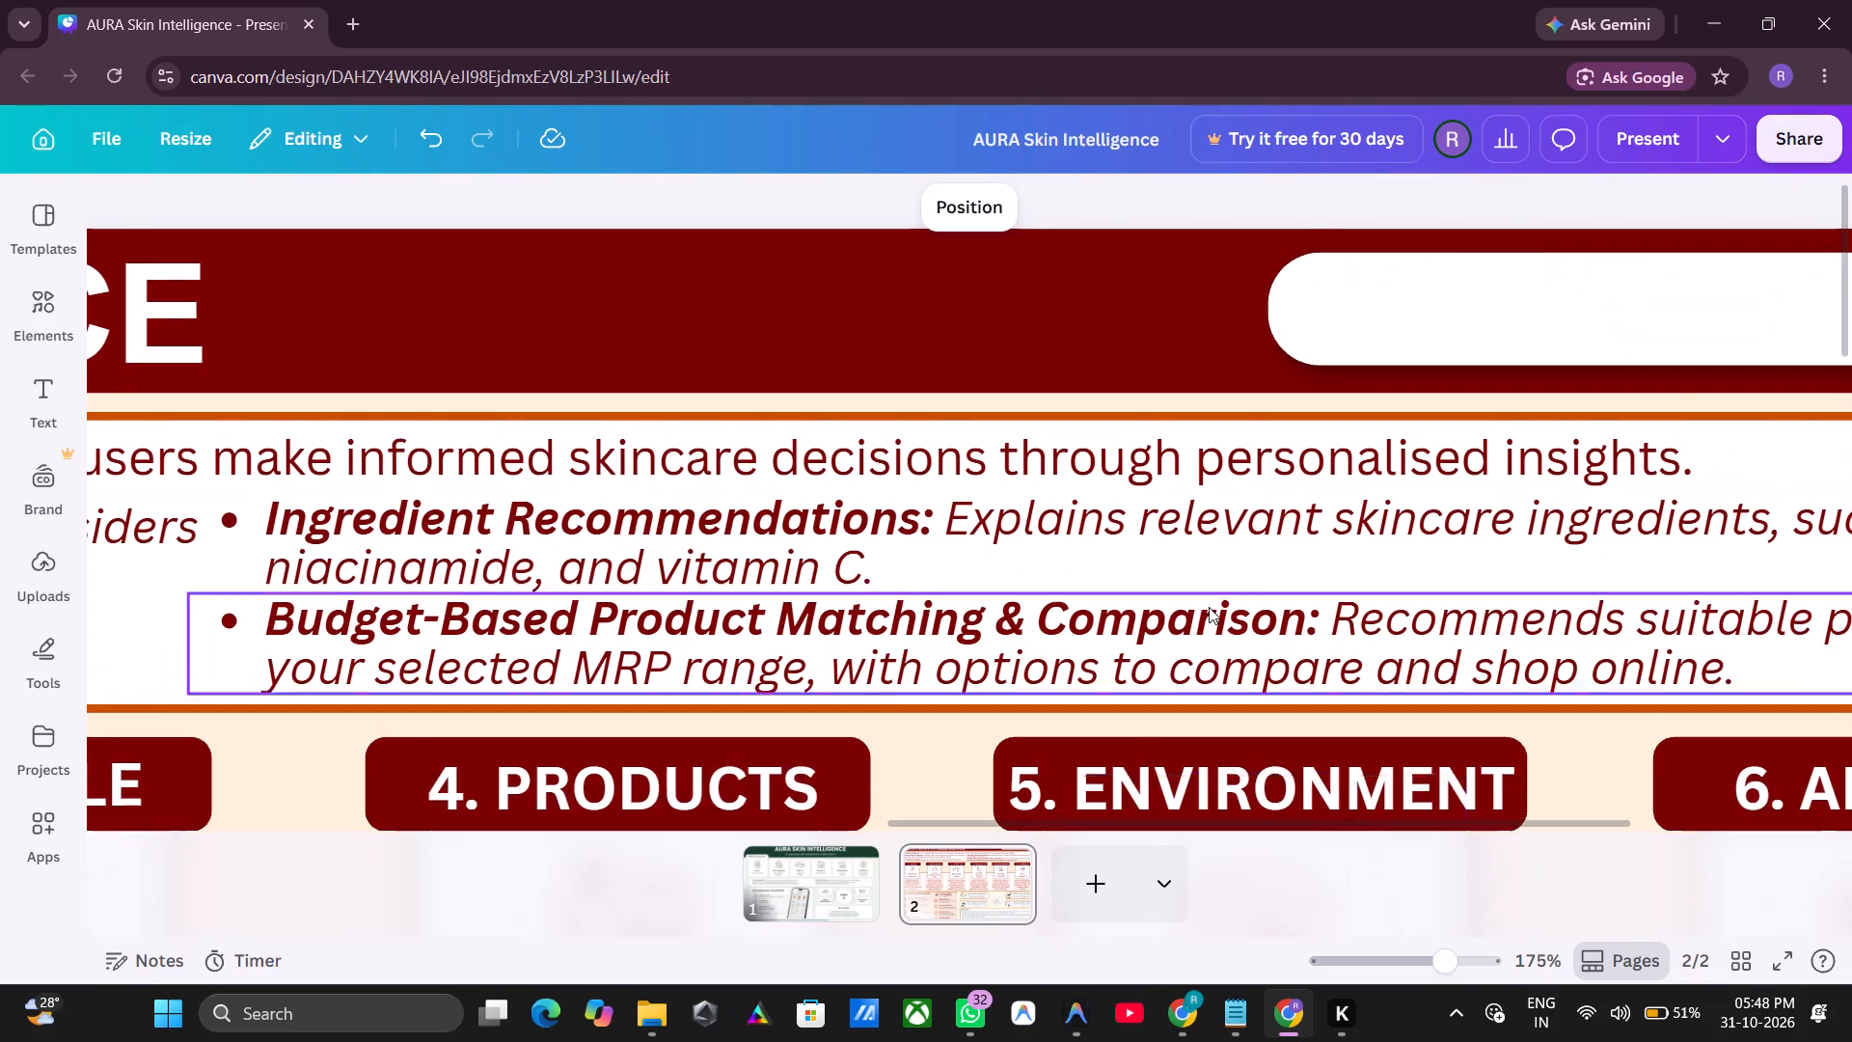
{"action": "scroll", "coordinate": [1209, 607], "scroll_direction": "down", "scroll_amount": 12}
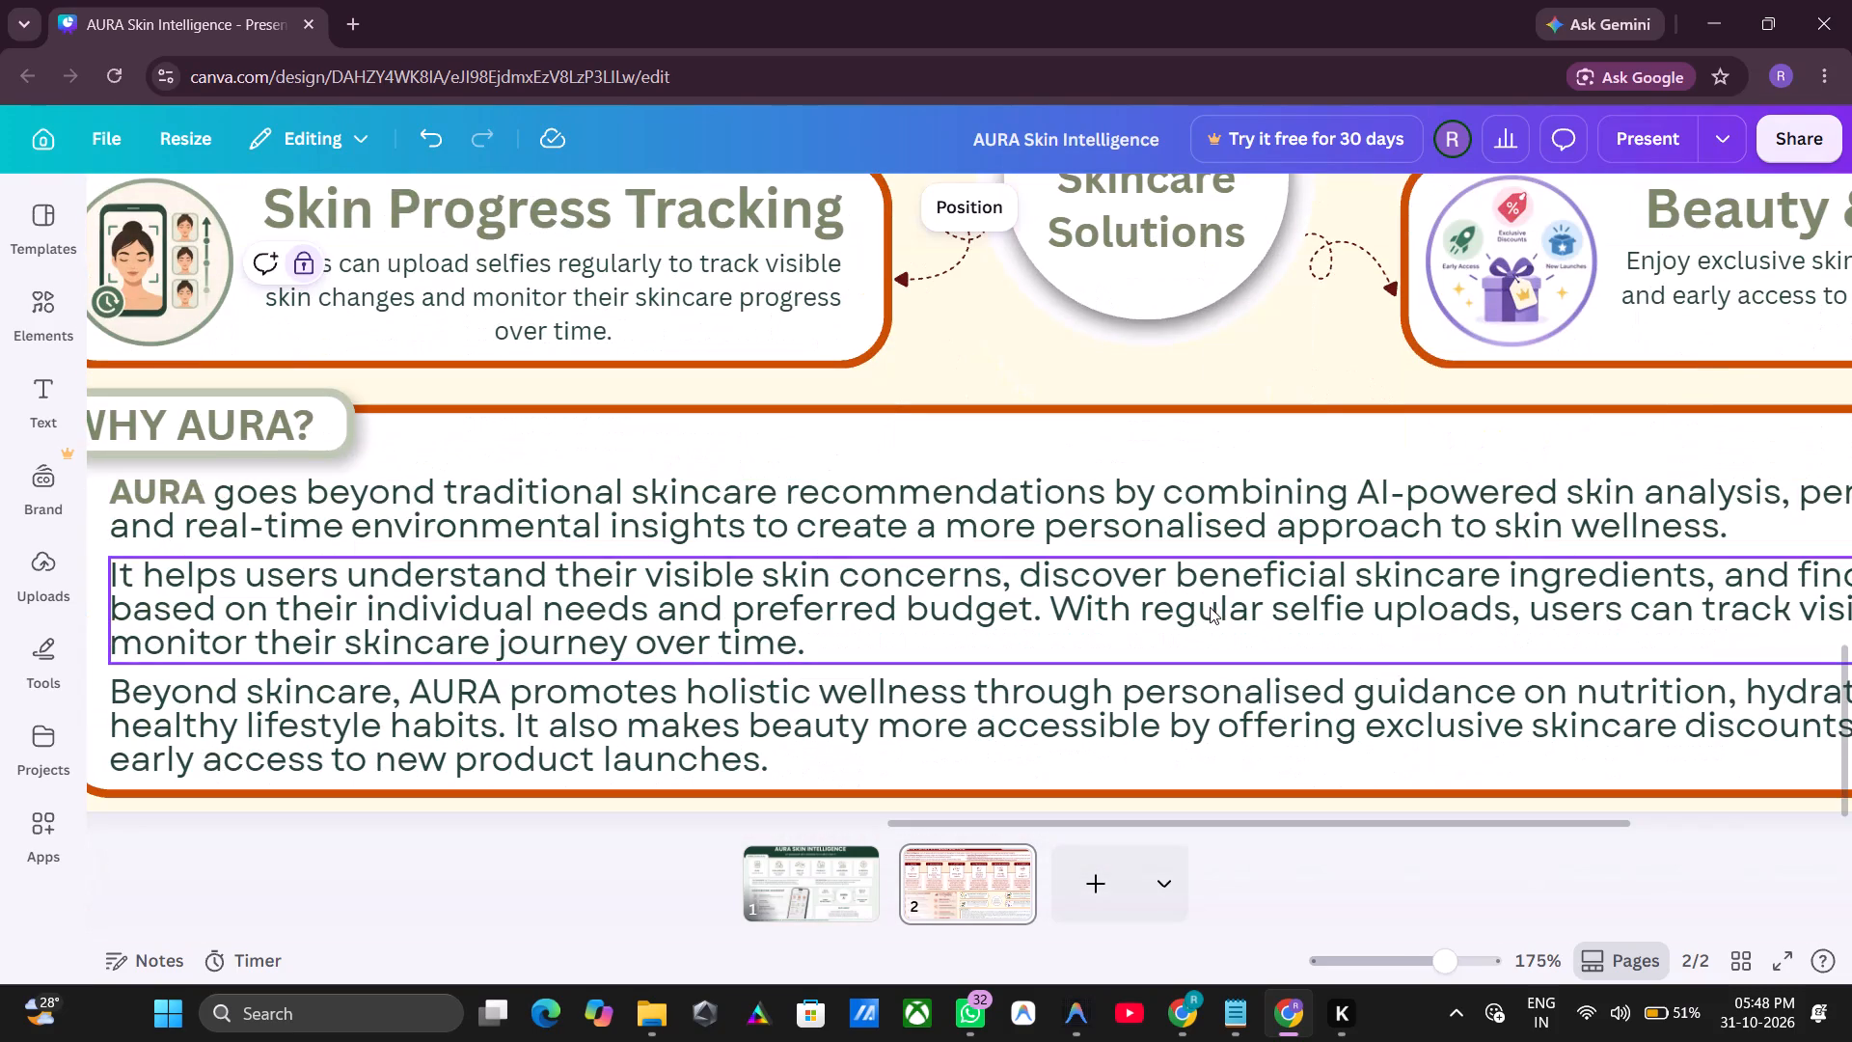